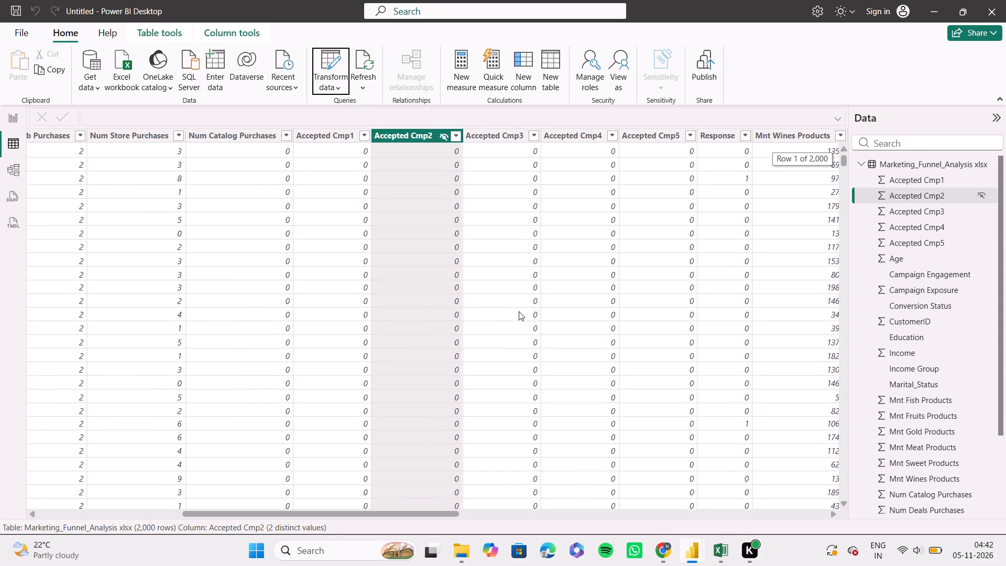
pyautogui.scroll(2, 519, 311)
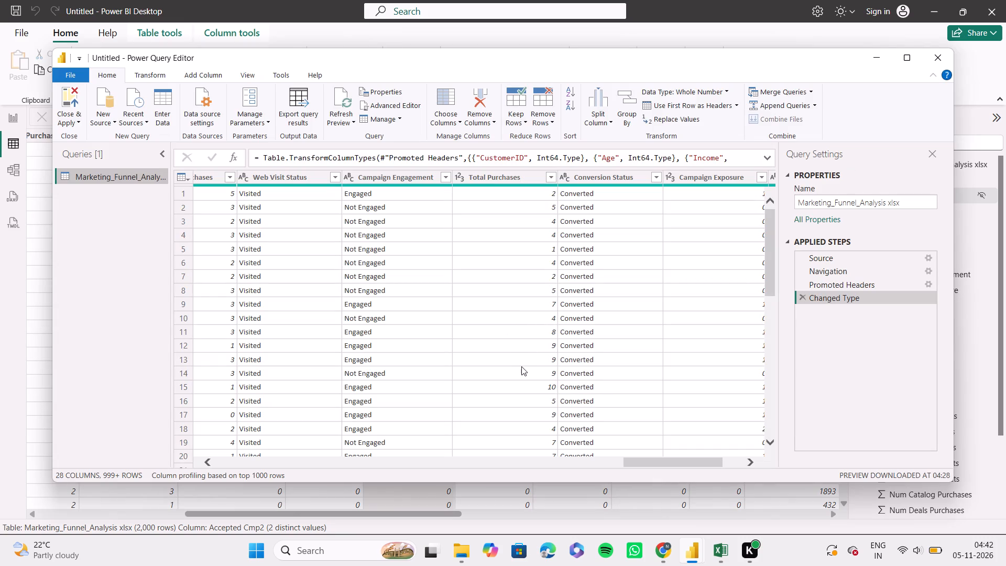
pyautogui.hscroll(7, 447, 368)
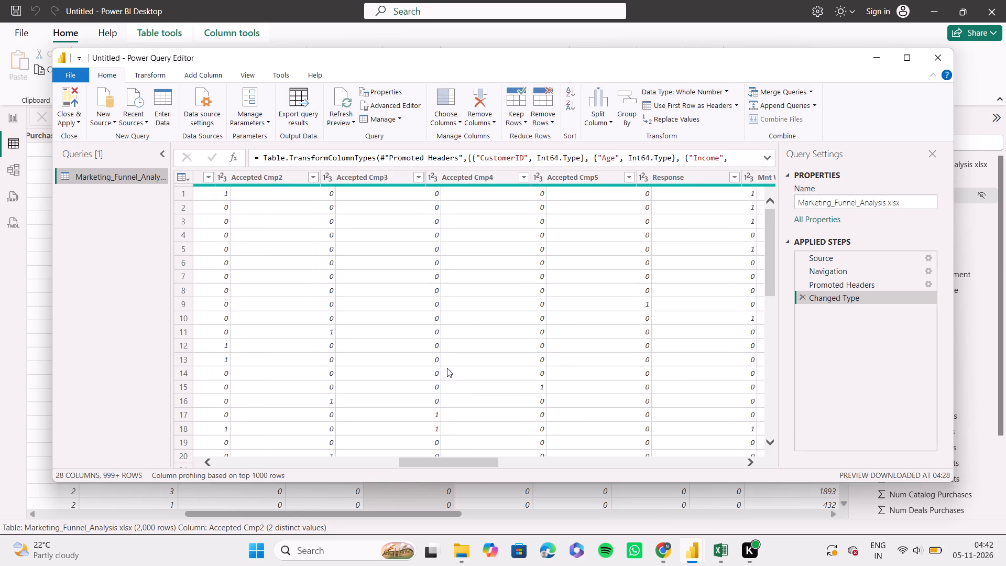
pyautogui.hscroll(2, 447, 368)
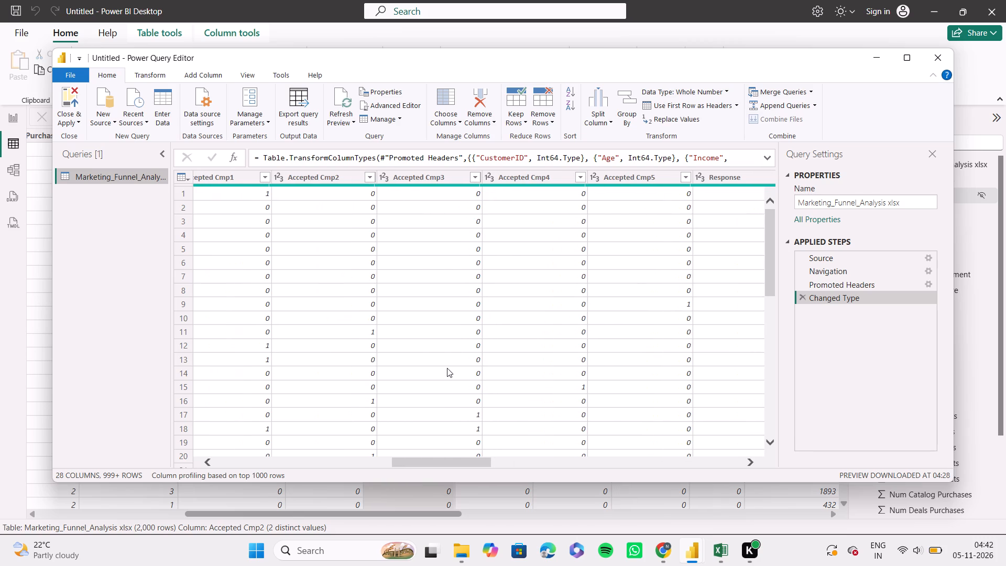
pyautogui.hscroll(1, 376, 351)
pyautogui.hscroll(-1, 376, 351)
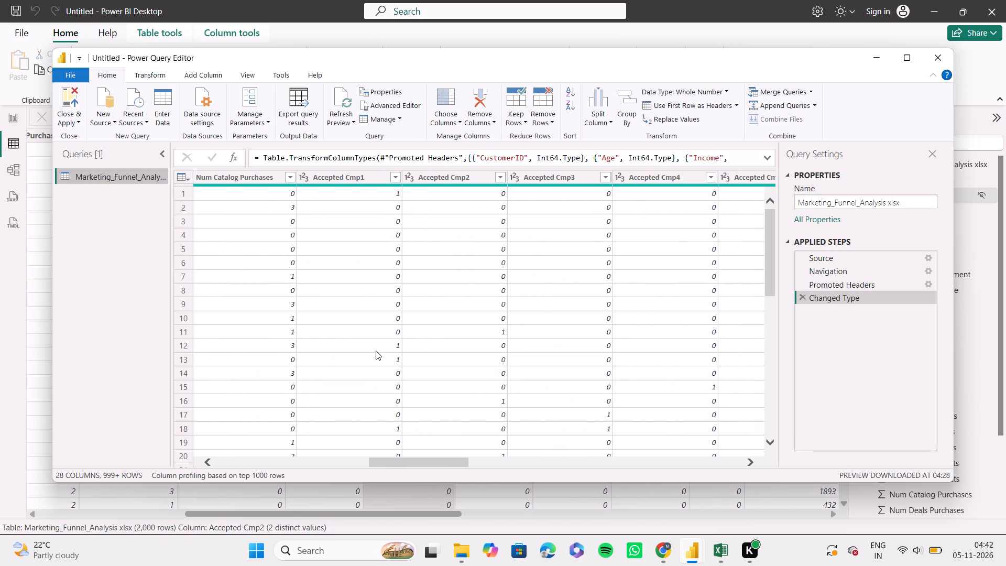
pyautogui.click(909, 54)
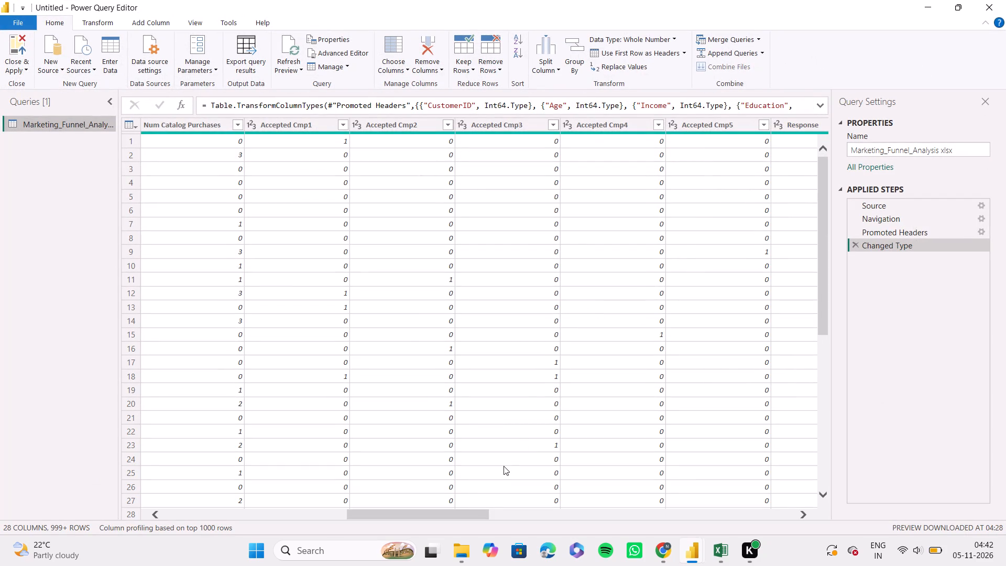
pyautogui.press('Print')
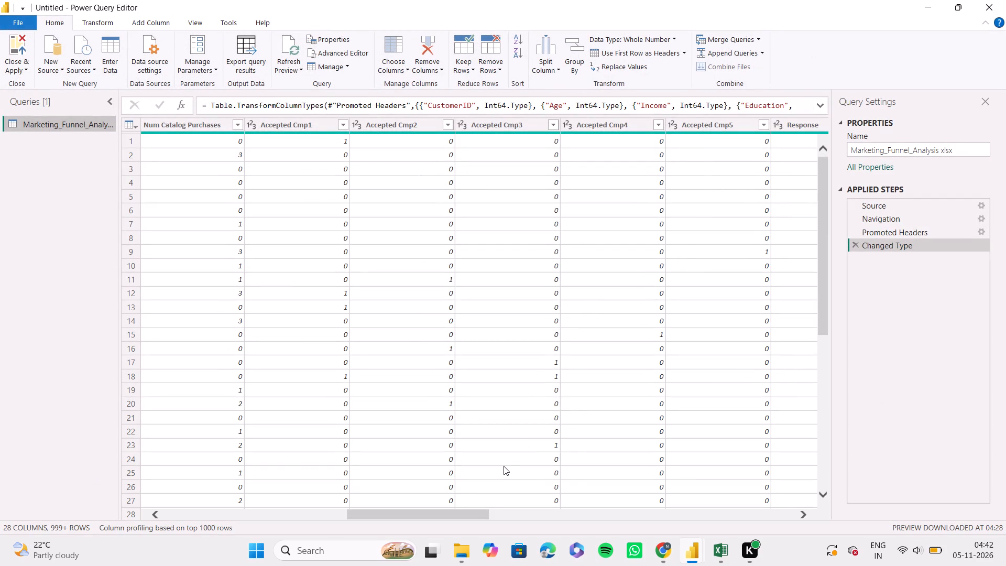
pyautogui.click(504, 466)
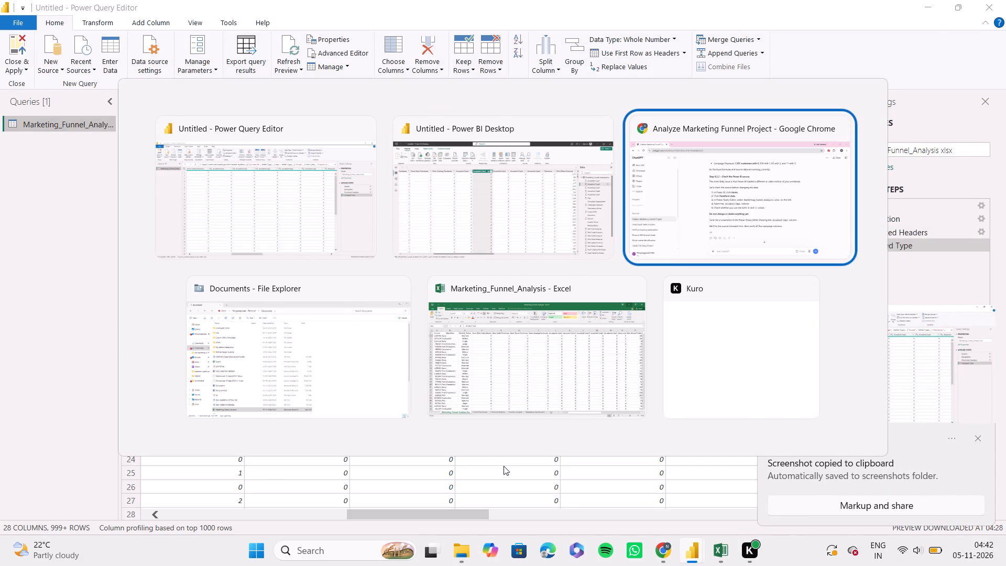
# Switch to the ChatGPT conversation in Chrome and send the captured Power Query screenshot.
pyautogui.click(435, 499)
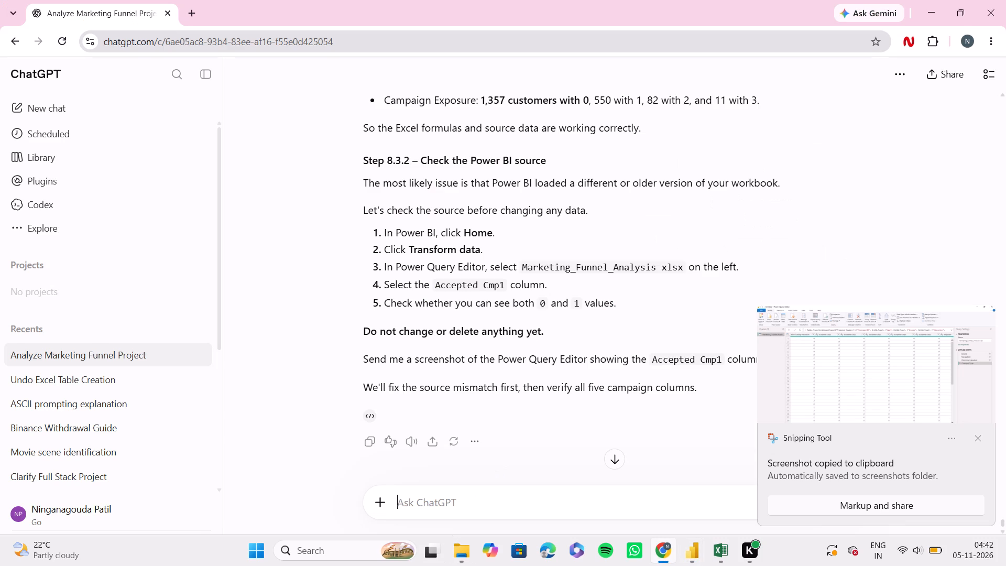
pyautogui.hotkey('ctrl', 'v')
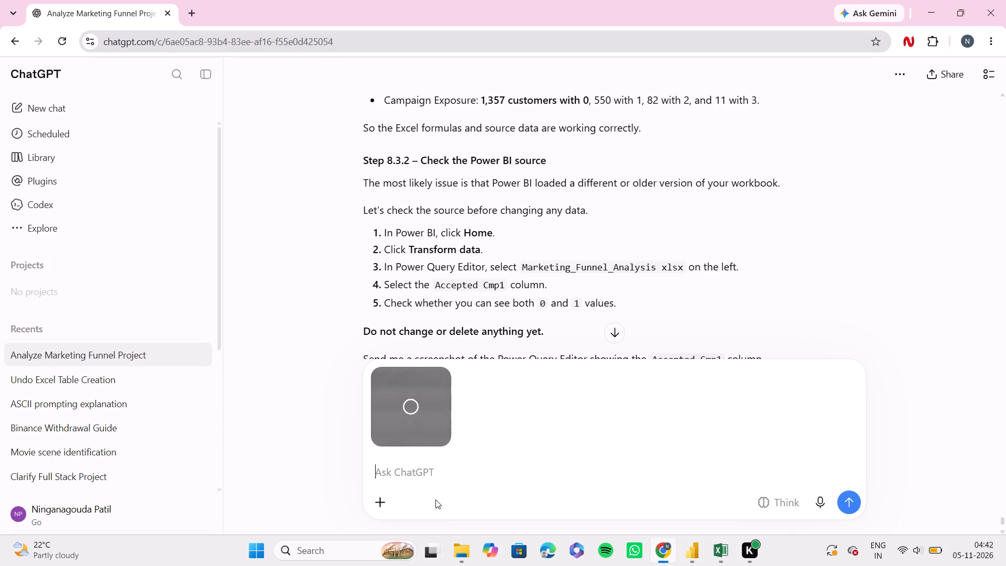
pyautogui.press('Return')
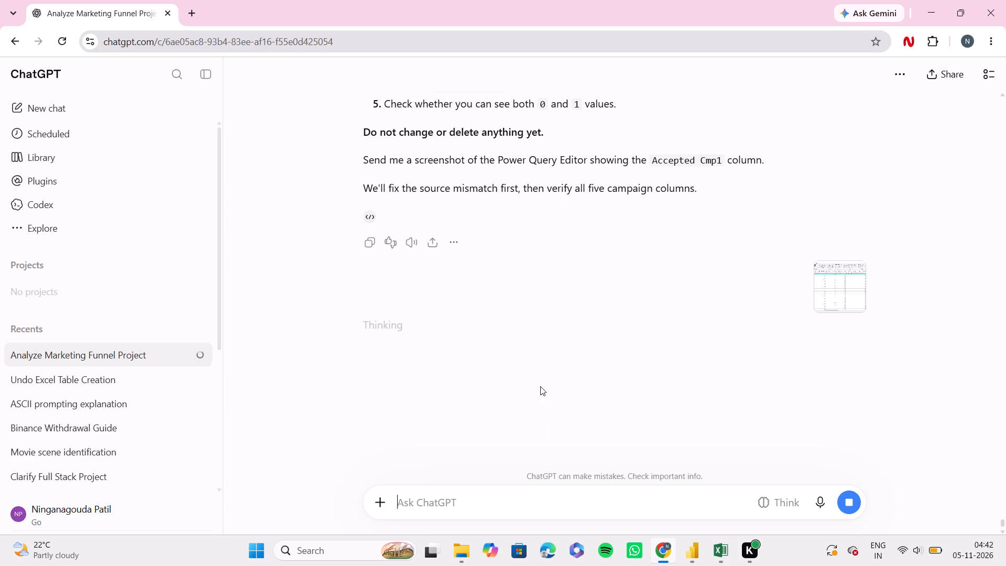
# Read ChatGPT's reply, including the Step 8.3.3 instructions for inspecting the calculated columns.
pyautogui.click(540, 386)
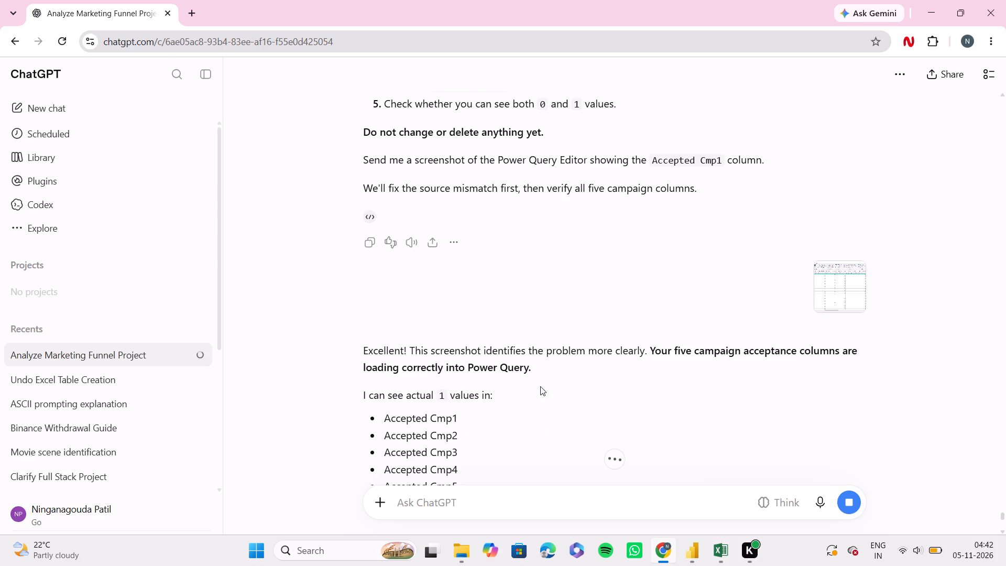
pyautogui.scroll(-2, 540, 386)
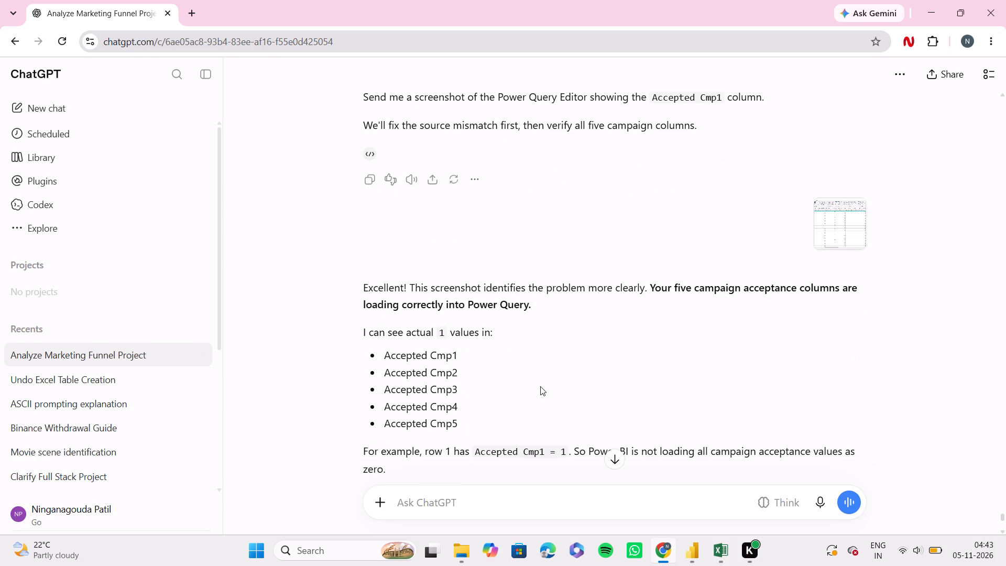
pyautogui.scroll(-4, 540, 386)
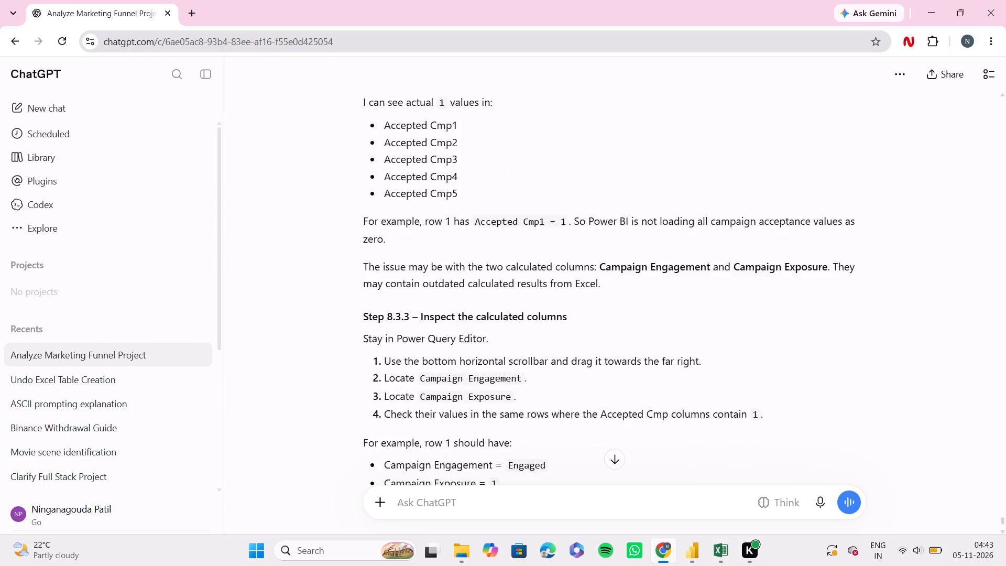
pyautogui.scroll(-1, 540, 386)
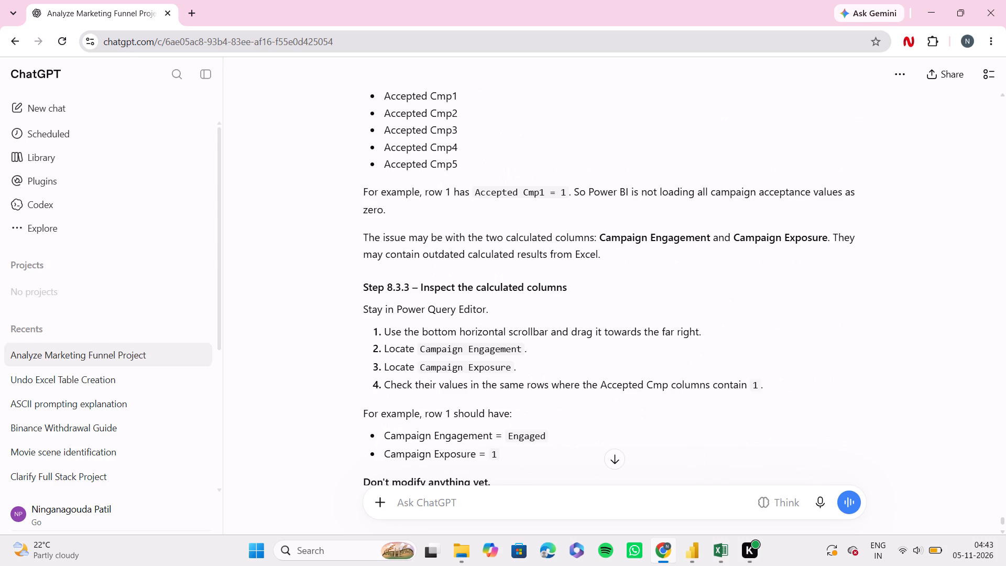
pyautogui.scroll(-2, 540, 386)
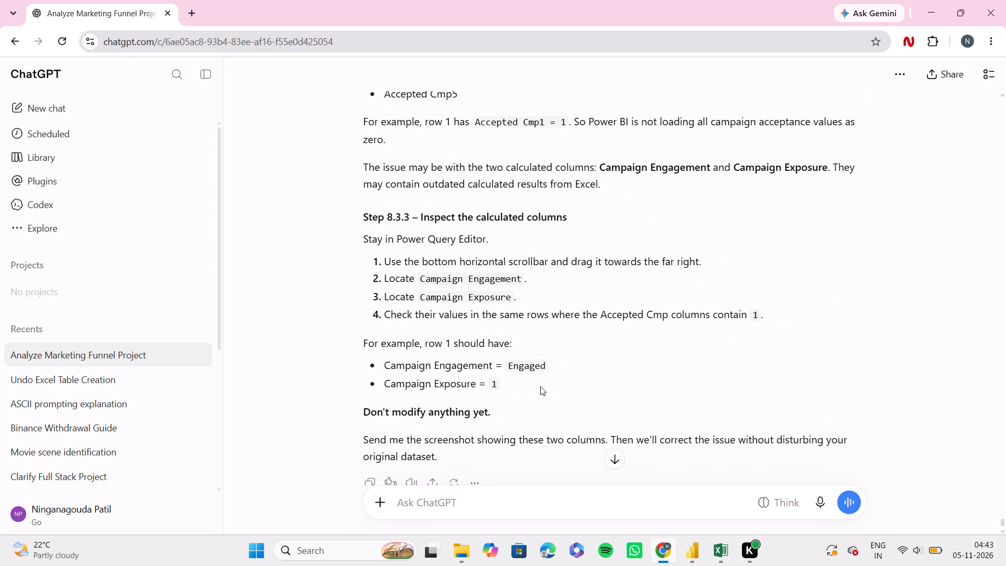
pyautogui.scroll(-2, 540, 386)
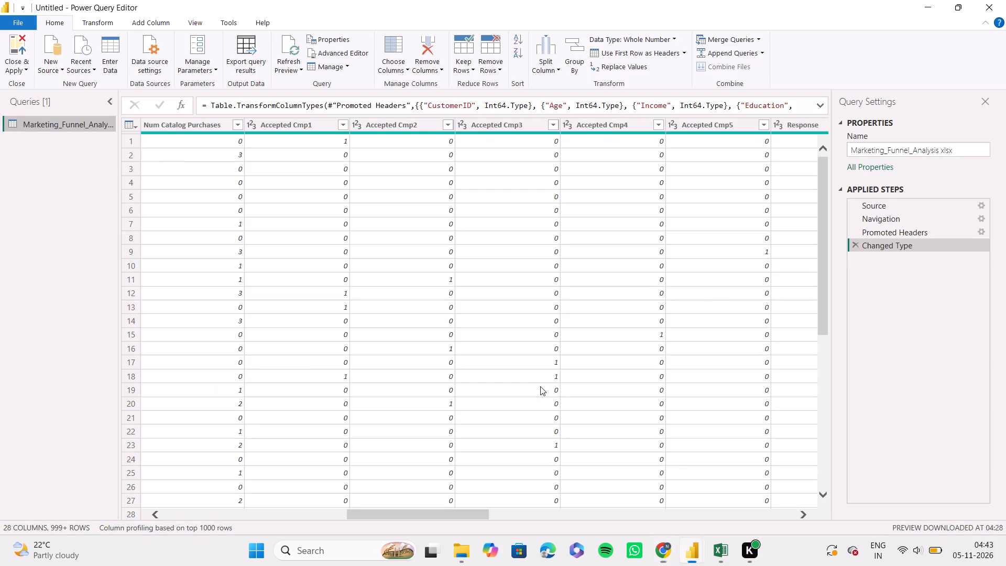
# Capture the Power Query preview showing the Campaign Engagement and Campaign Exposure columns and send the screenshot in the ChatGPT conversation in Chrome.
pyautogui.hscroll(-5, 597, 321)
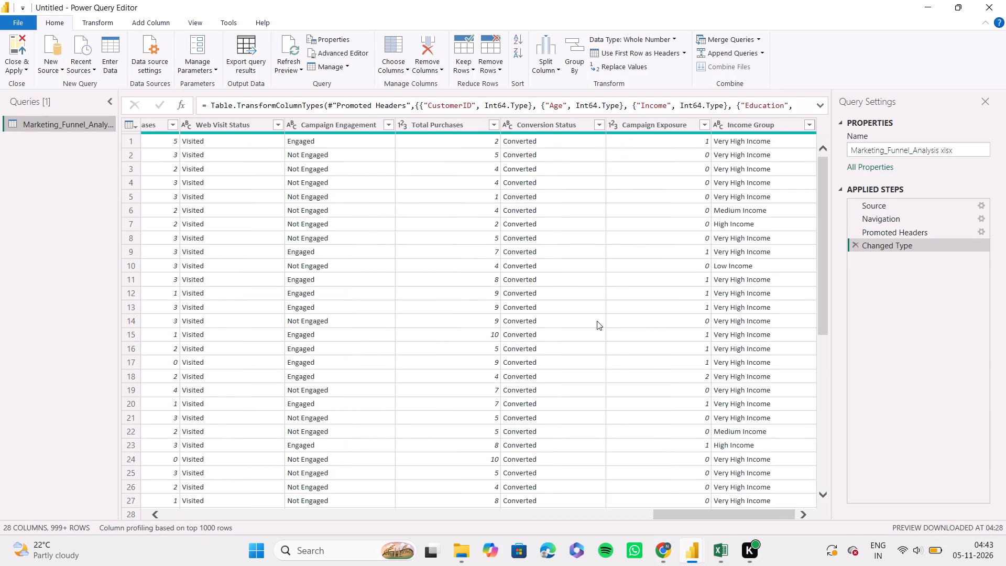
pyautogui.press('Print')
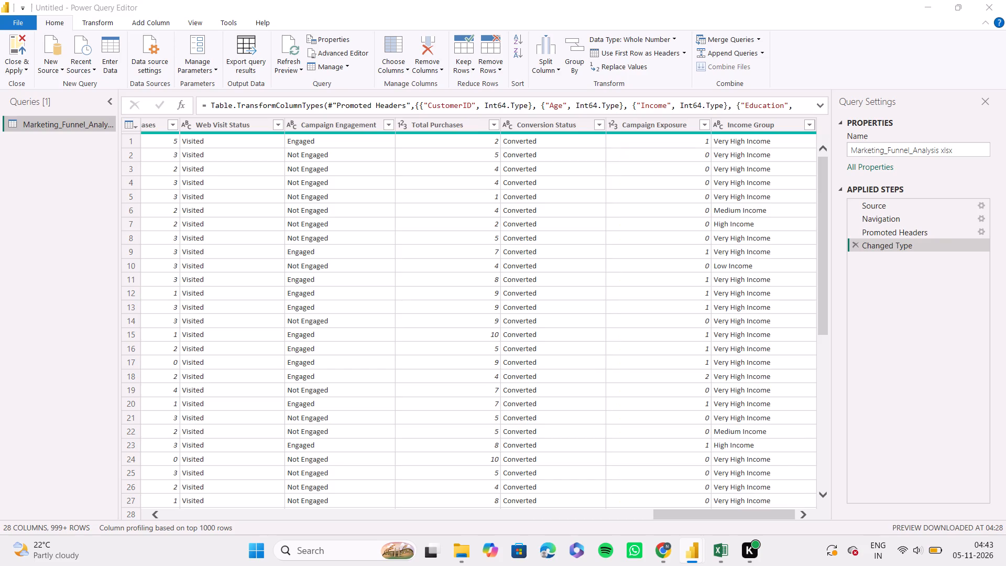
pyautogui.click(597, 321)
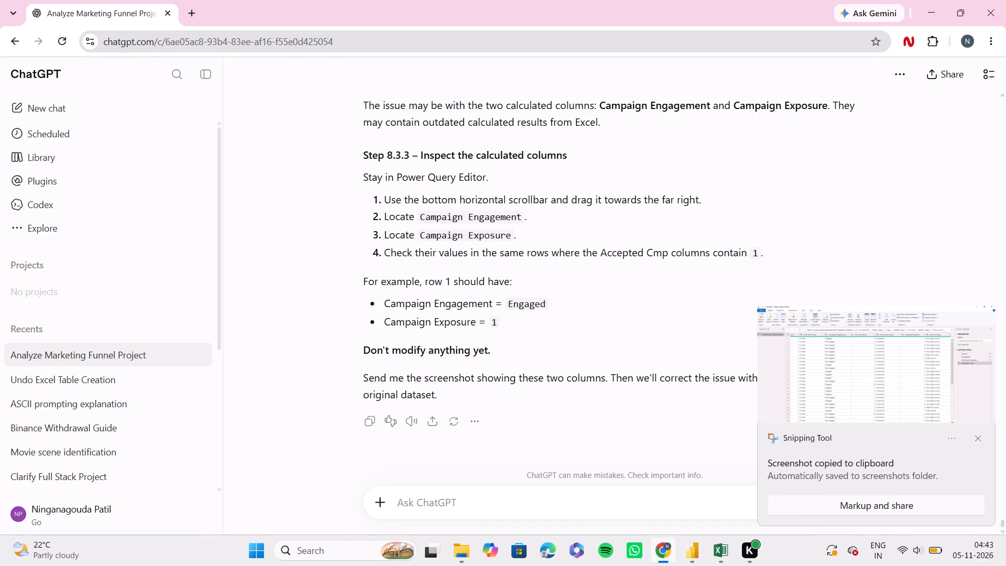
pyautogui.click(432, 499)
pyautogui.hotkey('ctrl', 'v')
pyautogui.press('Return')
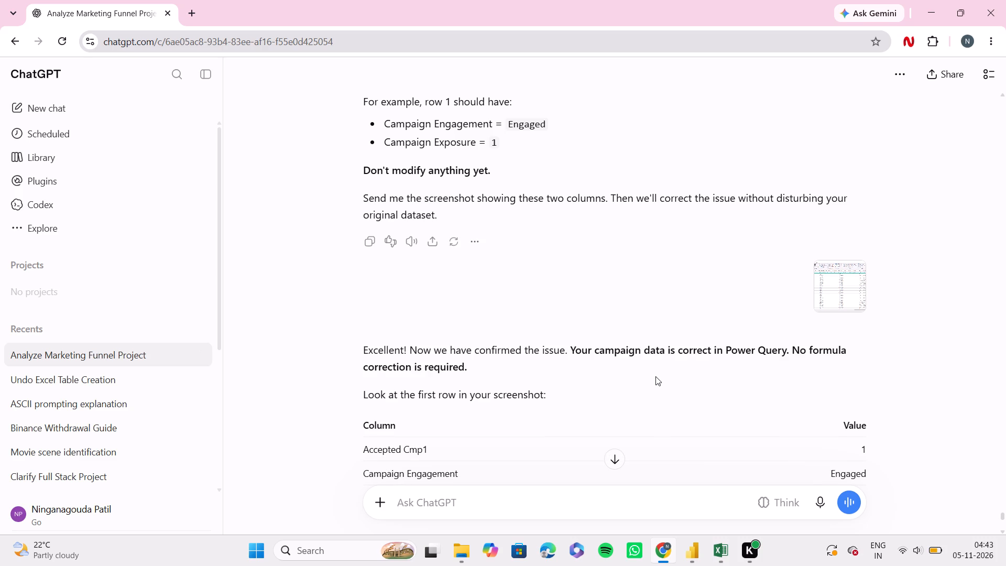
# Read ChatGPT's Step 8.3.4 instructions, then return to Power Query Editor and close it, applying the query to the Power BI model.
pyautogui.scroll(-5, 655, 376)
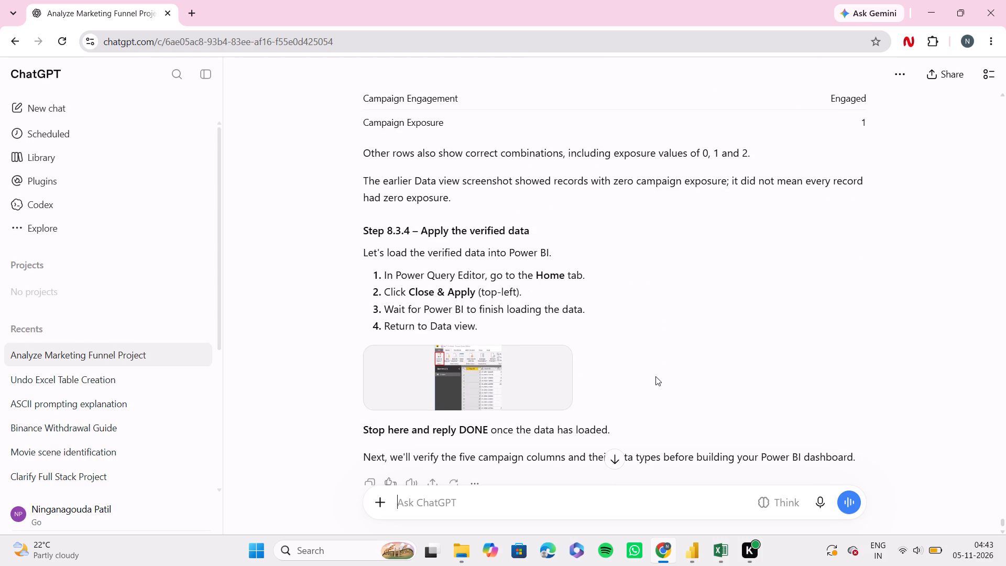
pyautogui.scroll(-1, 655, 376)
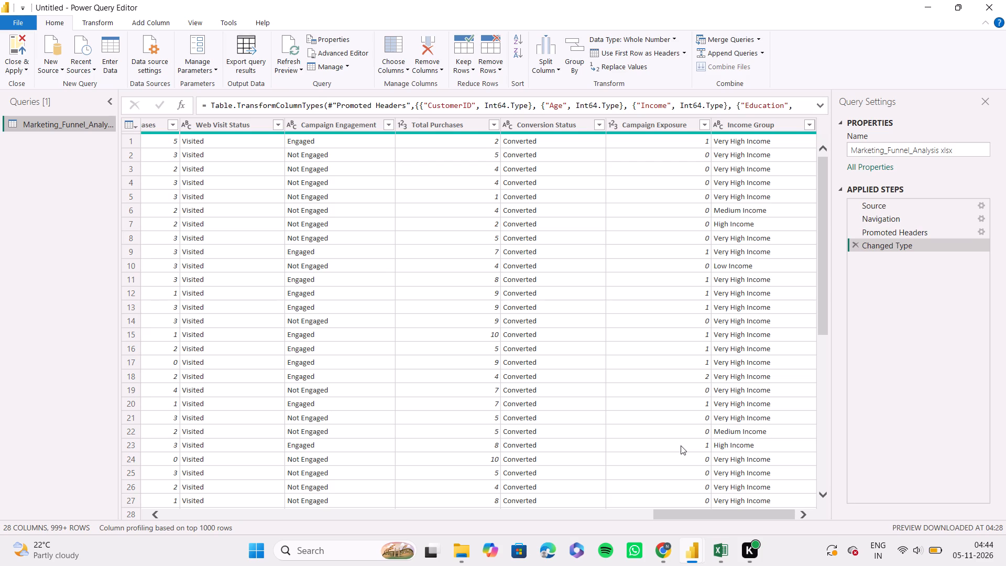
pyautogui.click(15, 59)
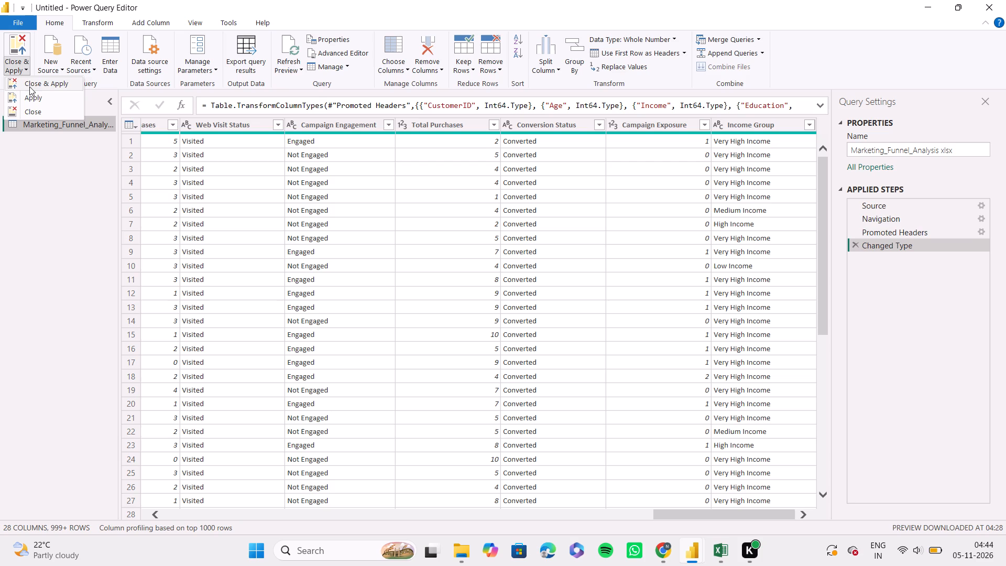
pyautogui.click(44, 83)
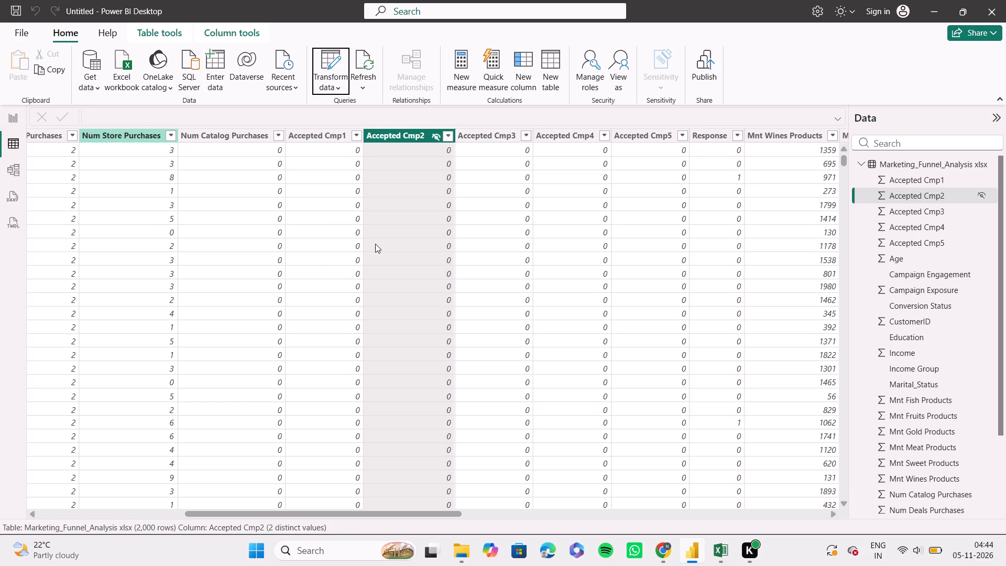
# Refresh the data and examine the Accepted Cmp1 to Accepted Cmp5 and Campaign Engagement columns in the loaded Marketing_Funnel_Analysis table.
pyautogui.scroll(3, 375, 244)
pyautogui.click(357, 50)
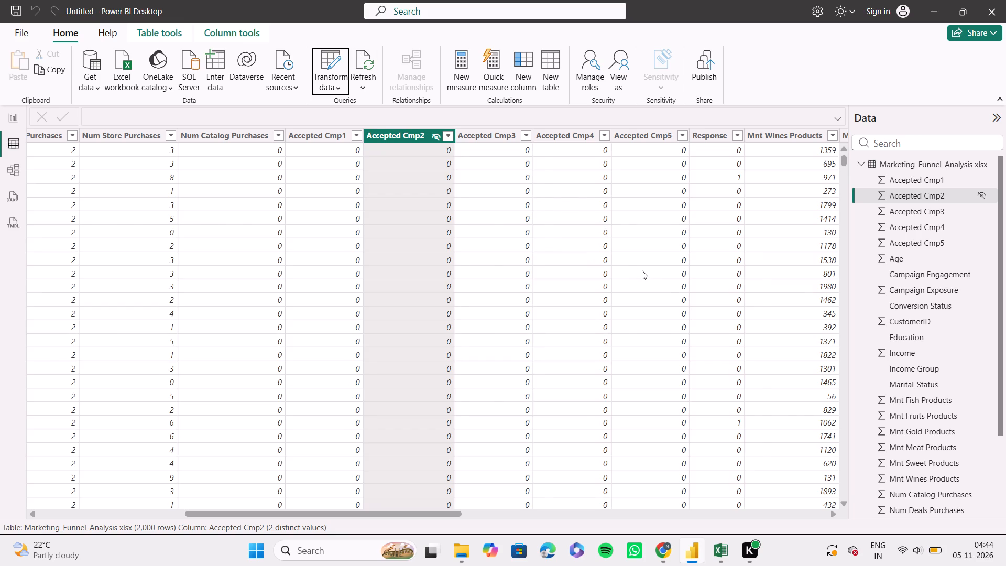
pyautogui.hscroll(-6, 642, 270)
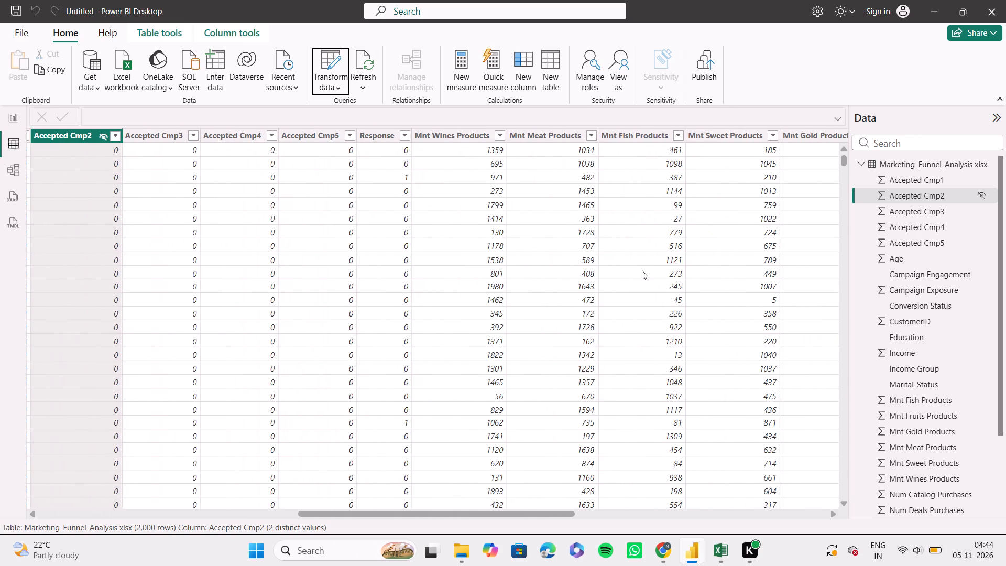
pyautogui.hscroll(-4, 642, 270)
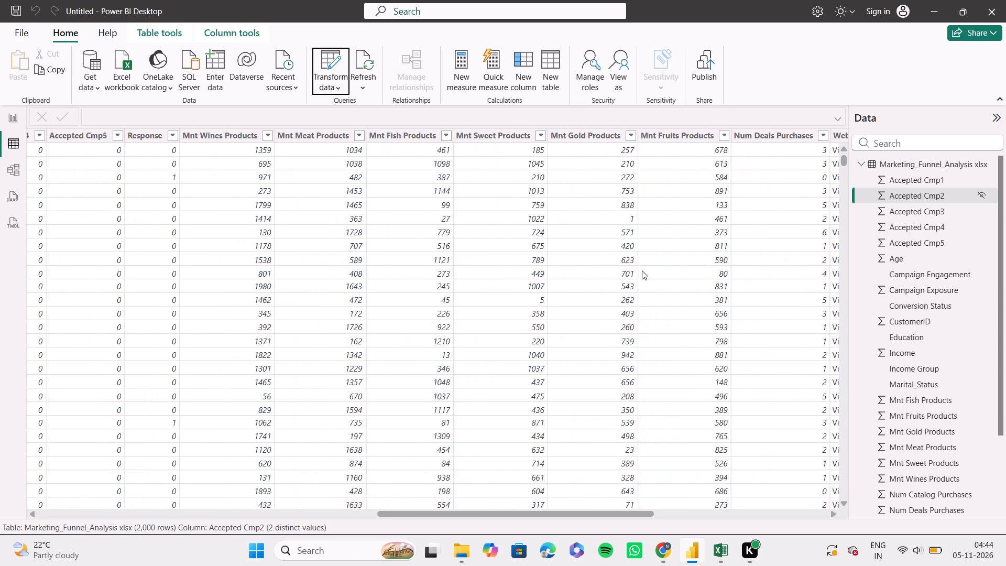
pyautogui.hscroll(-2, 642, 270)
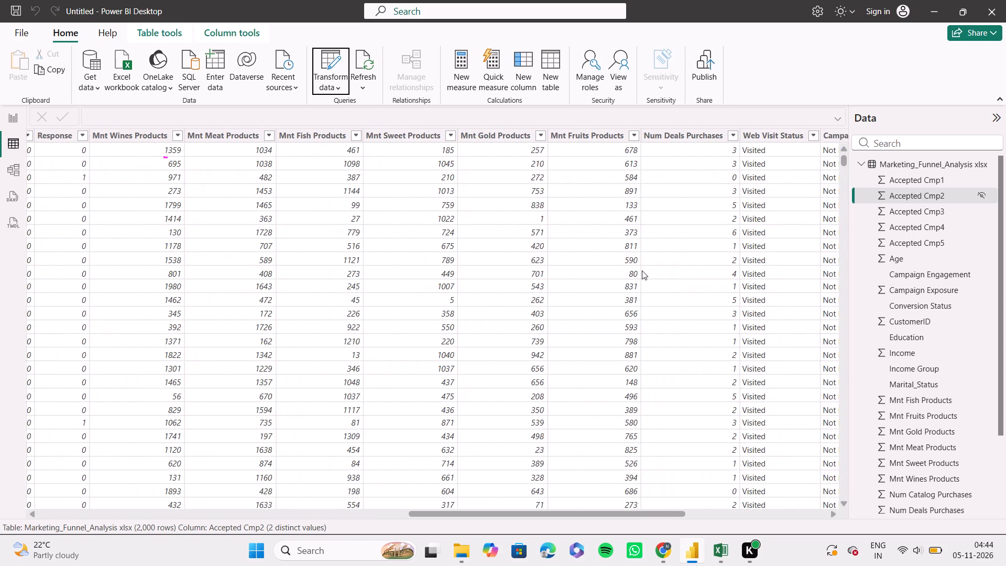
pyautogui.hscroll(-2, 642, 270)
pyautogui.scroll(20, 642, 270)
pyautogui.scroll(11, 642, 270)
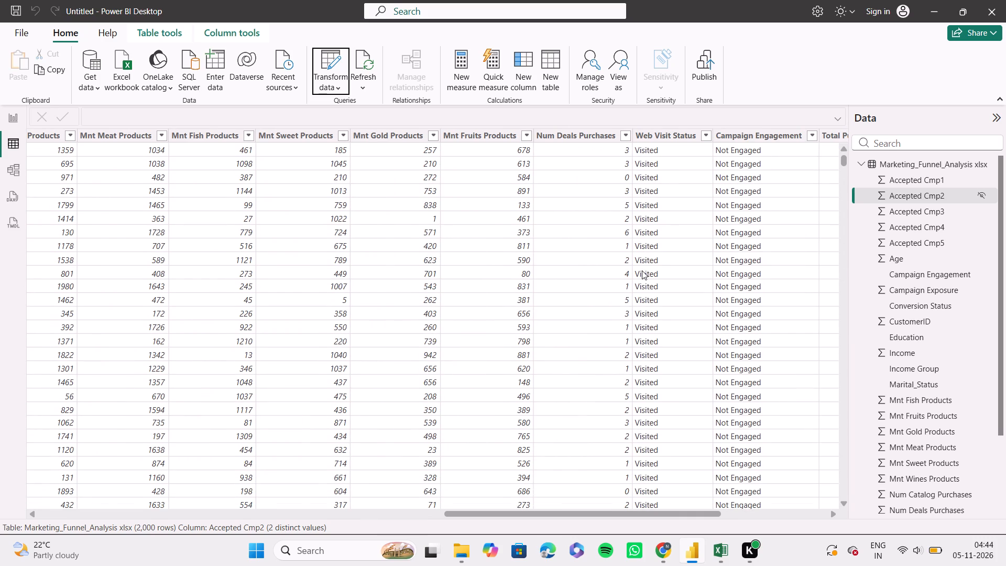
pyautogui.scroll(1, 642, 270)
pyautogui.hscroll(10, 642, 270)
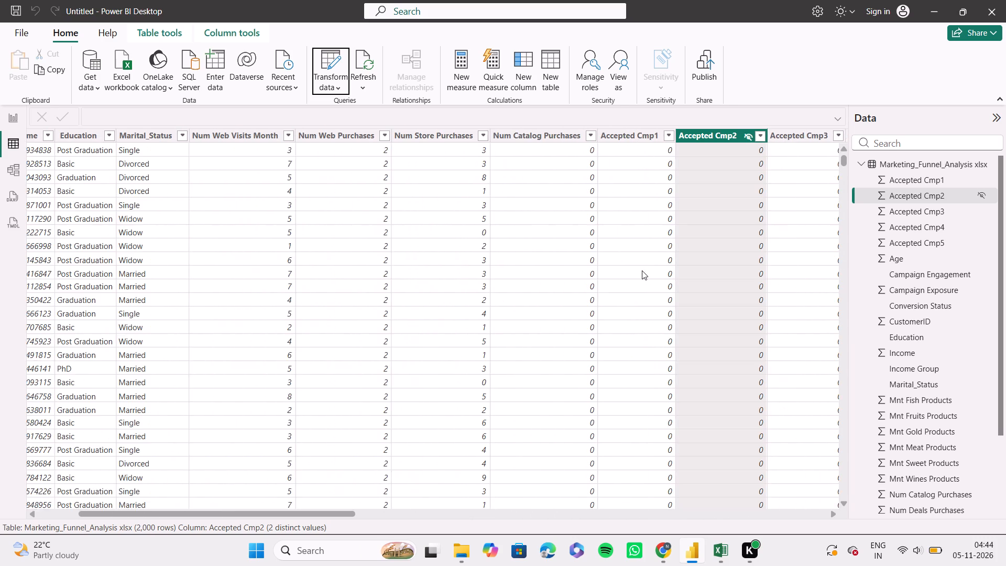
pyautogui.scroll(2, 642, 270)
# Reopen Power Query Editor to recheck the Campaign Engagement and Accepted Cmp columns, then close it and apply.
pyautogui.click(335, 62)
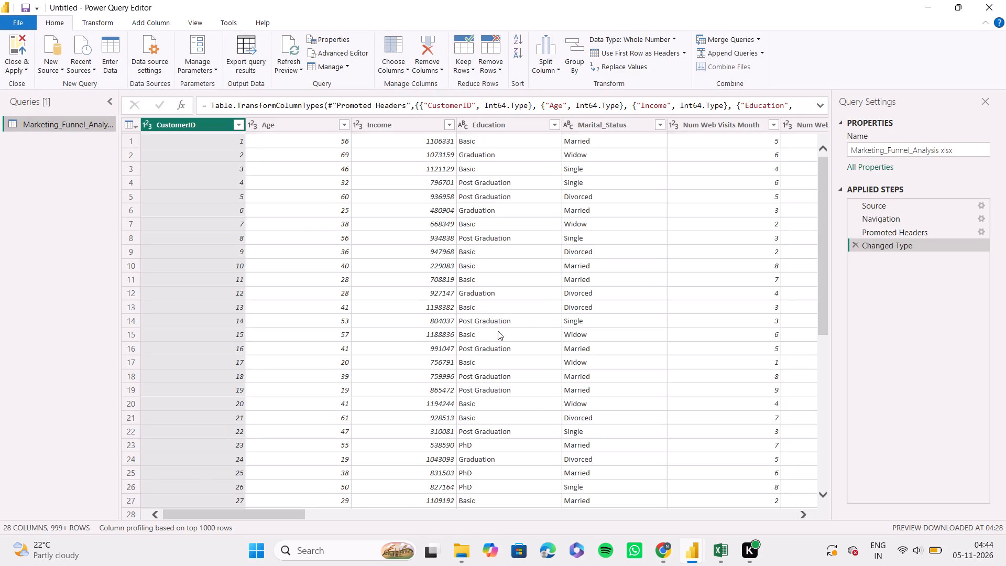
pyautogui.scroll(1, 473, 246)
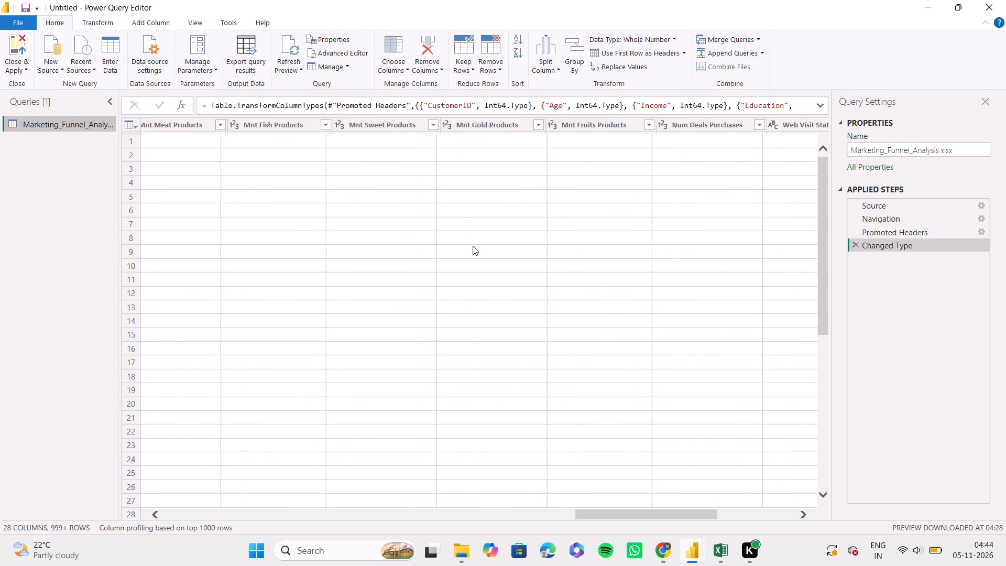
pyautogui.scroll(2, 473, 246)
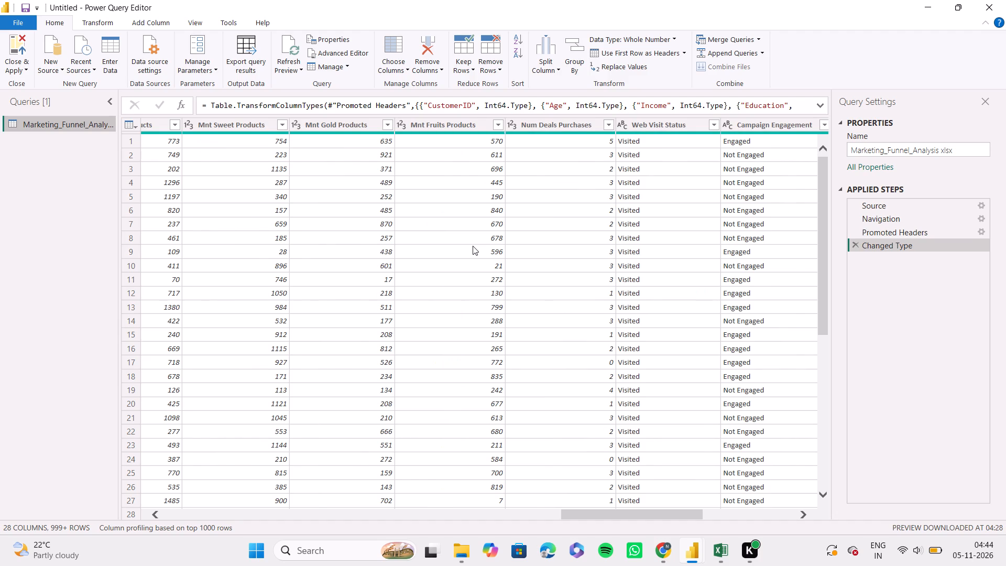
pyautogui.scroll(1, 473, 246)
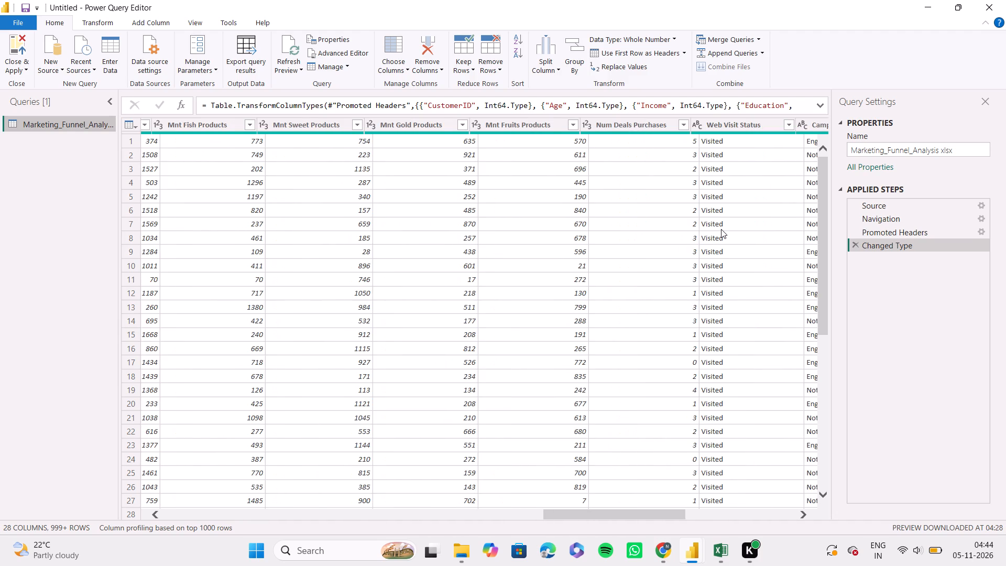
pyautogui.hscroll(-1, 721, 229)
pyautogui.click(528, 222)
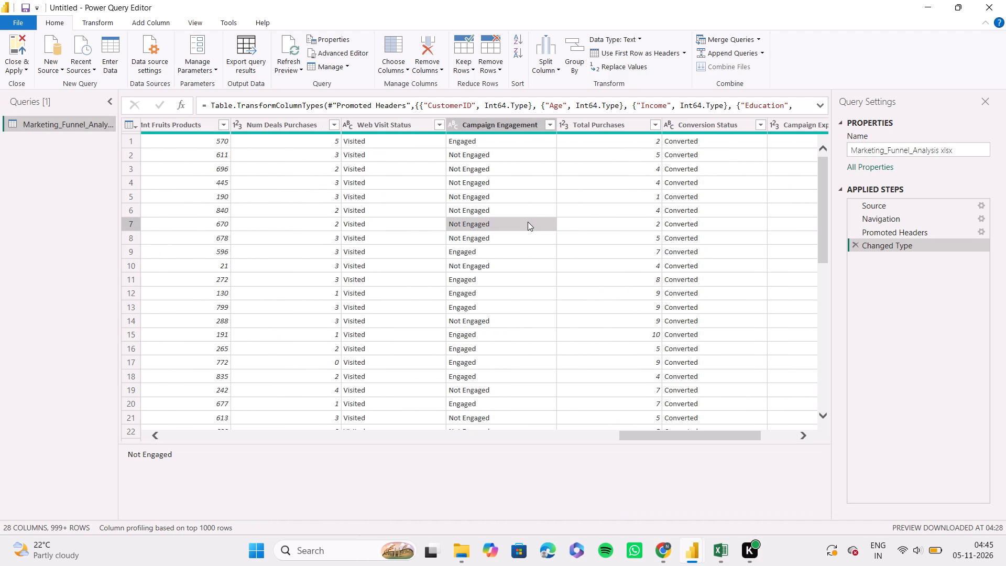
pyautogui.click(464, 247)
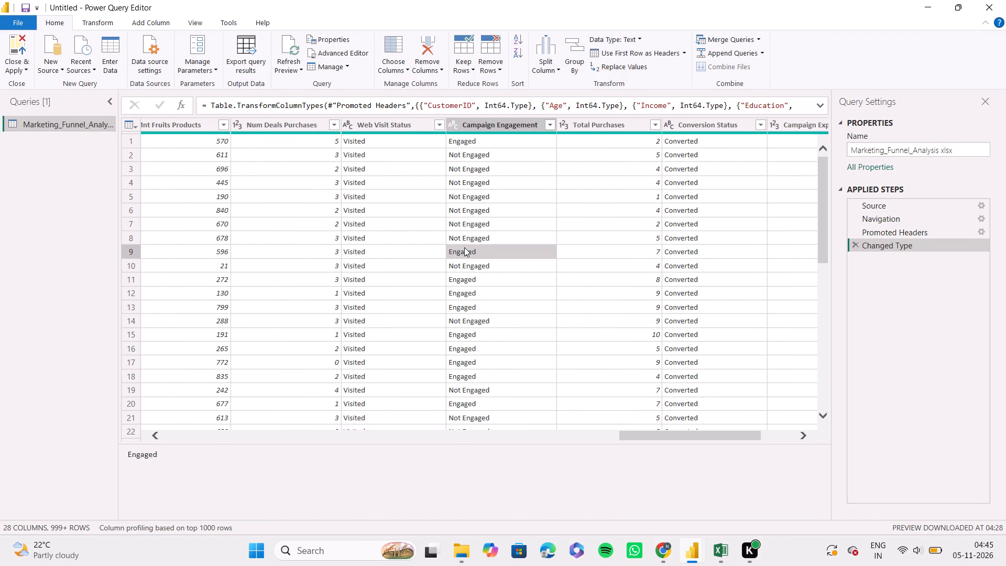
pyautogui.hscroll(2, 464, 247)
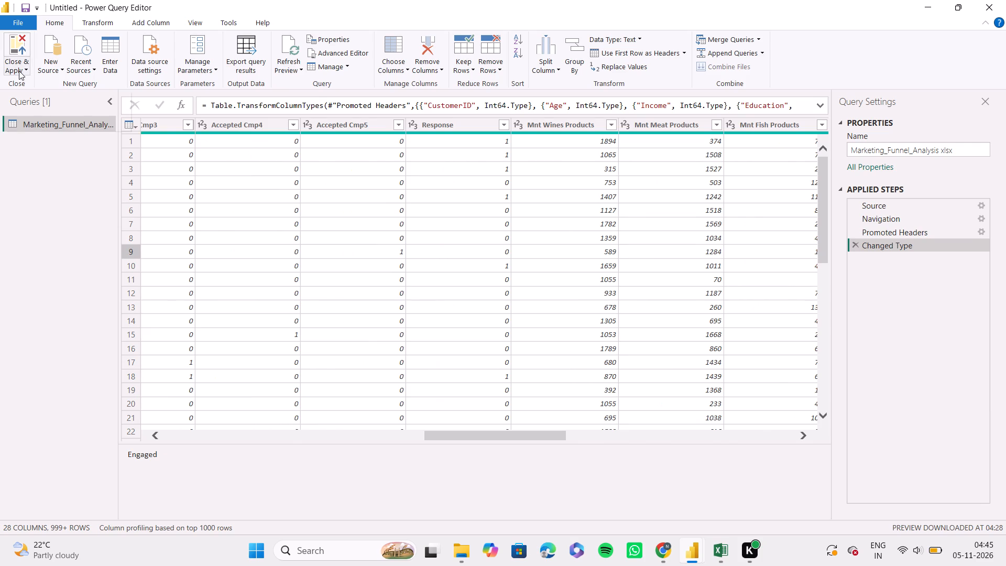
pyautogui.click(11, 52)
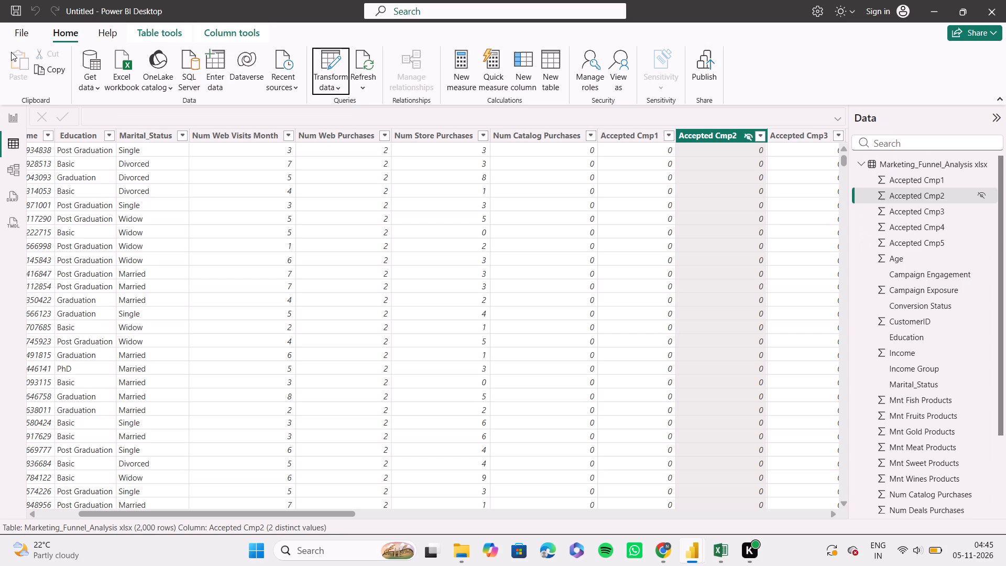
# Compare the loaded table's Campaign Engagement and Campaign Exposure values with its Accepted Cmp columns, back to the CustomerID column.
pyautogui.scroll(2, 500, 257)
pyautogui.hscroll(-7, 626, 339)
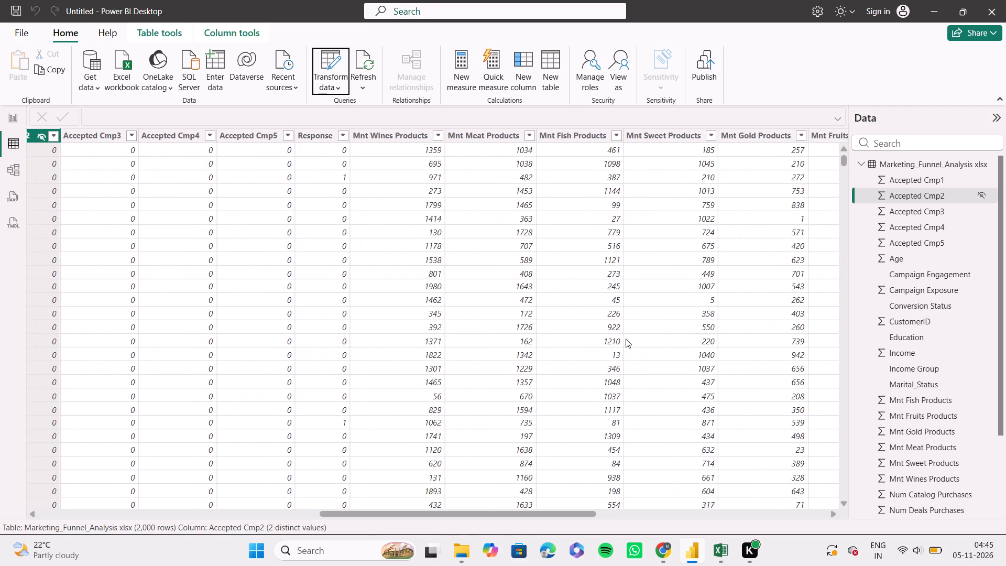
pyautogui.hscroll(-7, 626, 339)
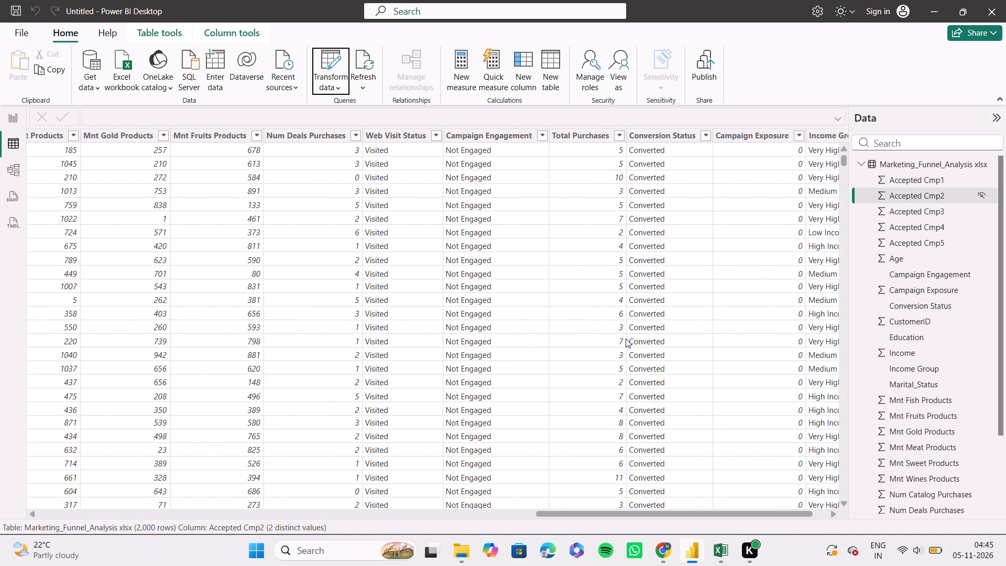
pyautogui.hscroll(8, 626, 339)
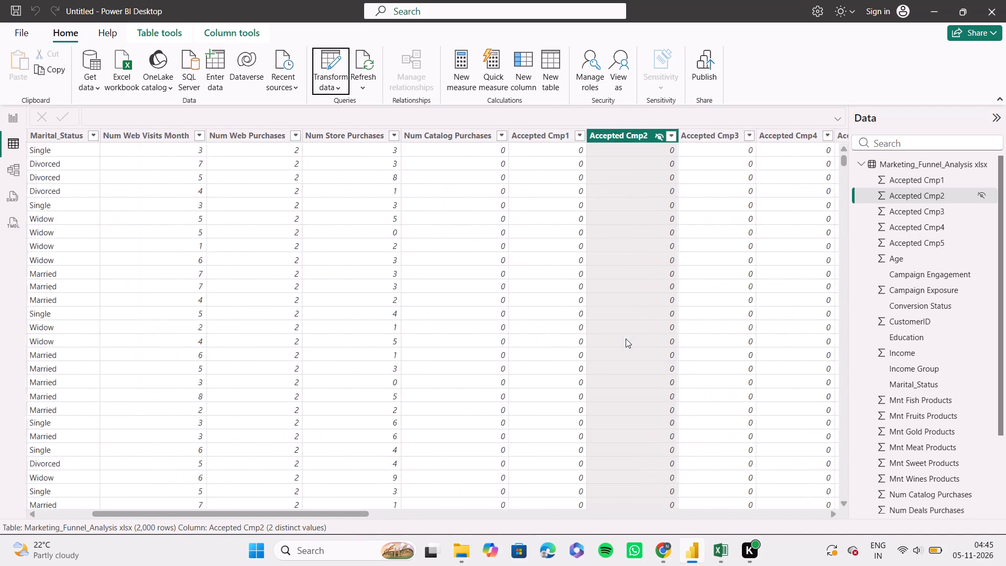
pyautogui.hscroll(4, 626, 339)
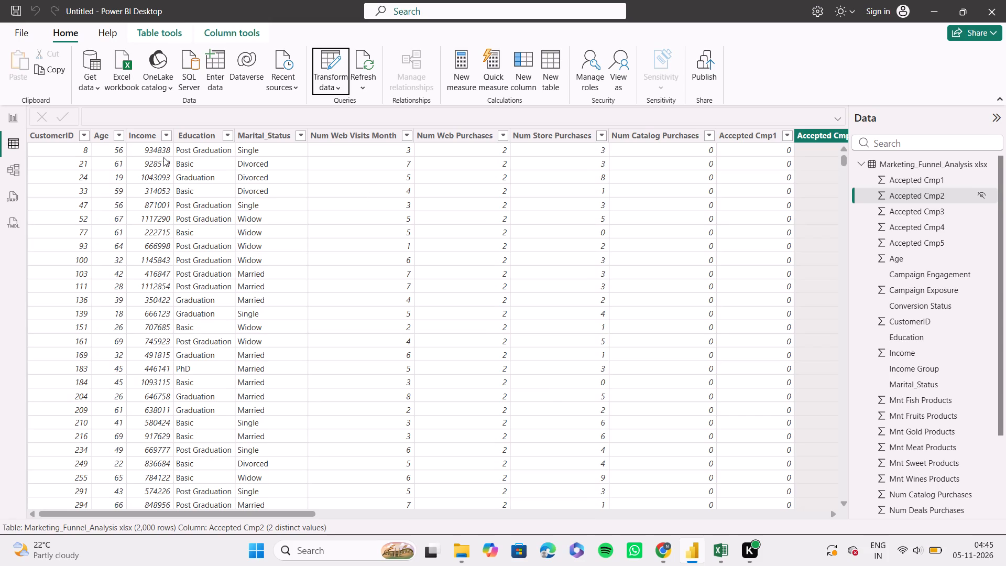
# Create a new blank Power BI report and close the old untitled report without saving its changes.
pyautogui.click(26, 36)
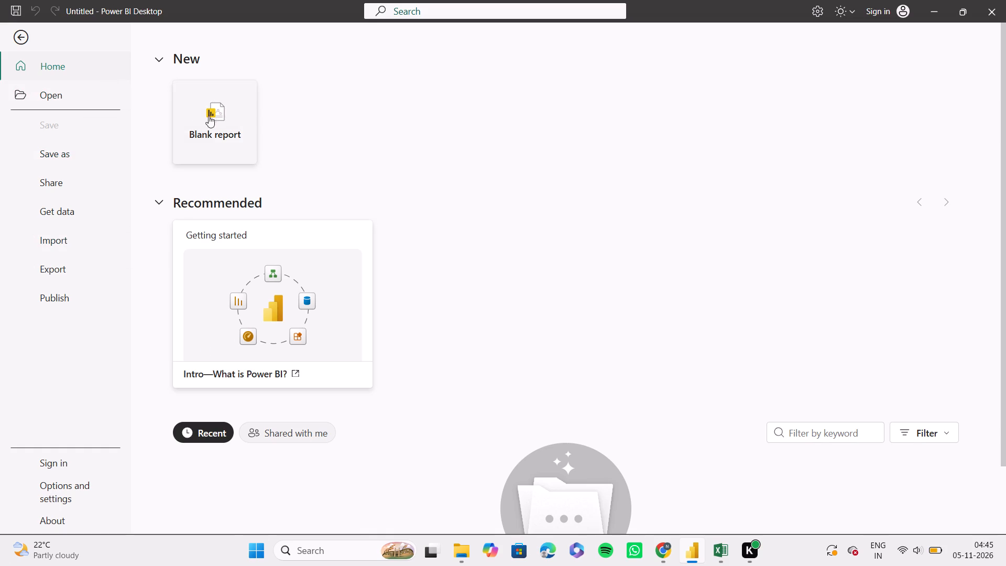
pyautogui.click(218, 150)
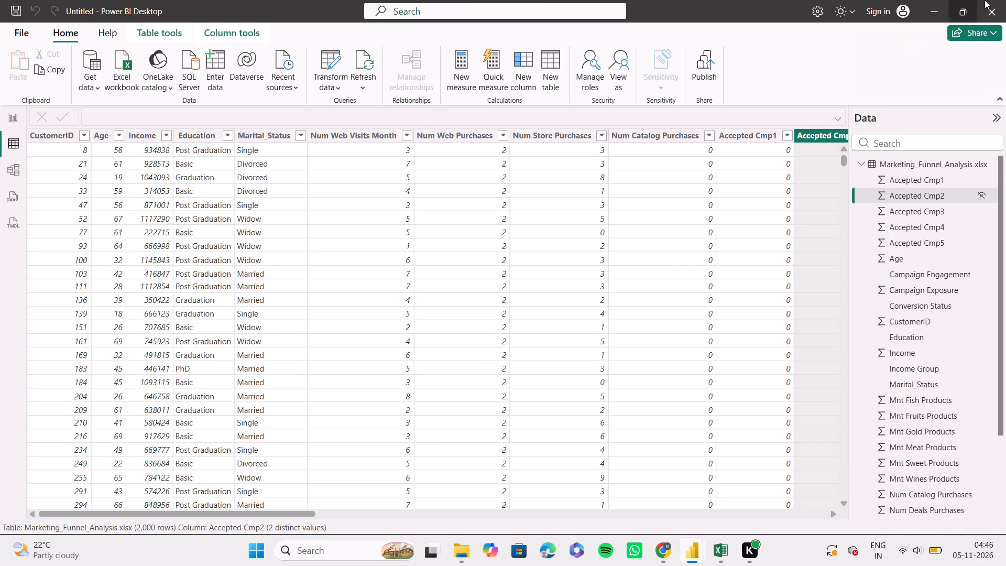
pyautogui.click(995, 0)
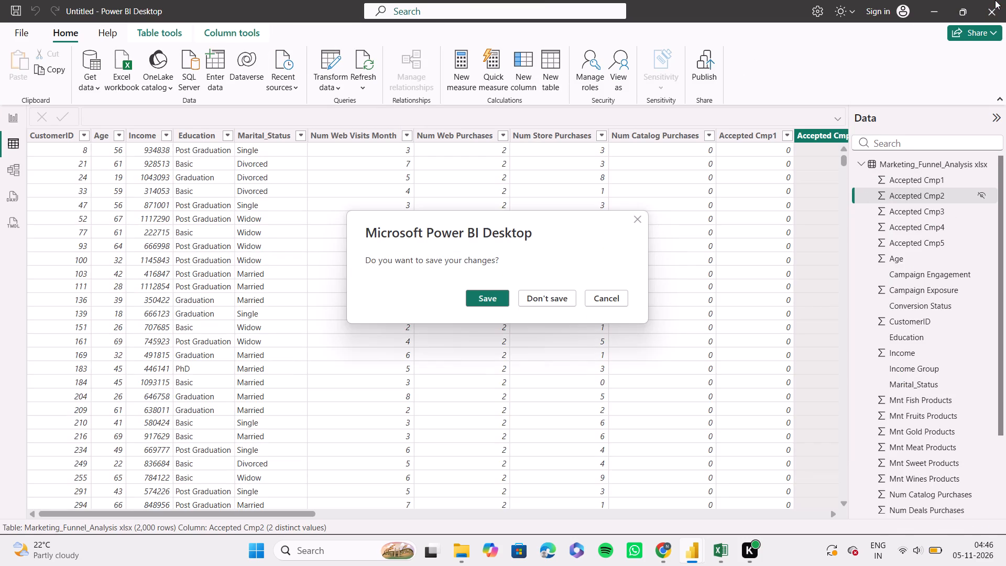
pyautogui.click(552, 295)
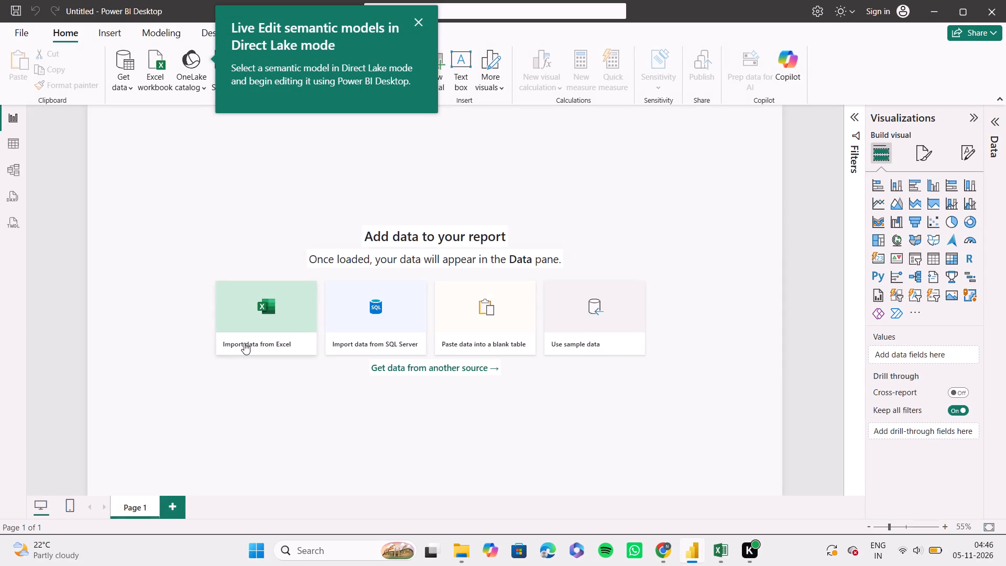
# Choose the Marketing_Funnel_Analysis Excel workbook from Documents as the data source for the blank report.
pyautogui.click(244, 343)
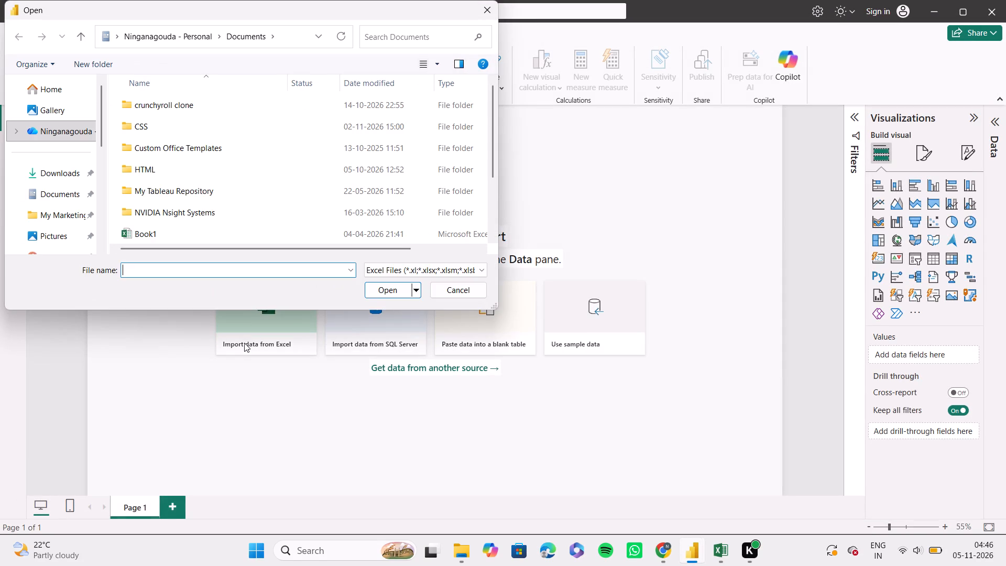
pyautogui.scroll(-3, 243, 190)
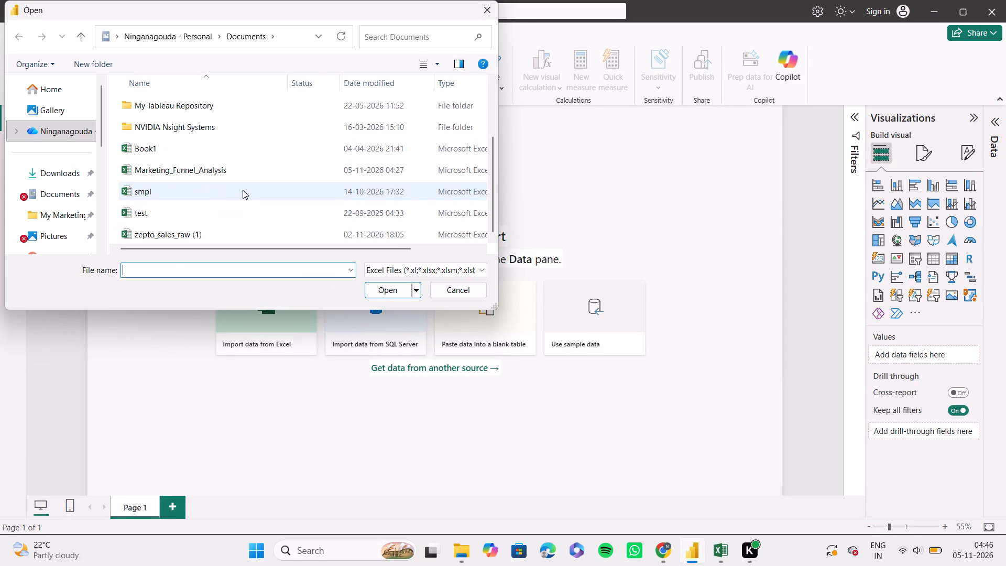
pyautogui.click(213, 175)
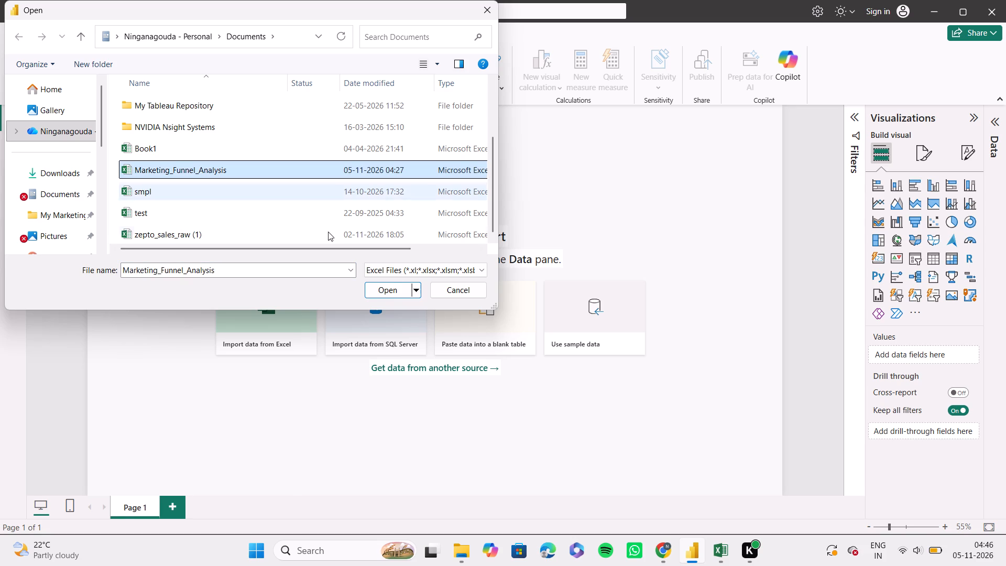
pyautogui.click(396, 288)
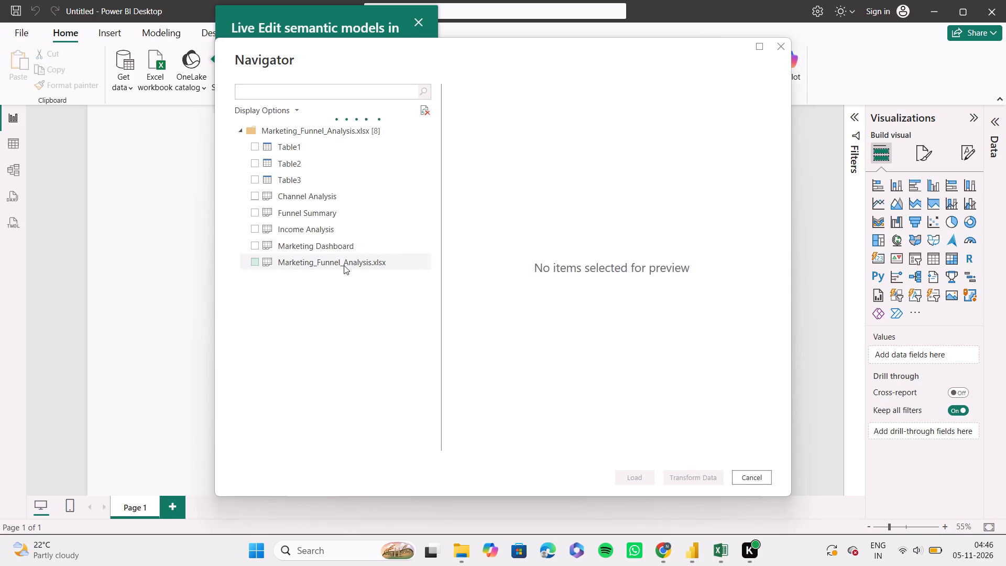
# Preview the Marketing_Funnel_Analysis.xlsx sheet and examine its columns from CustomerID through the Accepted Cmp columns to Campaign Exposure and Income Group.
pyautogui.click(286, 263)
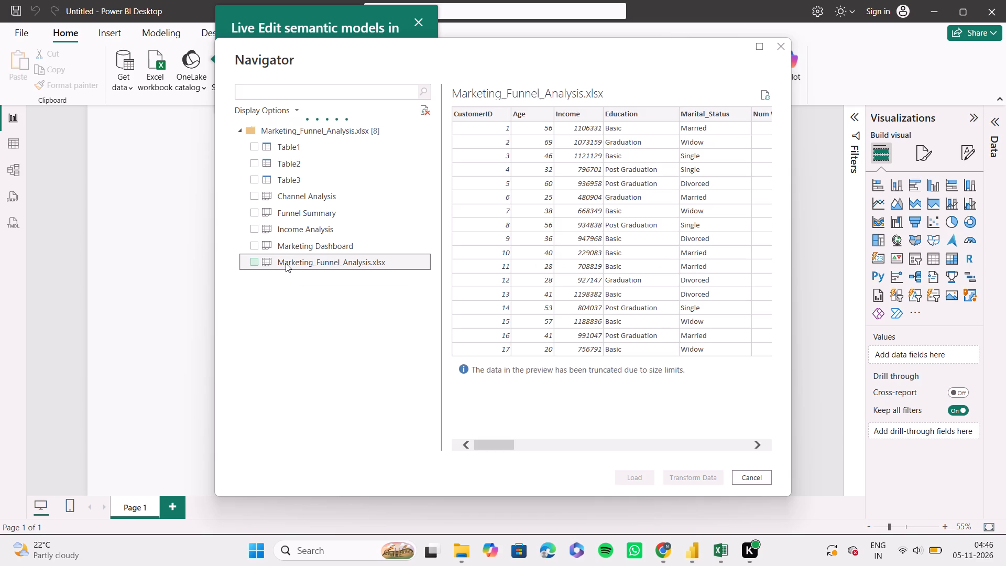
pyautogui.hscroll(-2, 639, 252)
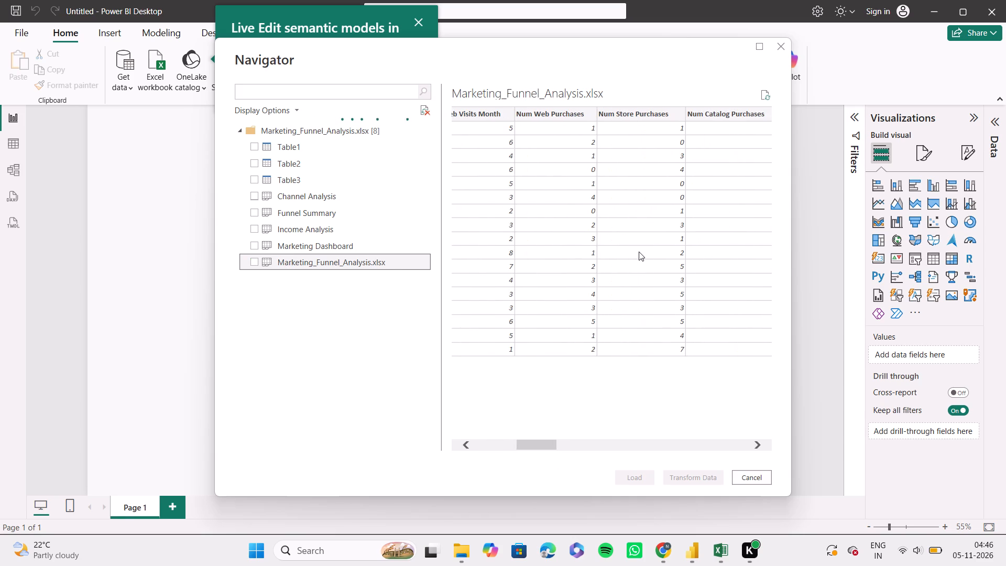
pyautogui.hscroll(-1, 639, 252)
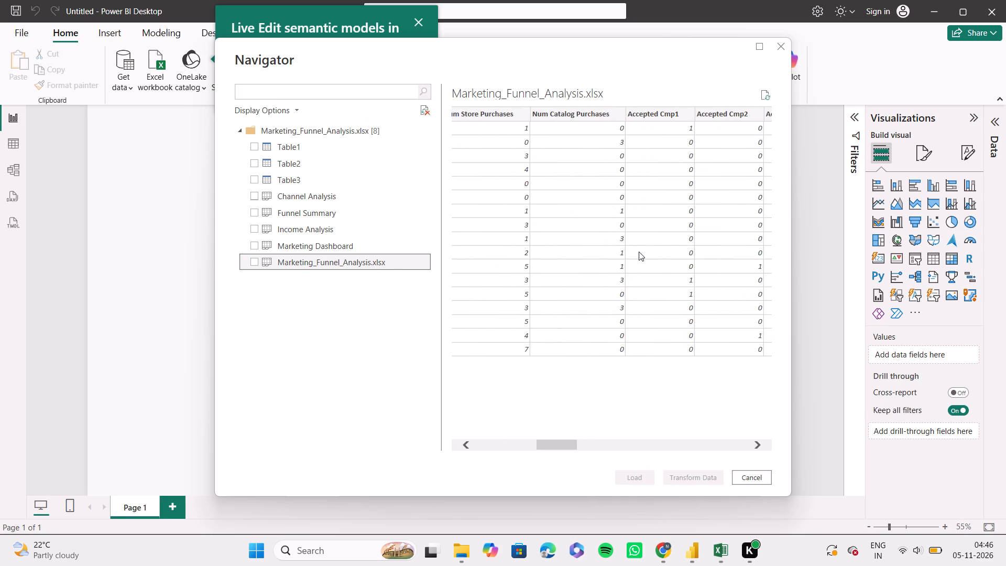
pyautogui.hscroll(-3, 639, 252)
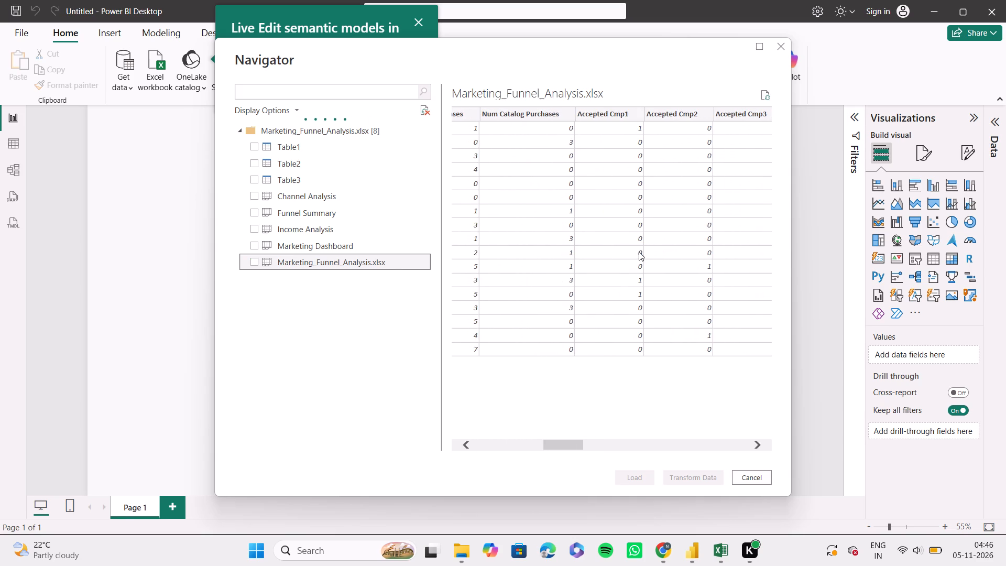
pyautogui.hscroll(-3, 639, 252)
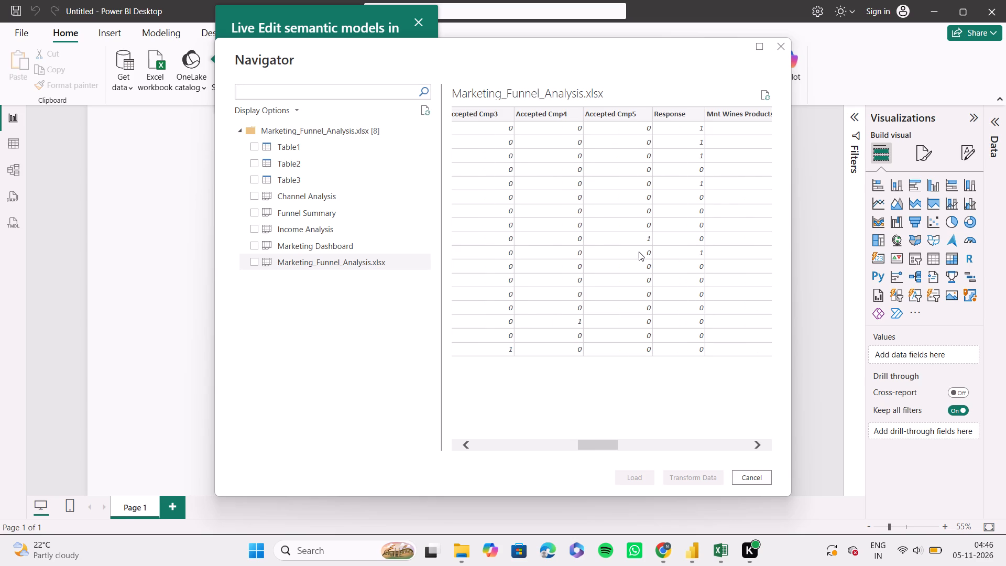
pyautogui.hscroll(-3, 639, 252)
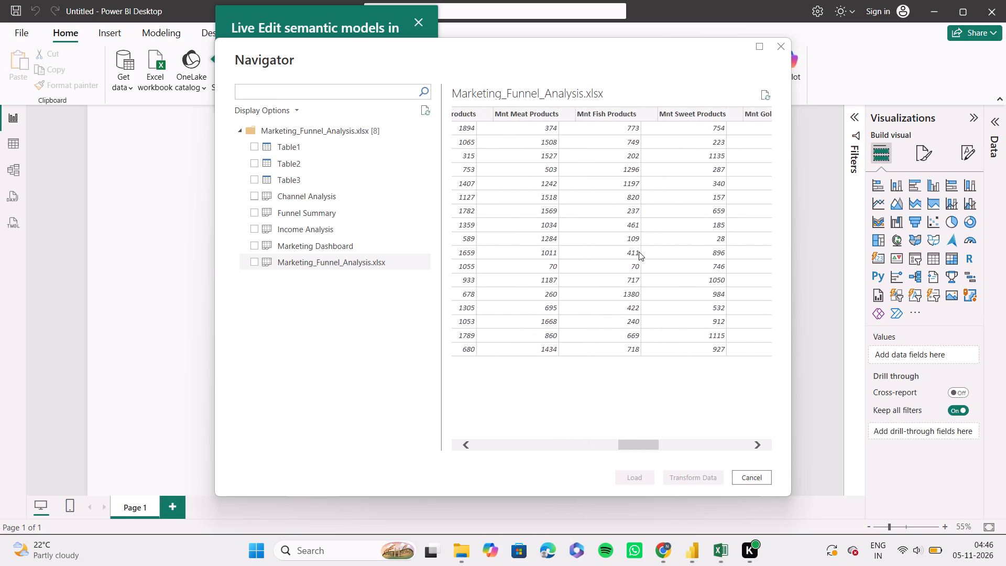
pyautogui.hscroll(-4, 639, 252)
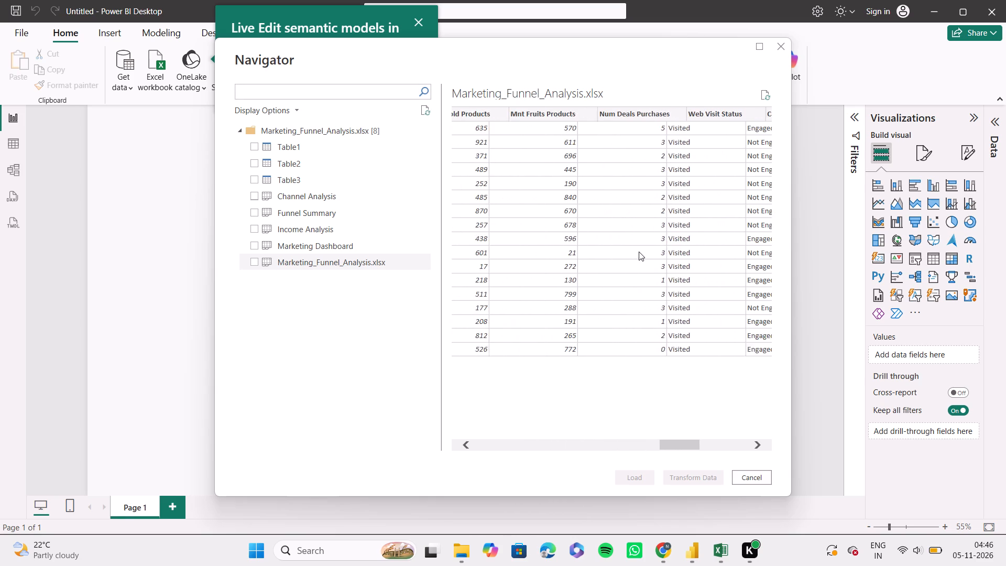
pyautogui.hscroll(-4, 639, 252)
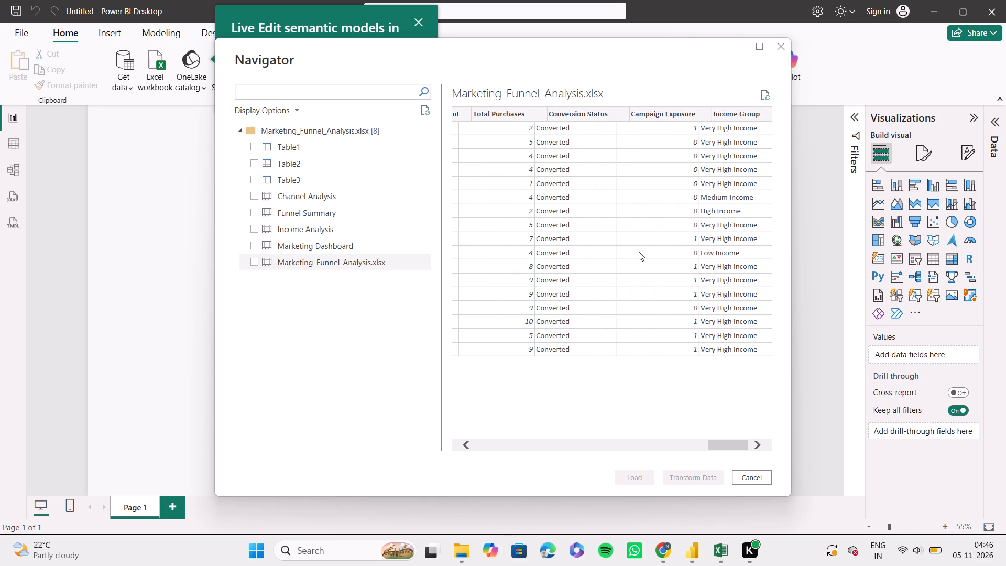
pyautogui.hscroll(-1, 639, 252)
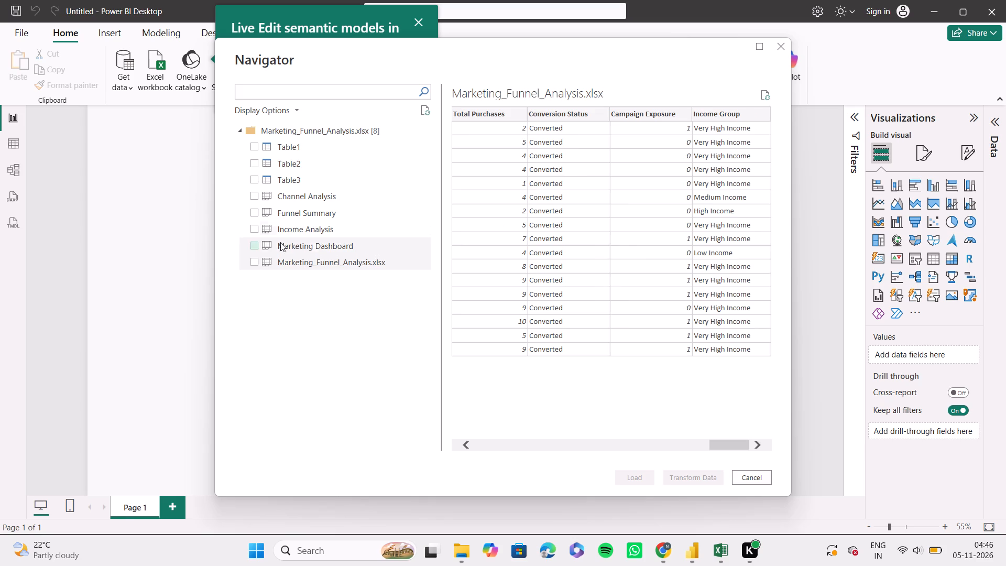
# Select the Marketing_Funnel_Analysis.xlsx sheet, recheck its Campaign Engagement preview, and load it into the report.
pyautogui.click(253, 262)
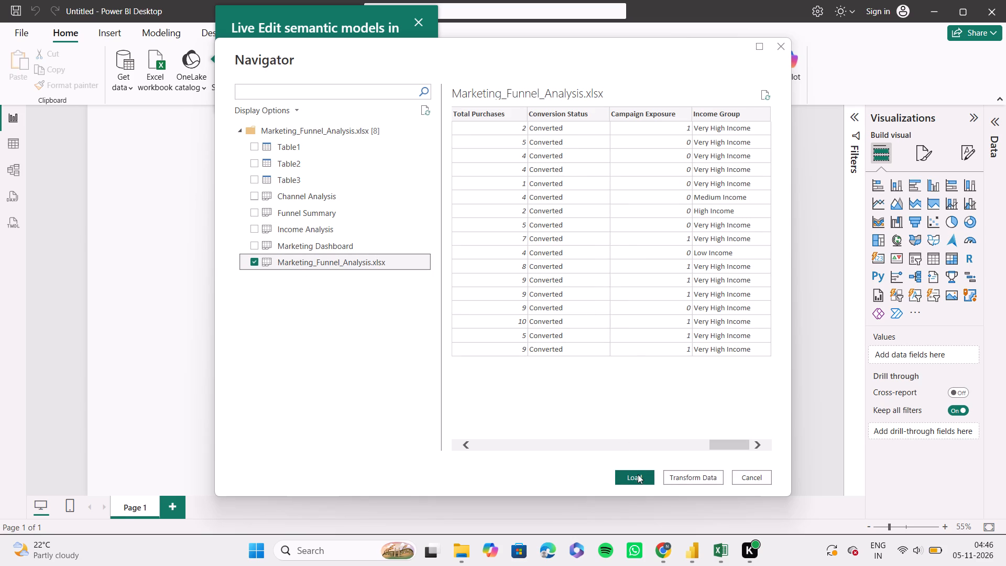
pyautogui.hscroll(1, 595, 340)
pyautogui.hscroll(2, 554, 280)
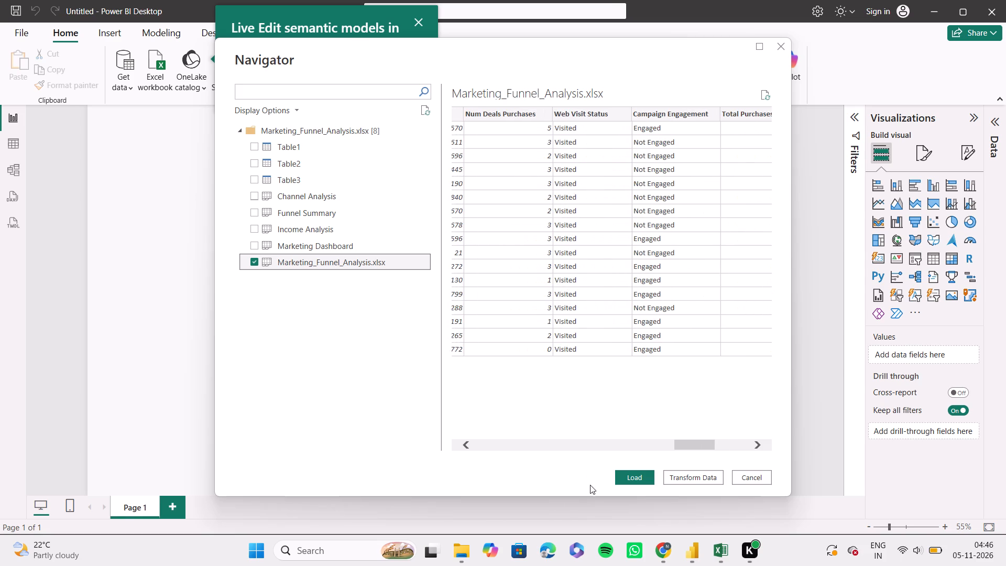
pyautogui.click(637, 474)
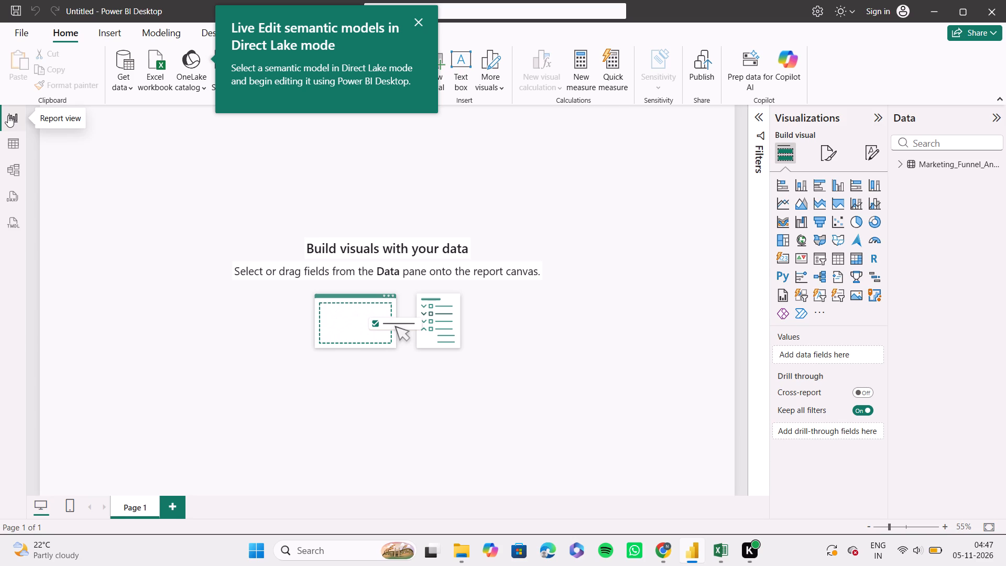
pyautogui.click(18, 158)
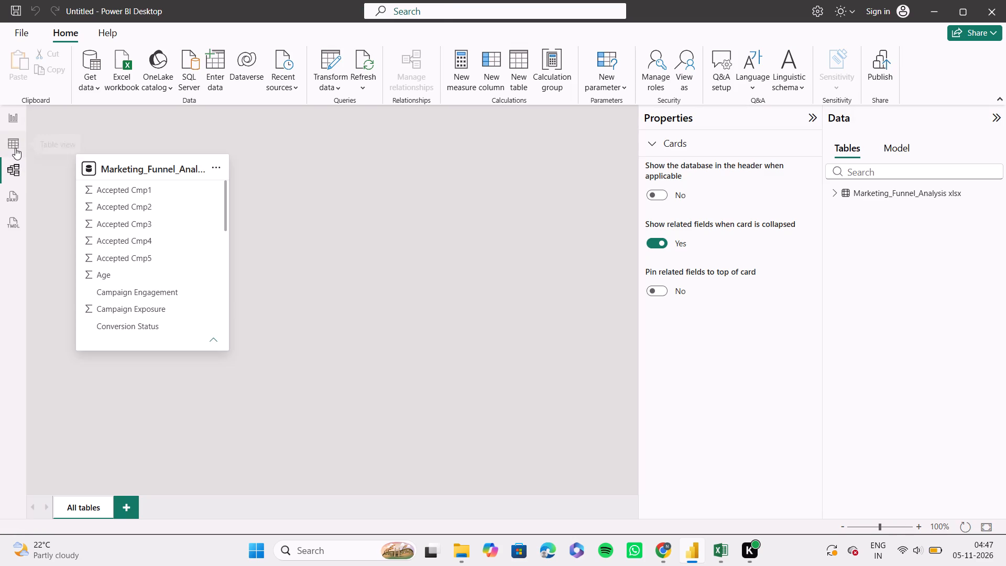
pyautogui.click(12, 146)
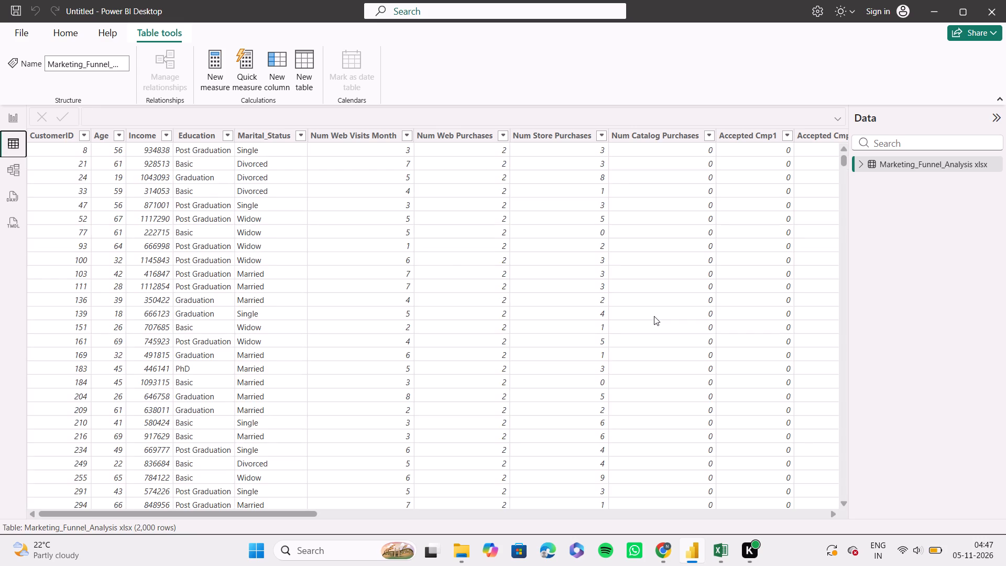
pyautogui.hscroll(-5, 654, 316)
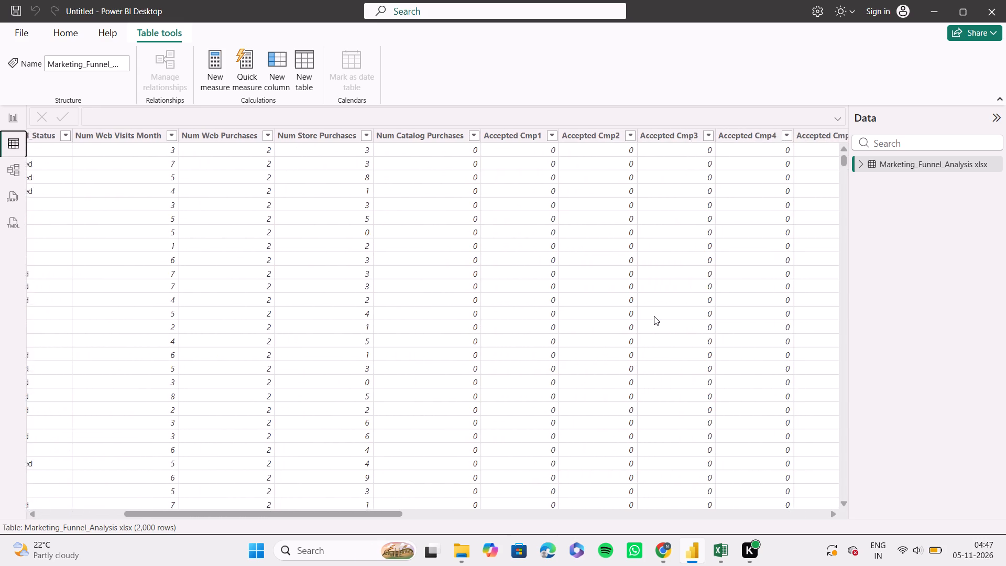
pyautogui.hscroll(-1, 654, 316)
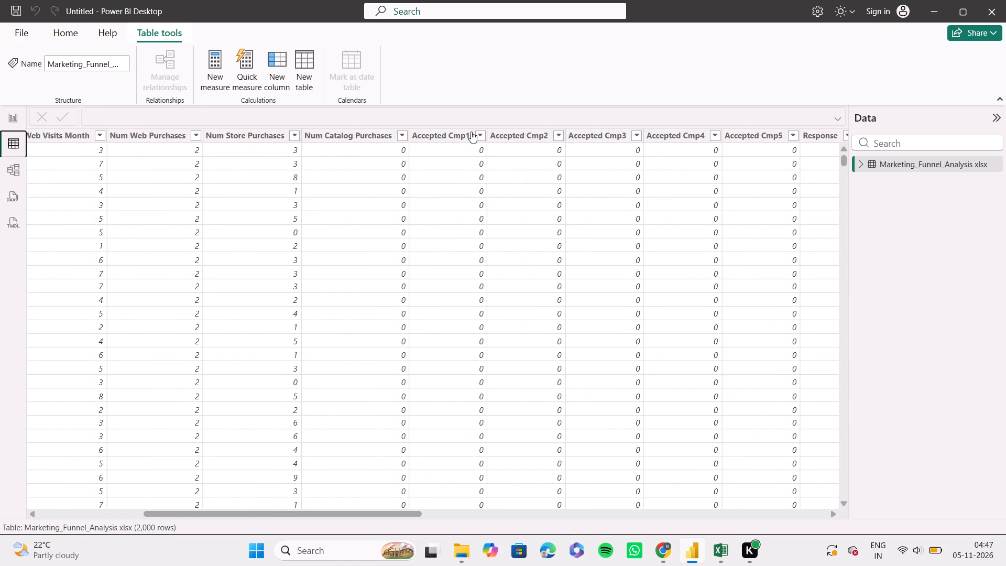
pyautogui.click(478, 134)
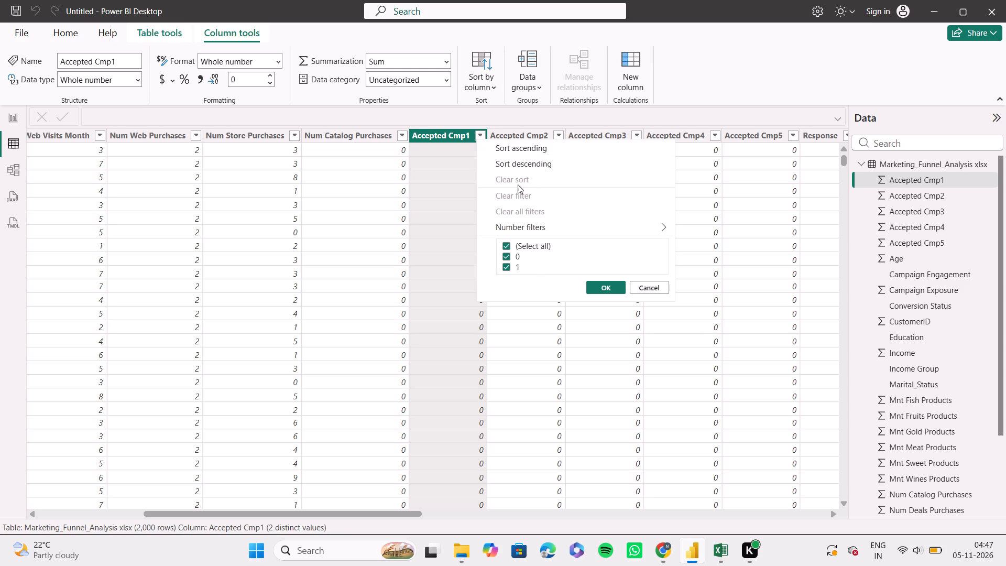
pyautogui.click(433, 157)
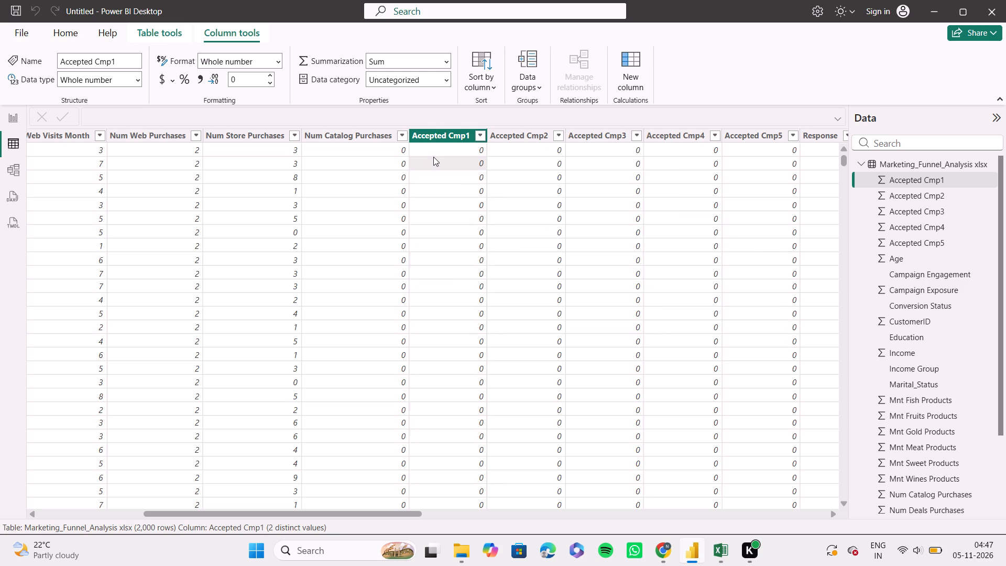
pyautogui.click(448, 152)
pyautogui.hscroll(-3, 709, 207)
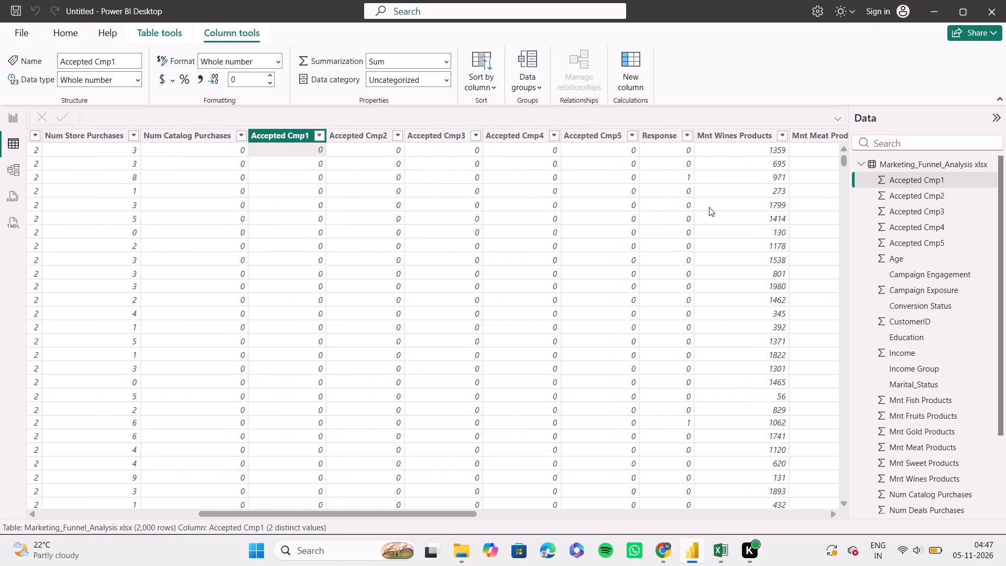
pyautogui.hscroll(-4, 709, 207)
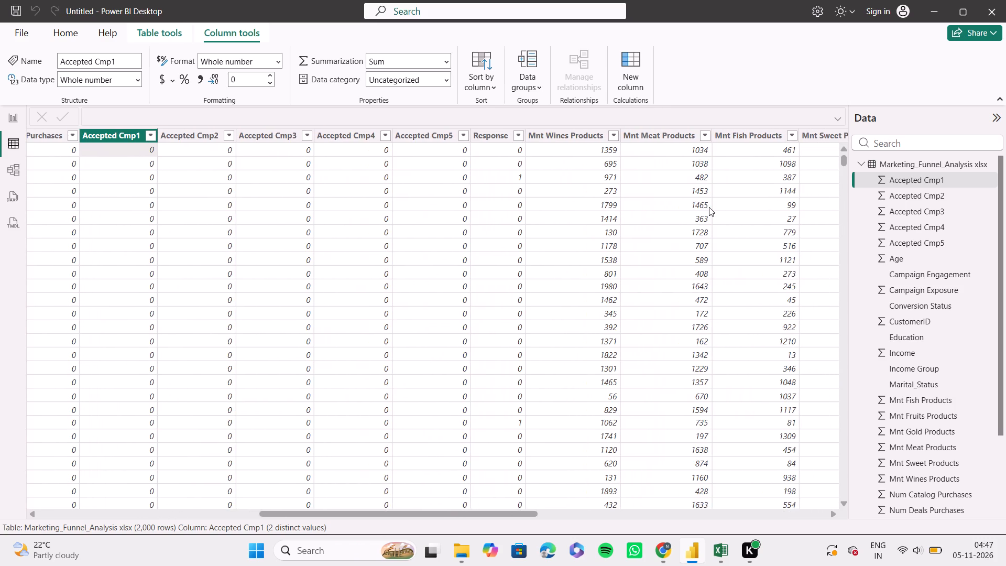
pyautogui.hscroll(-5, 709, 207)
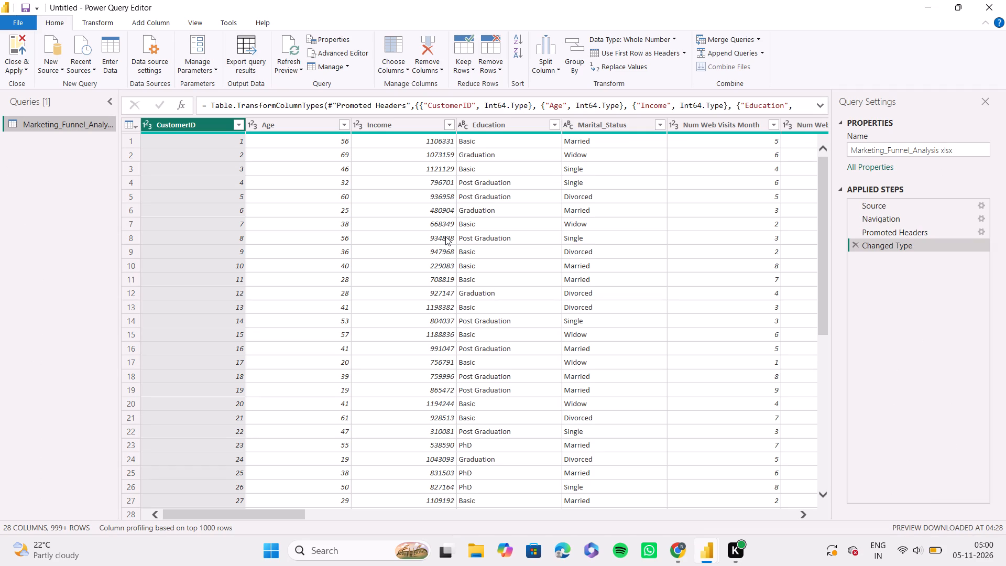
pyautogui.click(73, 117)
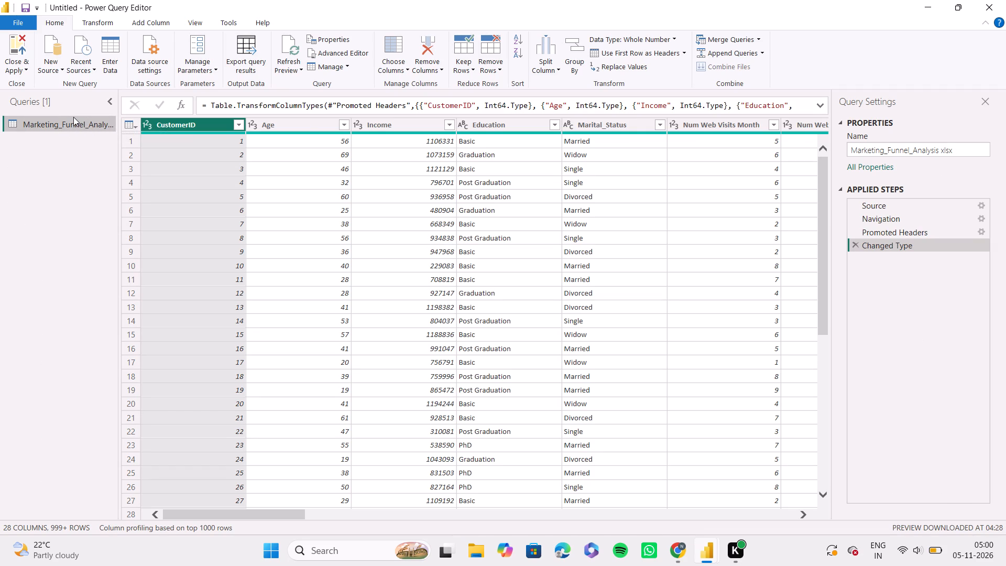
pyautogui.click(73, 117)
# Enable column distribution, column profile and column quality in the data preview.
pyautogui.click(200, 20)
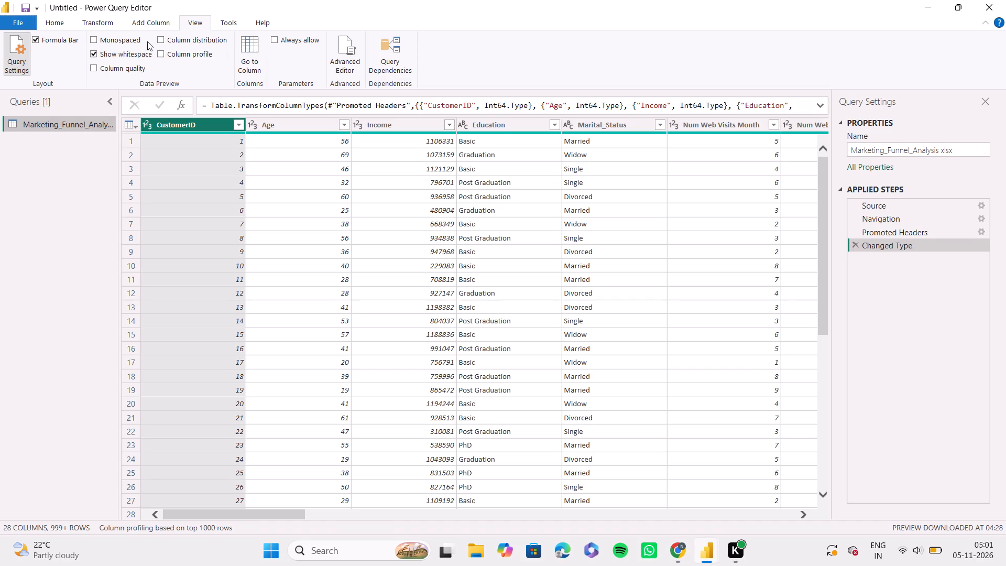
pyautogui.click(159, 38)
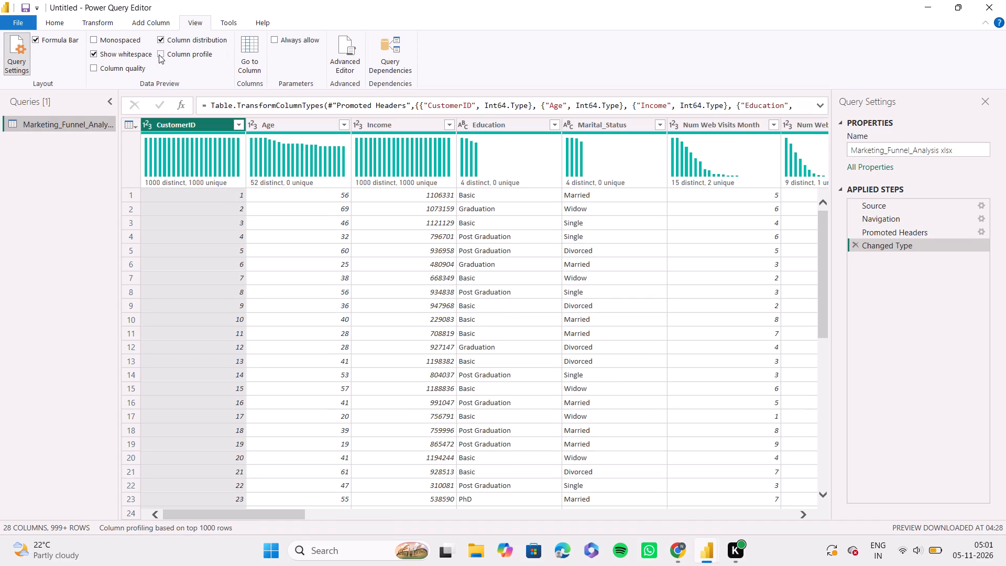
pyautogui.click(159, 55)
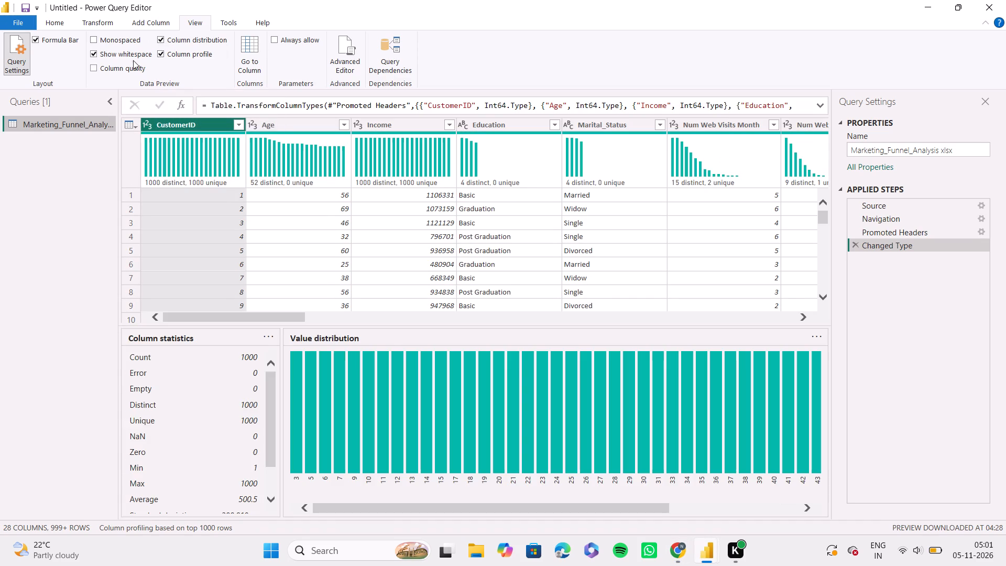
pyautogui.click(89, 72)
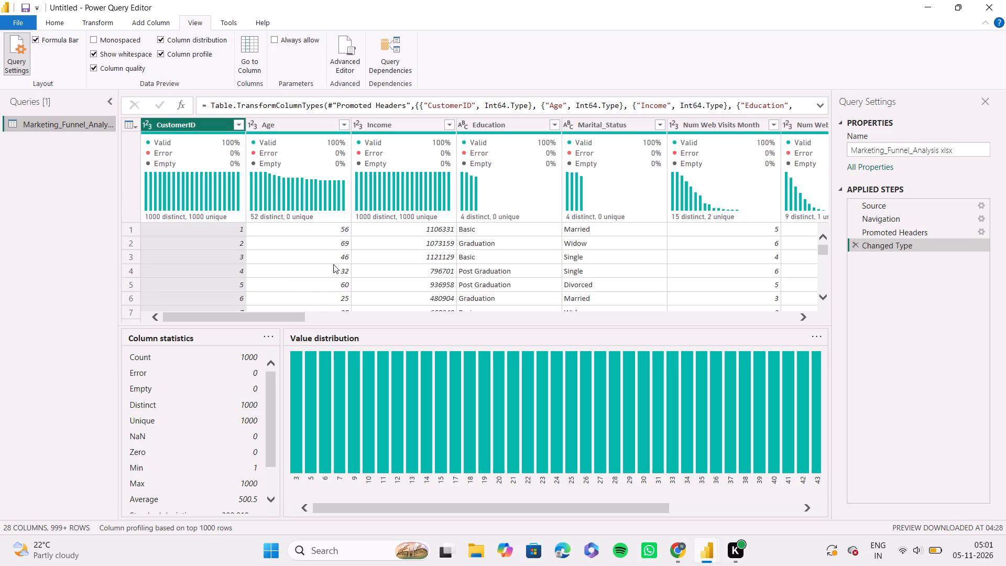
# Examine the Valid, Error and Empty percentages across all columns of the Marketing_Funnel_Analysis query.
pyautogui.hscroll(-2, 373, 276)
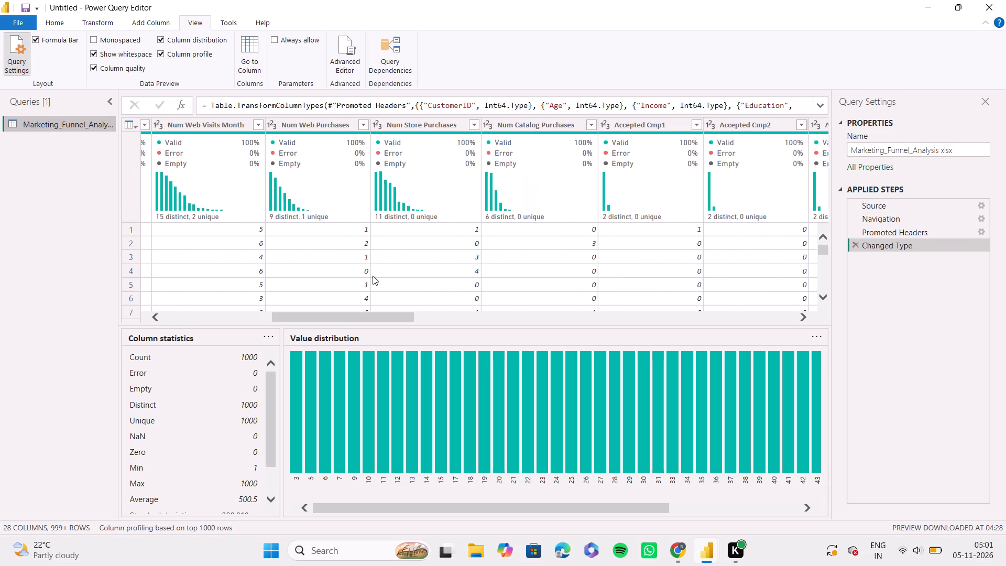
pyautogui.hscroll(-1, 373, 276)
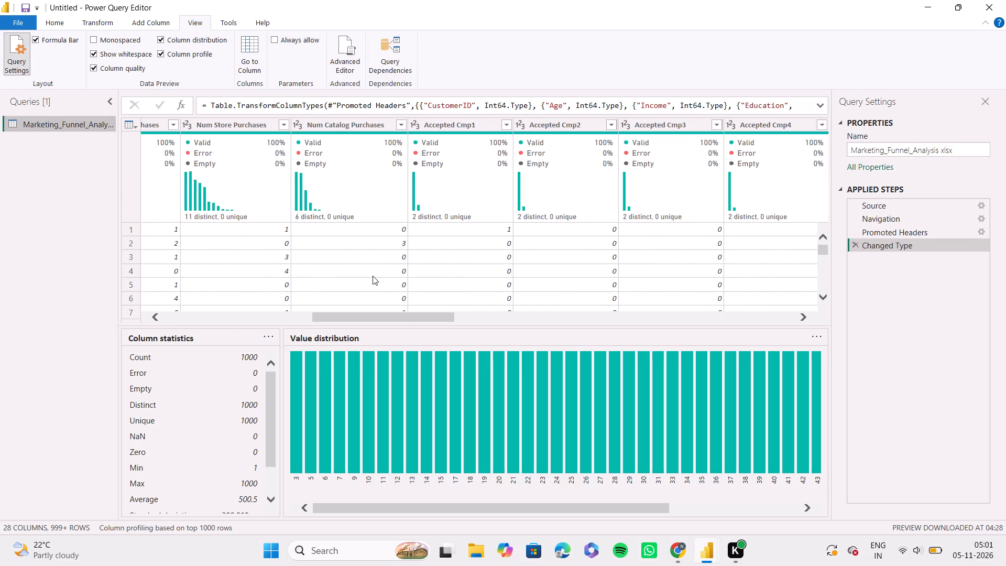
pyautogui.hscroll(-2, 373, 276)
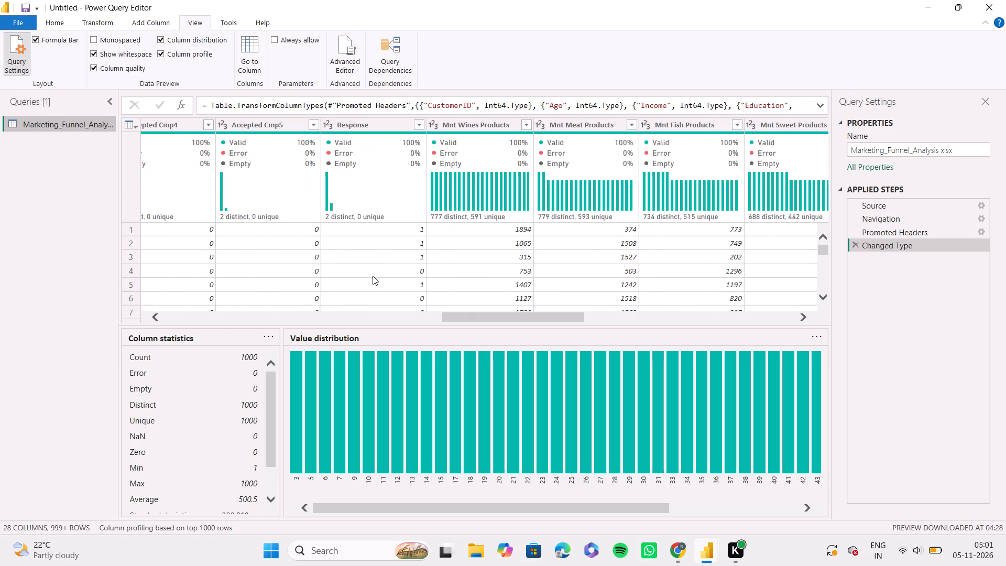
pyautogui.hscroll(-3, 373, 276)
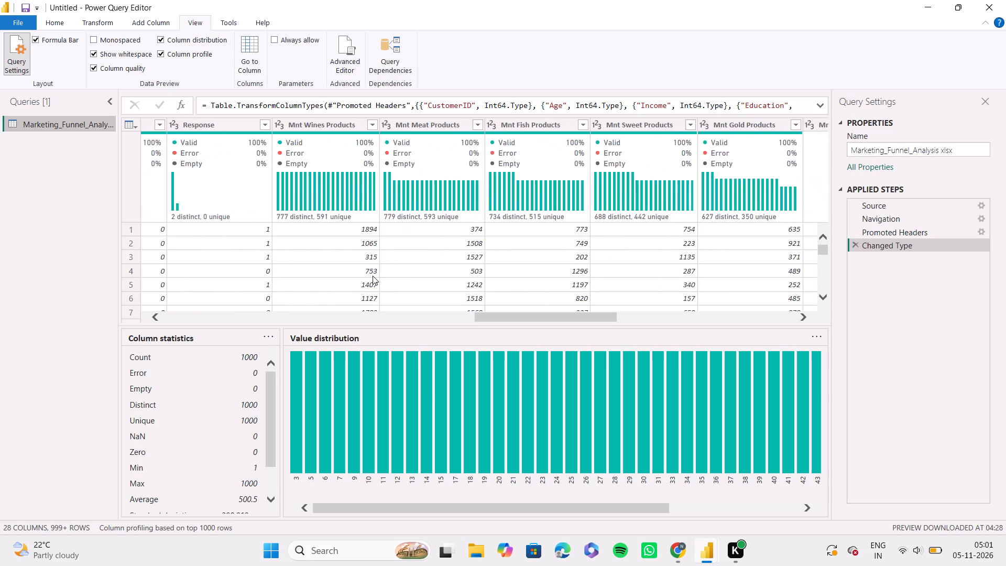
pyautogui.hscroll(-2, 373, 276)
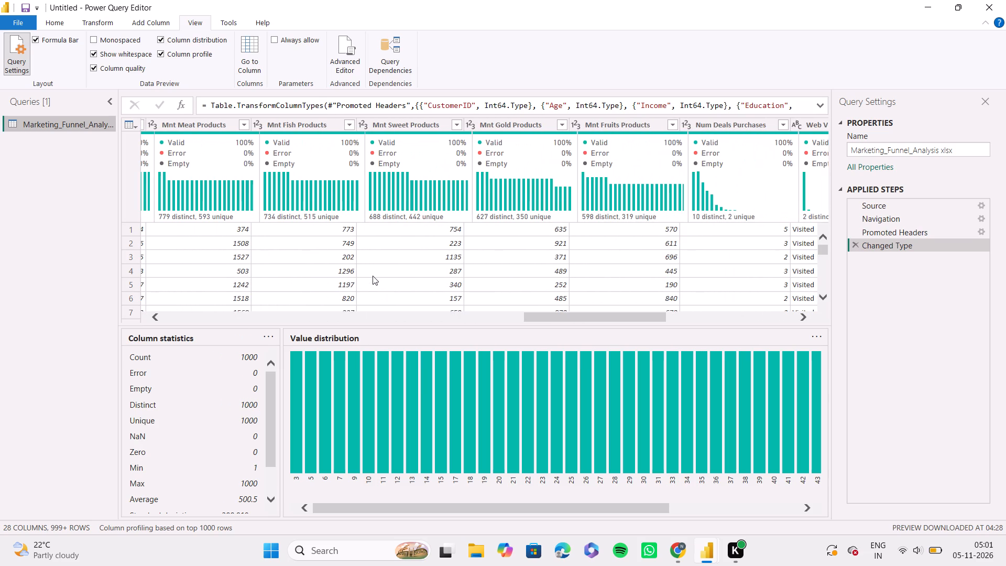
pyautogui.hscroll(-2, 373, 276)
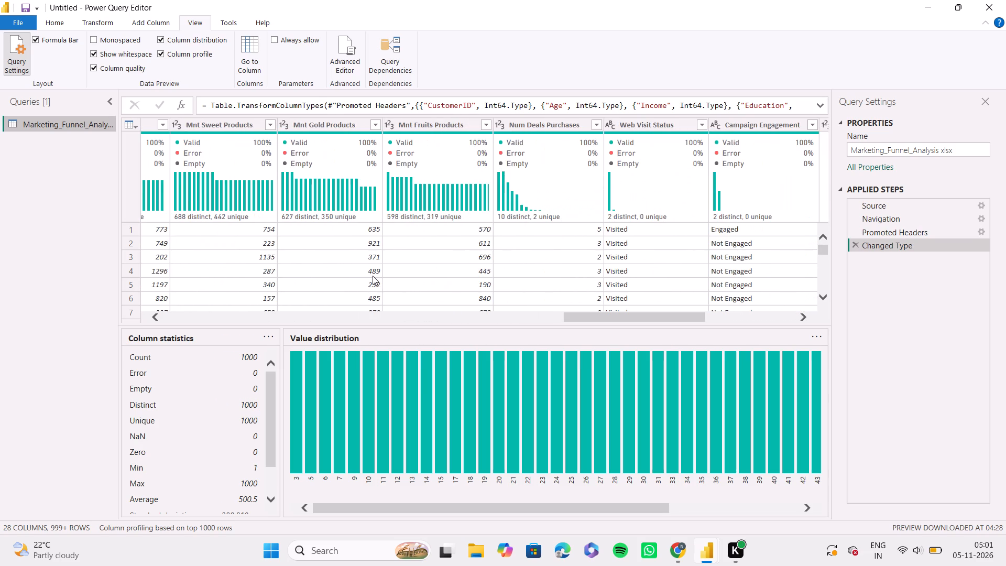
pyautogui.hscroll(-3, 373, 276)
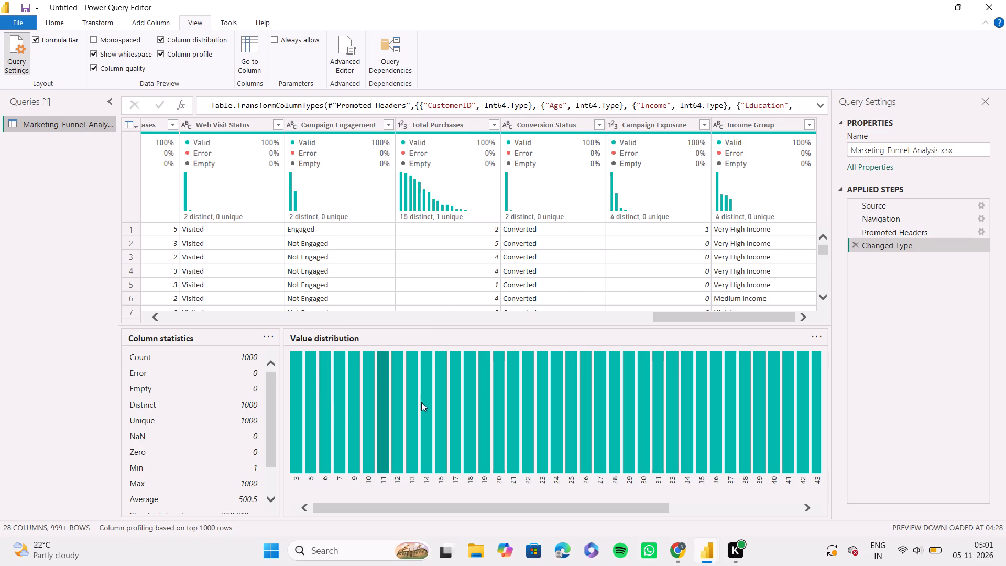
pyautogui.hscroll(10, 332, 282)
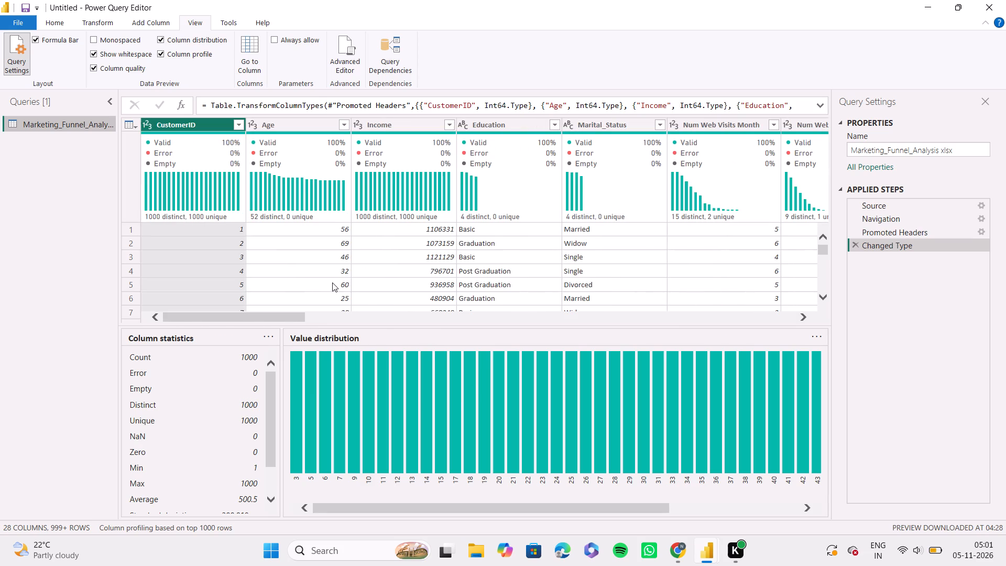
pyautogui.hscroll(1, 174, 415)
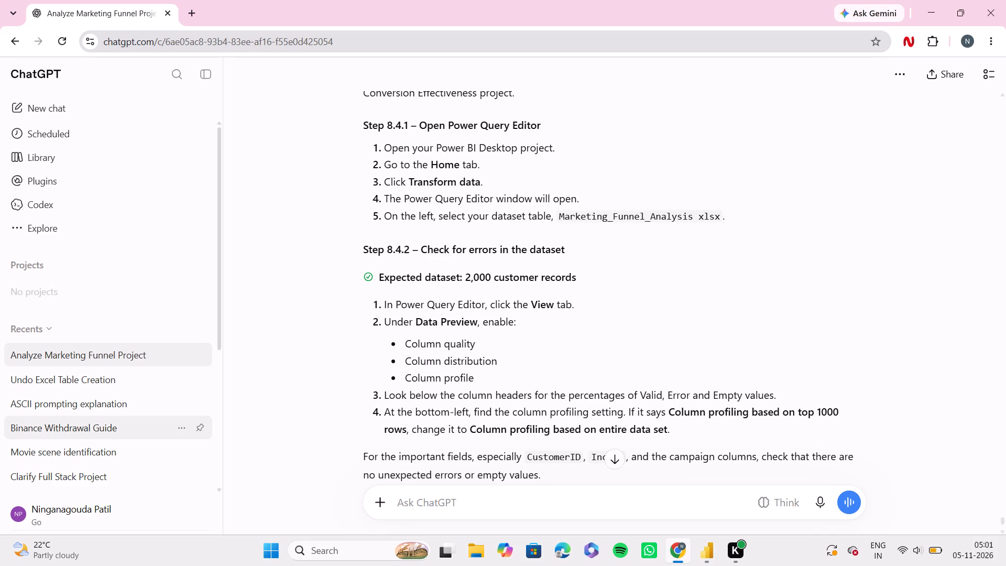
# Check ChatGPT's Step 8.4.2 instructions and set Power Query's column profiling to be based on the entire data set.
pyautogui.scroll(-1, 466, 394)
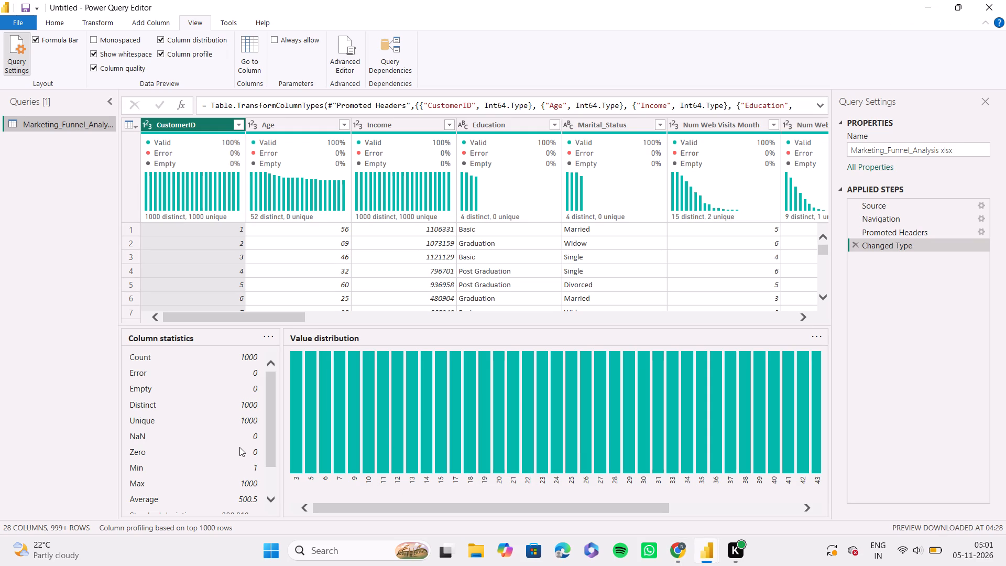
pyautogui.scroll(1, 239, 447)
pyautogui.scroll(-1, 239, 447)
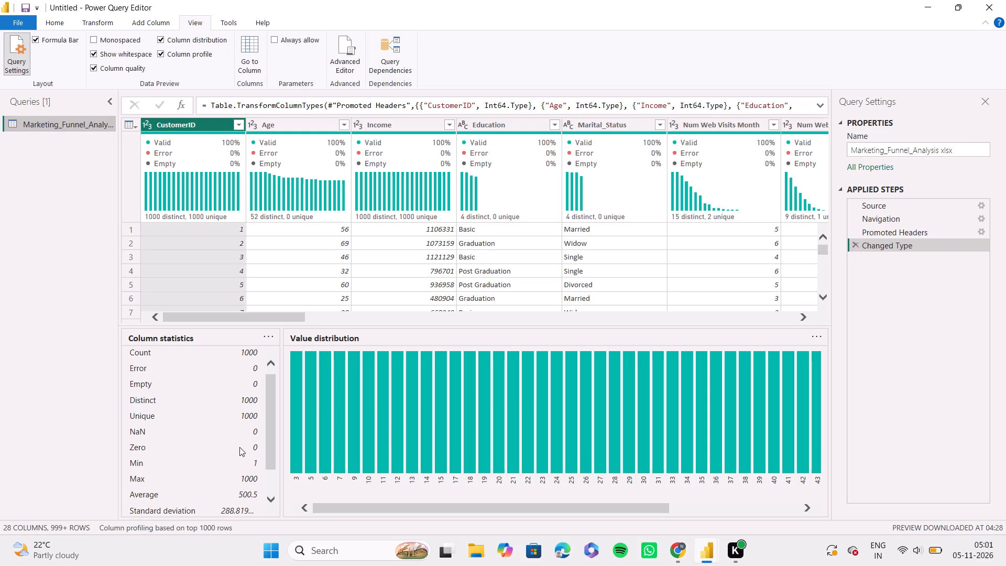
pyautogui.scroll(1, 239, 447)
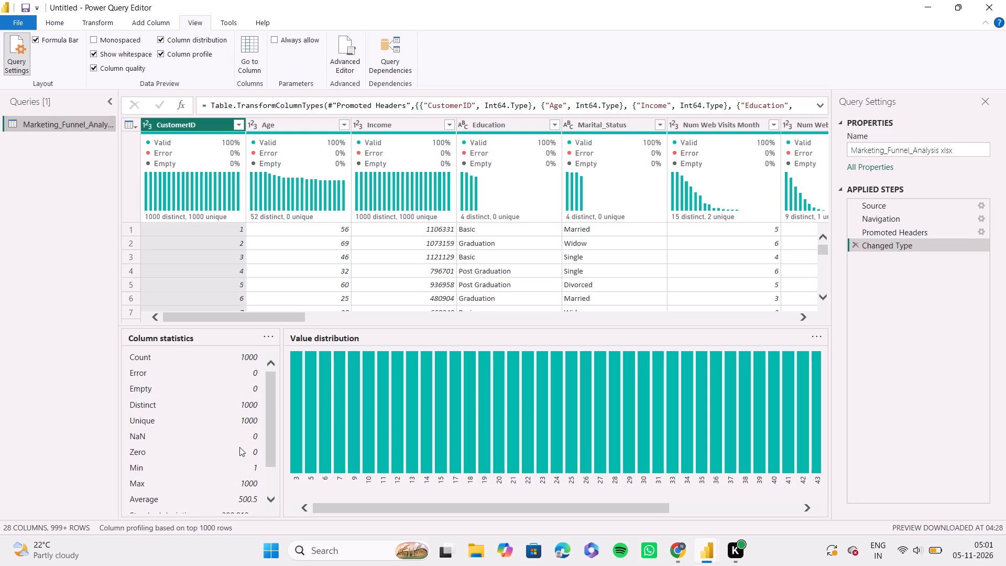
pyautogui.click(202, 524)
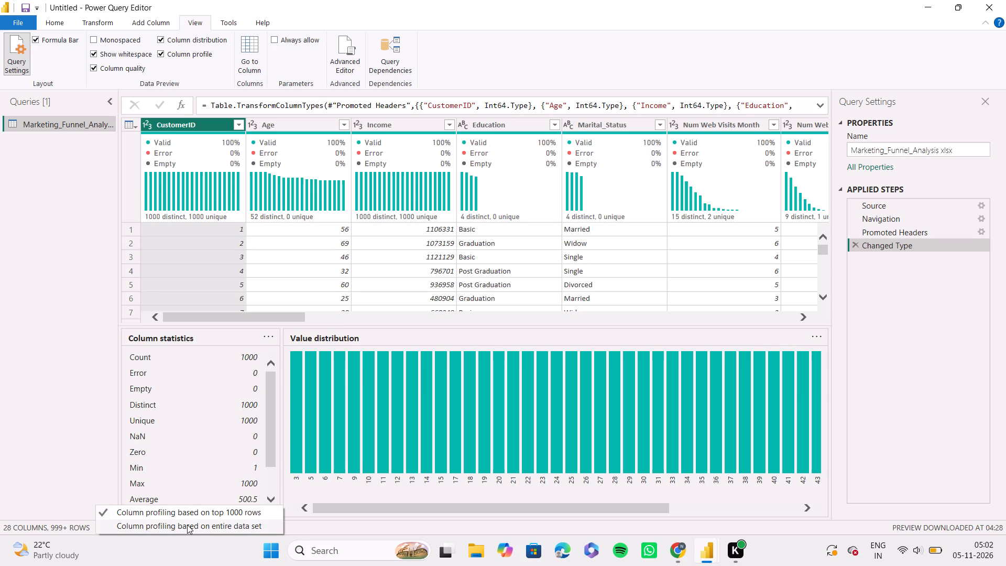
pyautogui.click(187, 525)
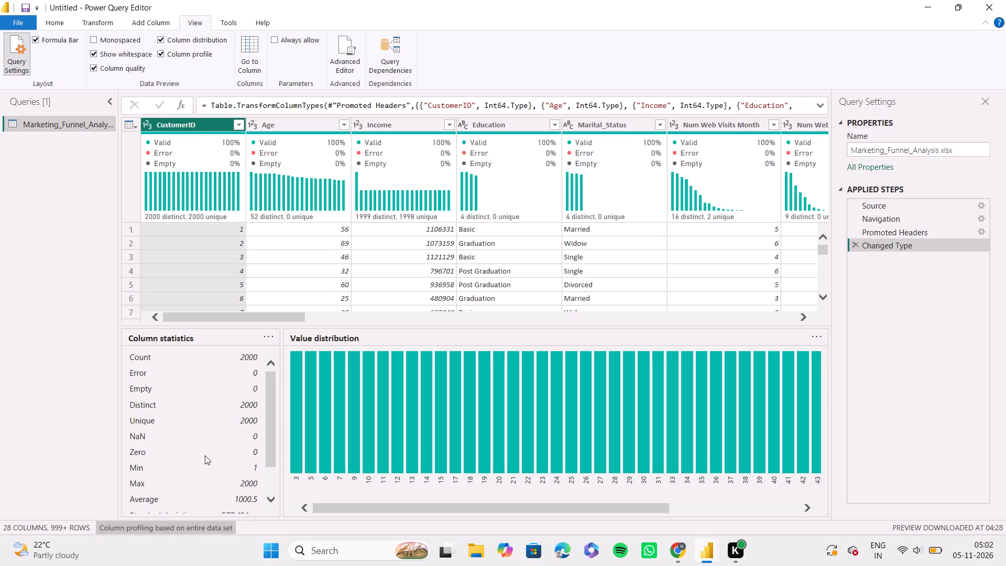
pyautogui.scroll(1, 224, 449)
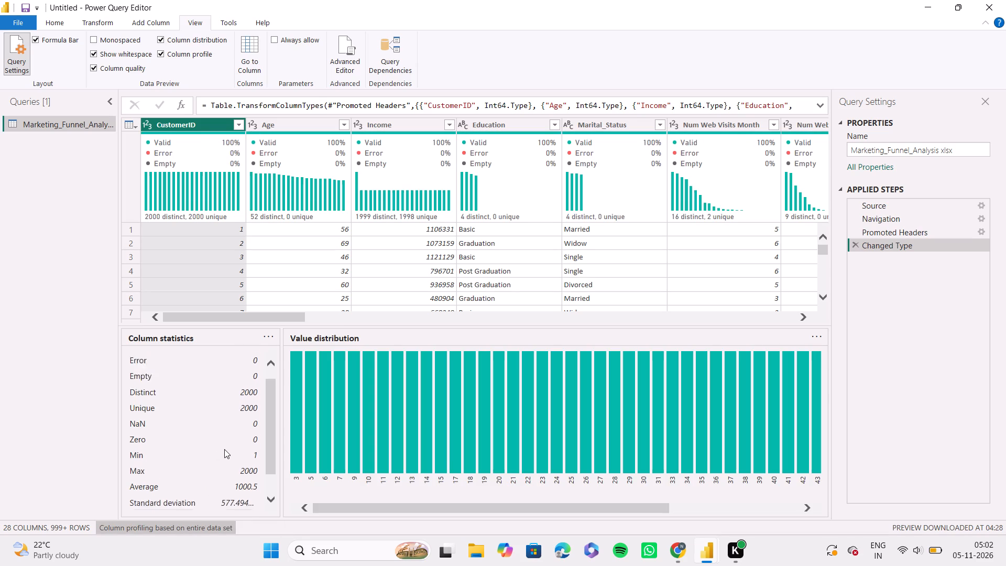
pyautogui.scroll(1, 224, 449)
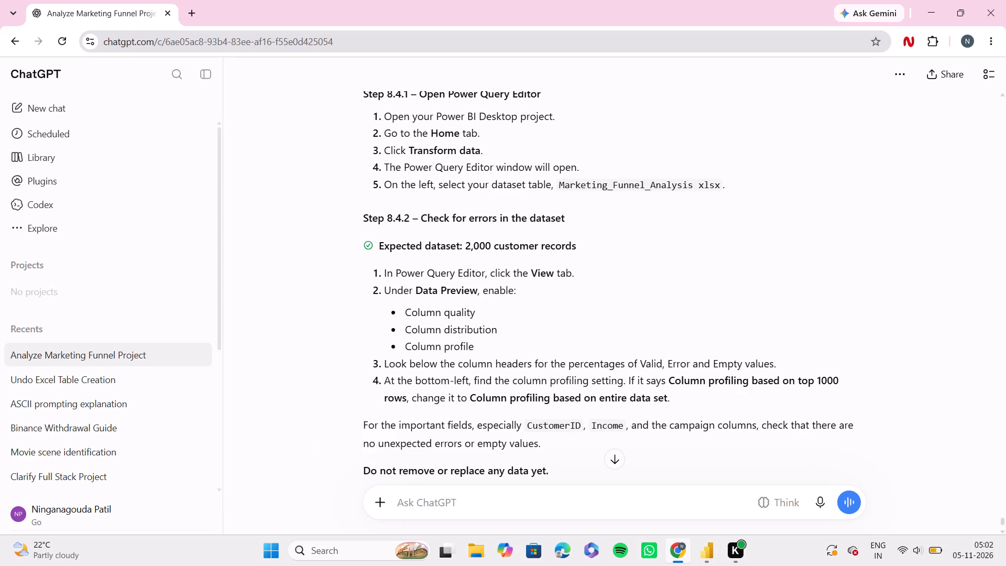
# Following ChatGPT's task instructions, capture a screenshot of Power Query Editor showing the column quality information and send it in the ChatGPT conversation.
pyautogui.scroll(-1, 585, 382)
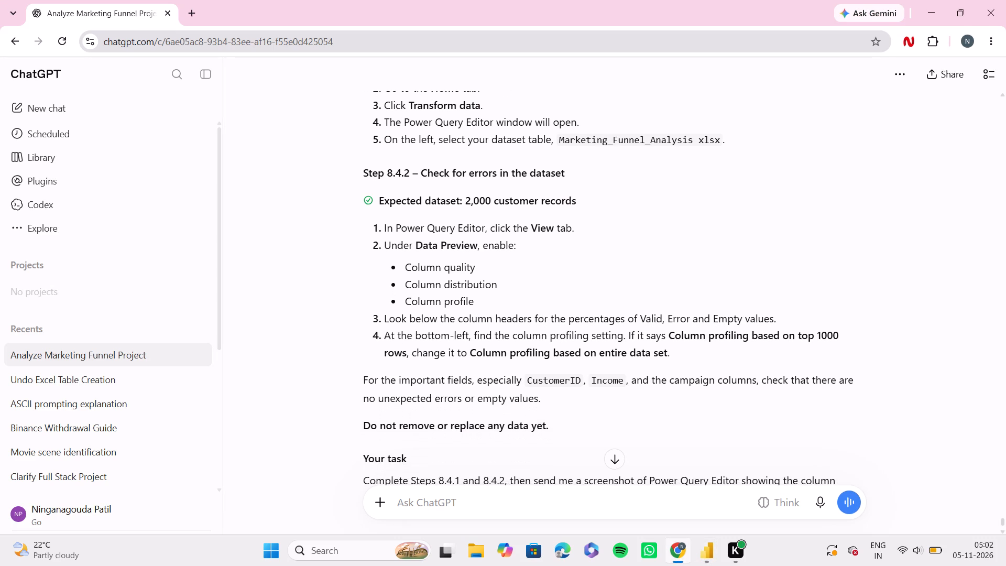
pyautogui.scroll(-1, 585, 382)
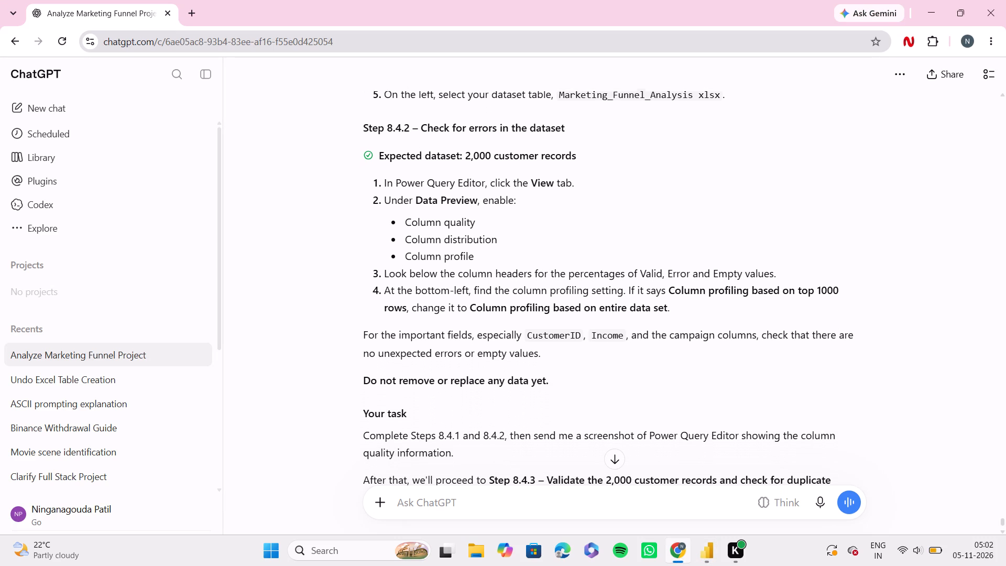
pyautogui.scroll(-1, 585, 382)
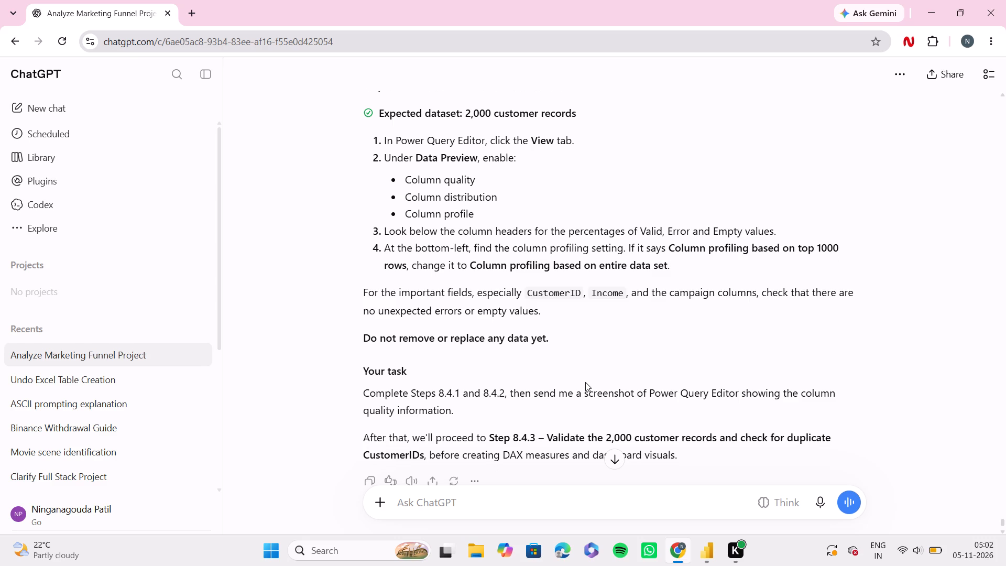
pyautogui.scroll(-1, 585, 382)
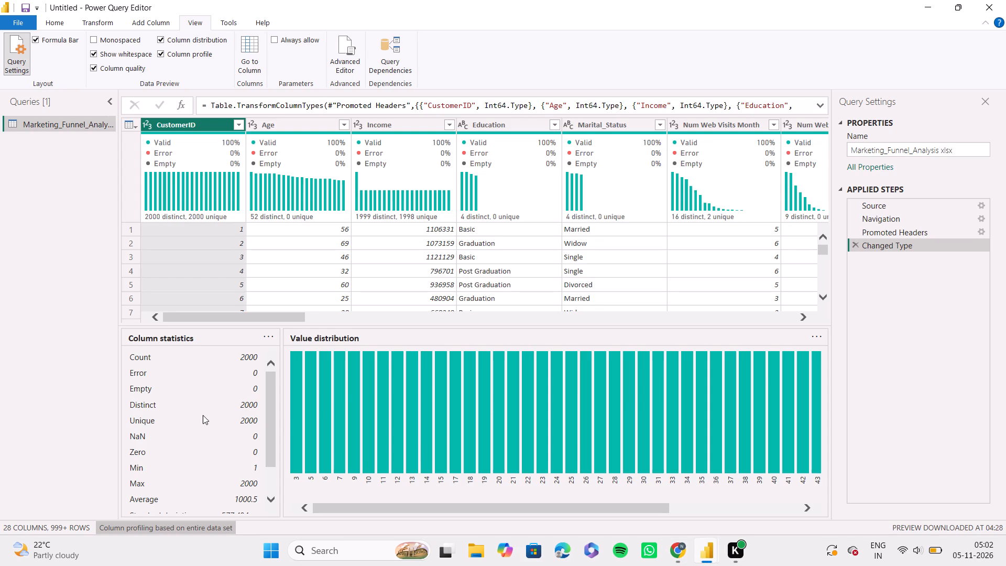
pyautogui.scroll(1, 202, 415)
pyautogui.press('Print')
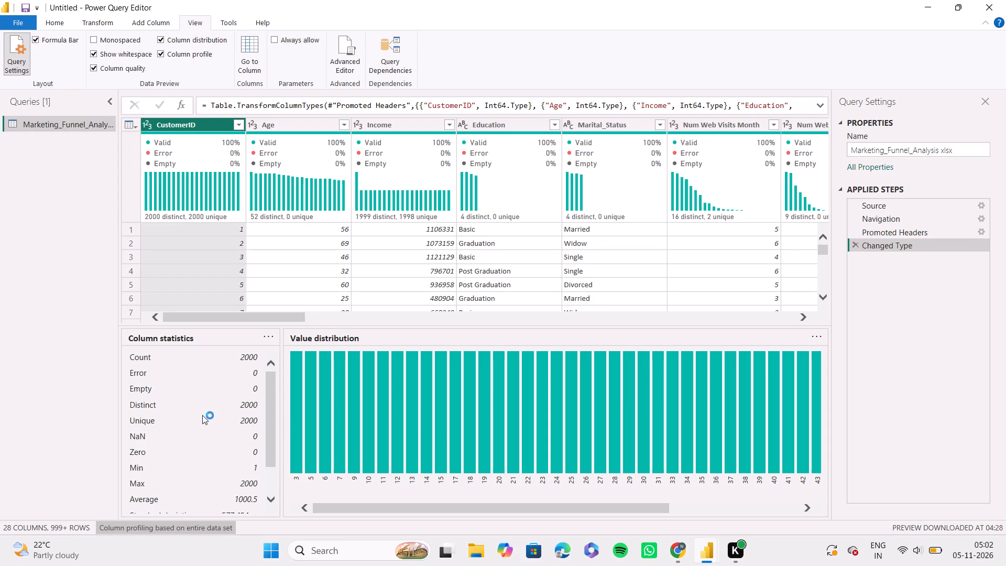
pyautogui.click(202, 415)
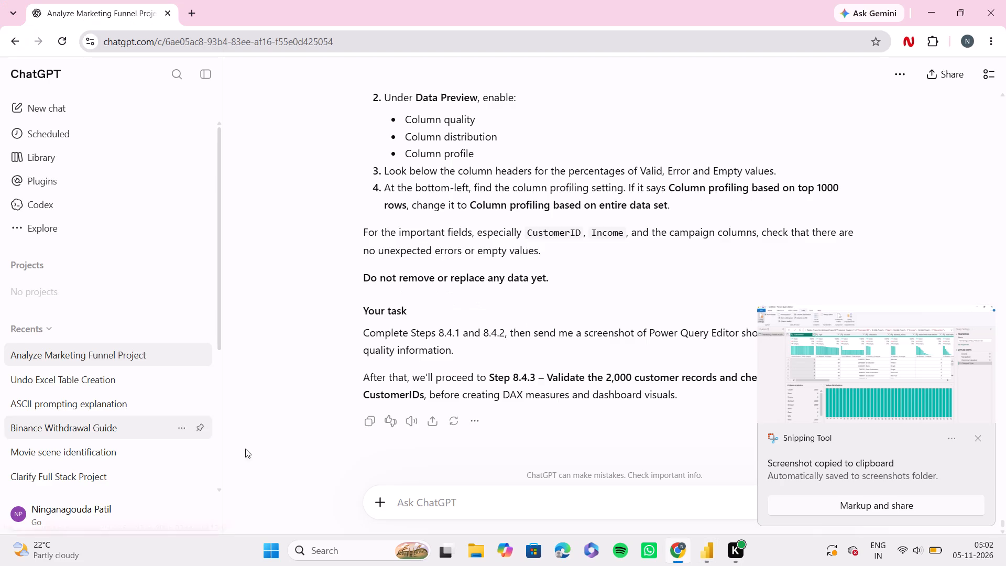
pyautogui.click(407, 498)
pyautogui.hotkey('ctrl', 'v')
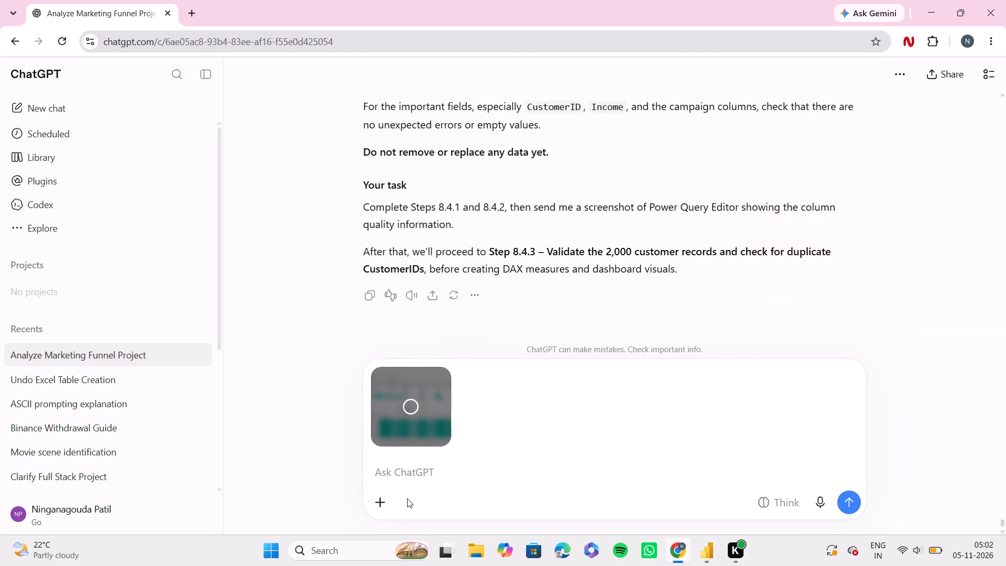
pyautogui.press('Return')
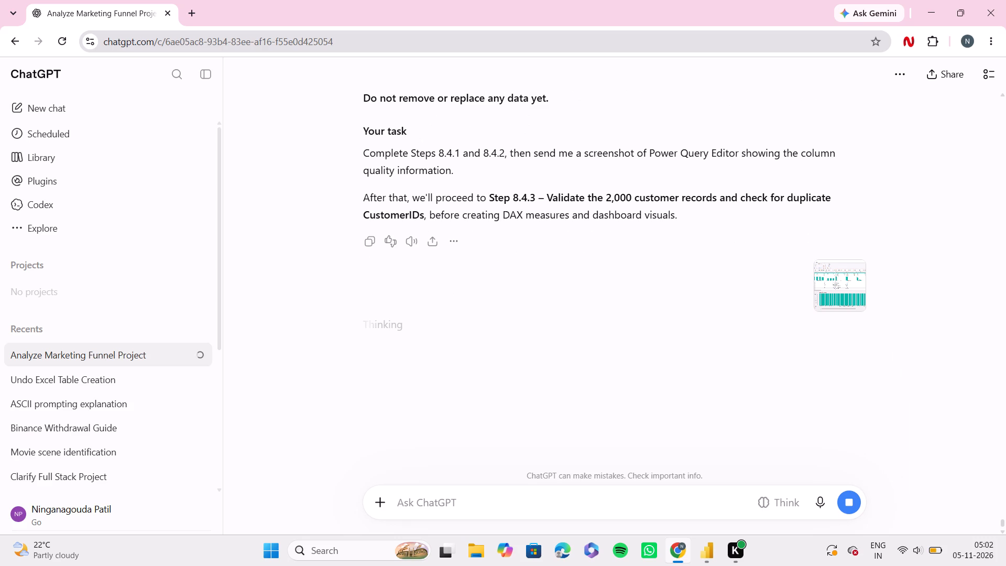
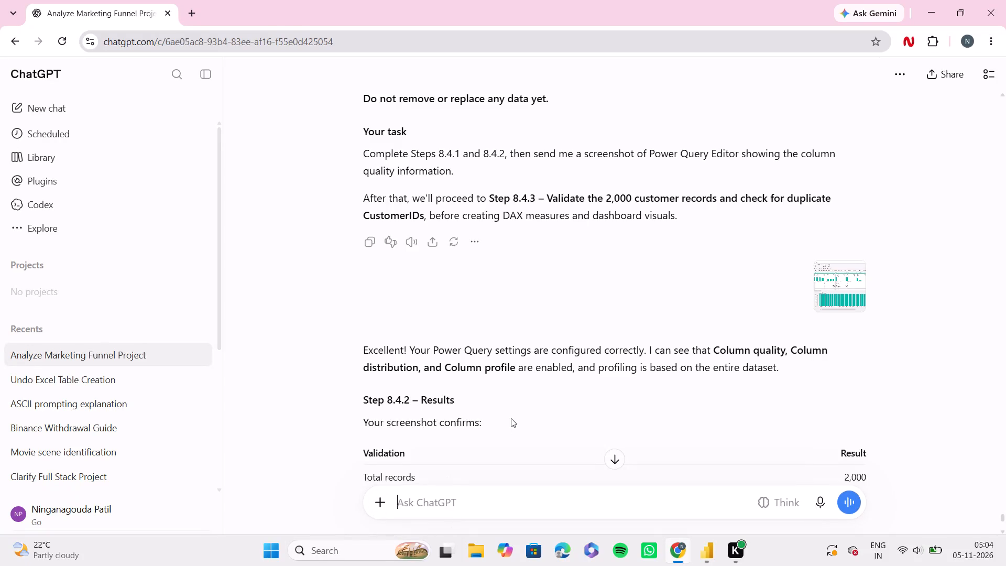
pyautogui.scroll(-4, 511, 418)
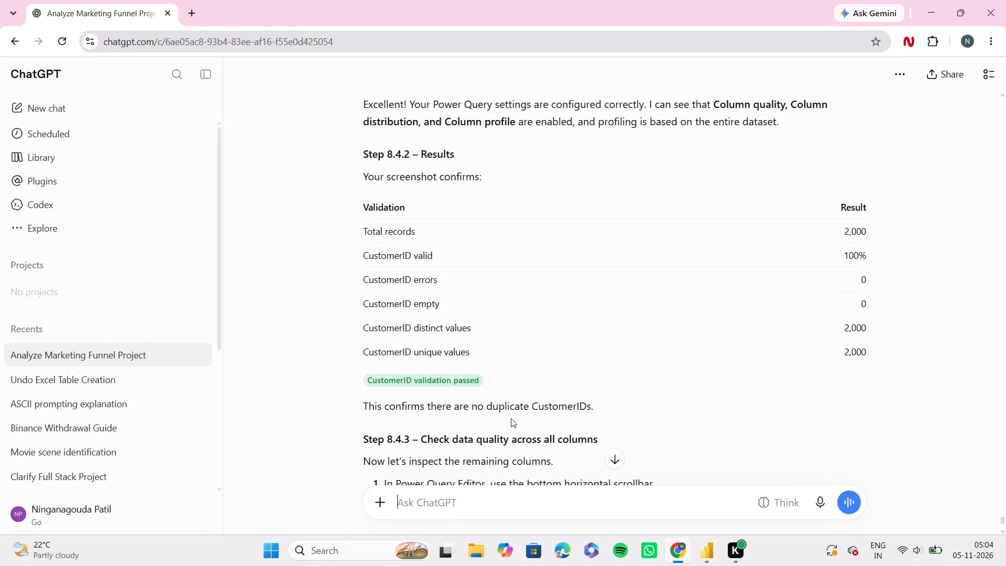
pyautogui.scroll(-2, 511, 418)
pyautogui.scroll(1, 511, 418)
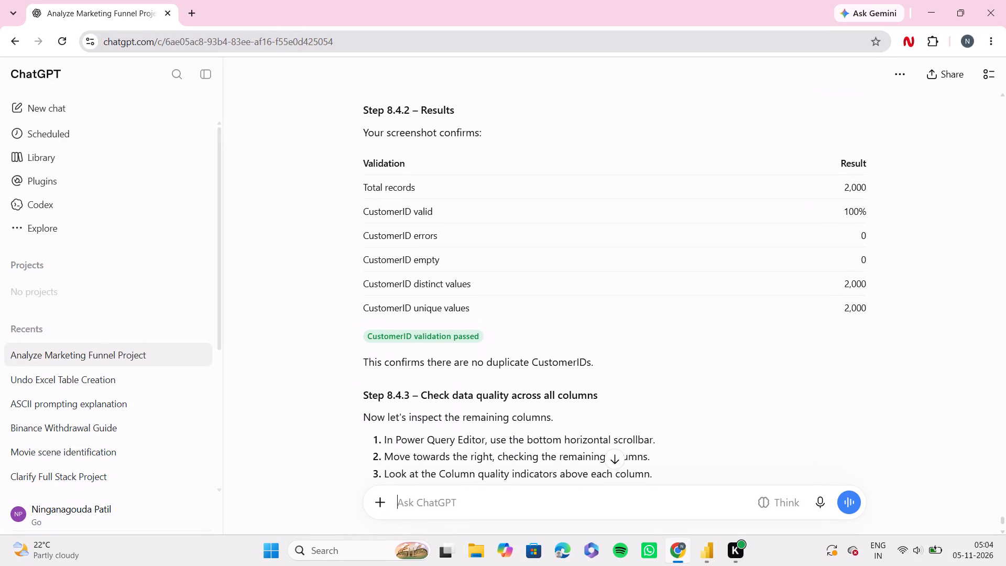
pyautogui.scroll(1, 511, 418)
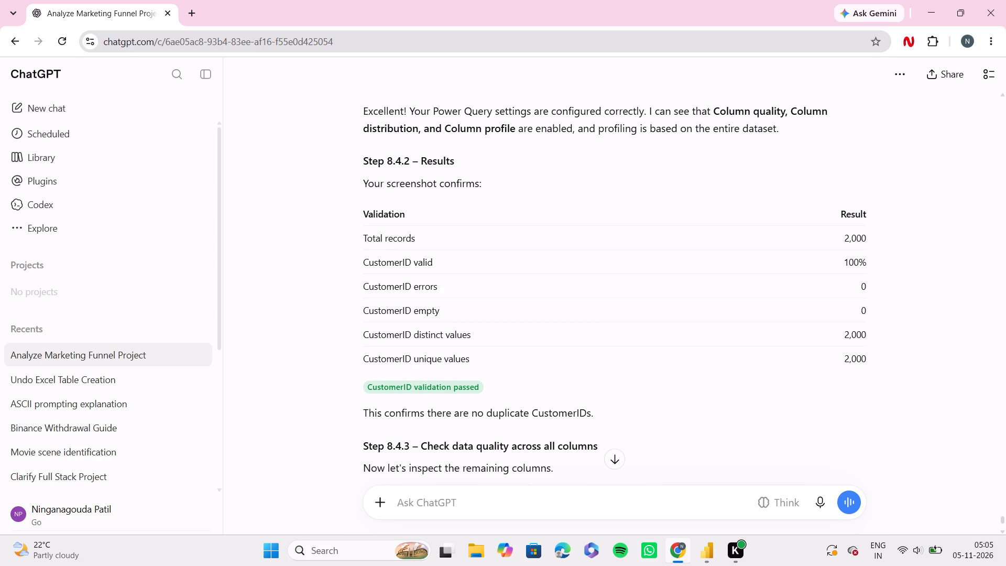
pyautogui.scroll(-3, 501, 357)
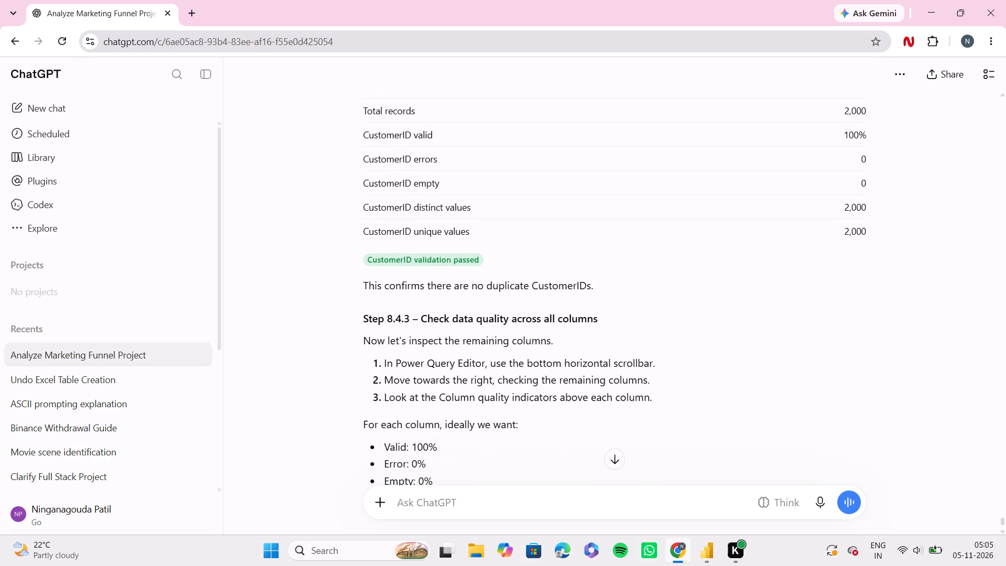
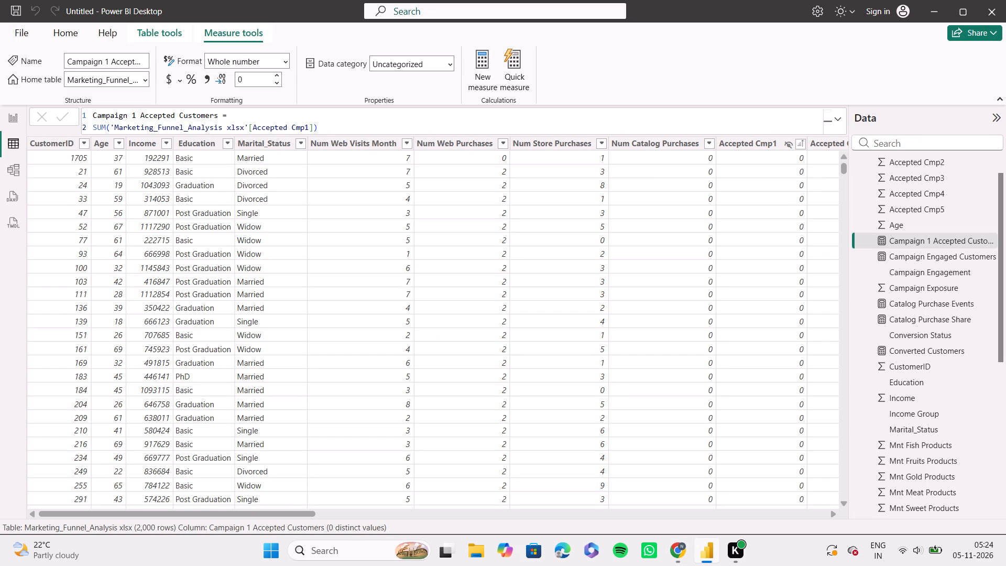
pyautogui.scroll(3, 900, 161)
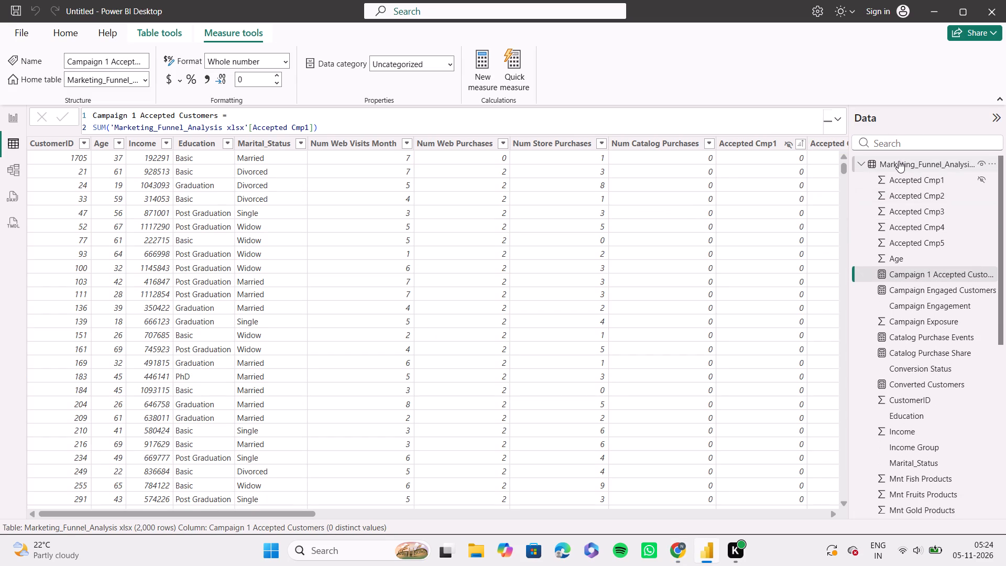
pyautogui.rightClick(899, 161)
pyautogui.click(846, 168)
pyautogui.hotkey('ctrl', 'v')
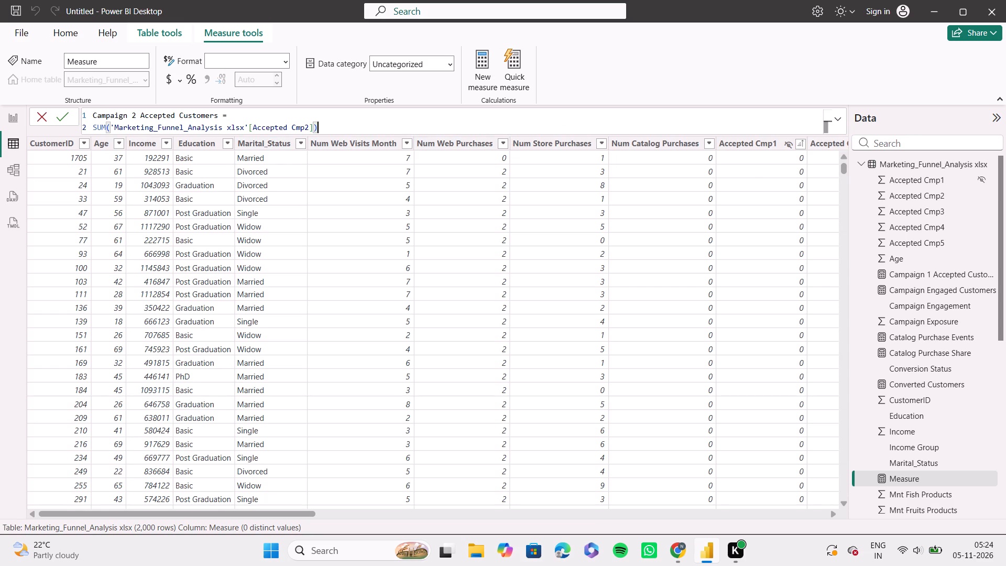
pyautogui.press('Return')
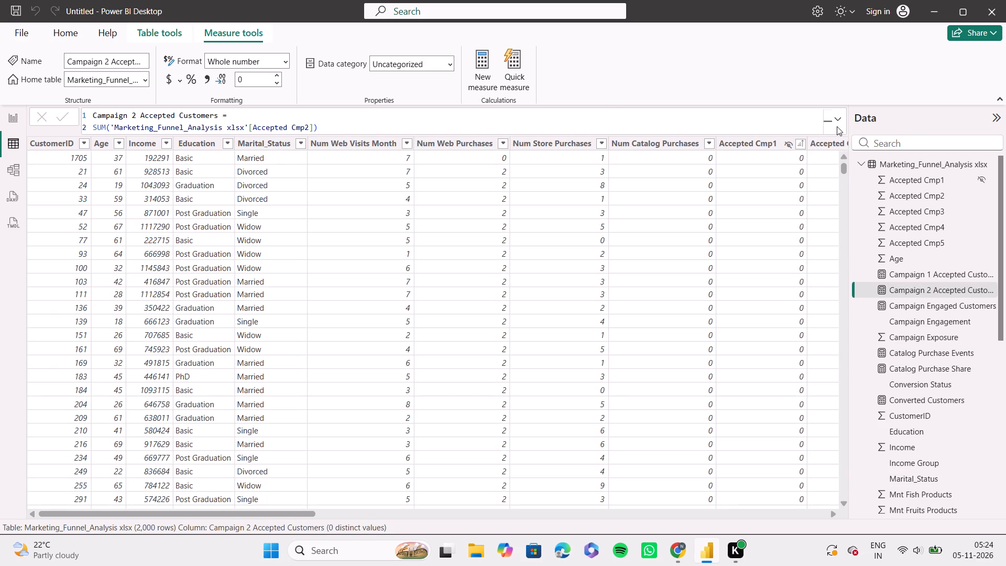
# Create a Campaign 3 Accepted Customers measure in Marketing_Funnel_Analysis xlsx by adapting the copied Campaign 2 formula to sum Accepted Cmp3.
pyautogui.rightClick(890, 159)
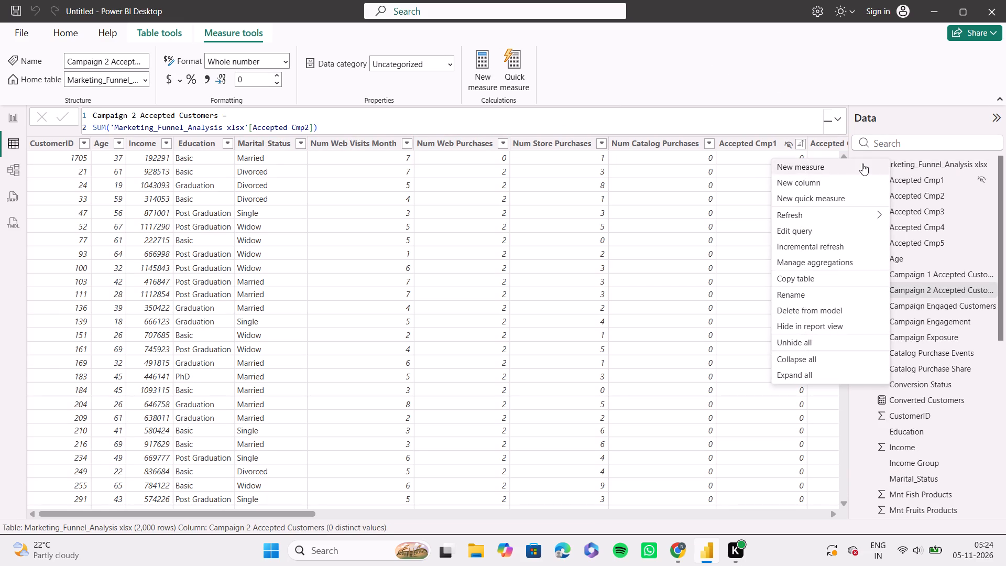
pyautogui.click(862, 164)
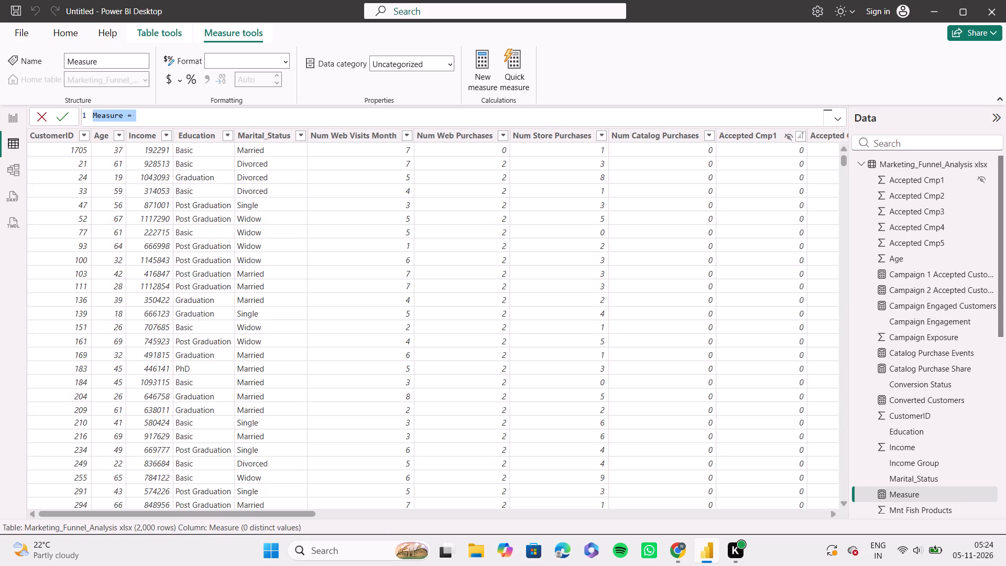
pyautogui.hotkey('ctrl', 'v')
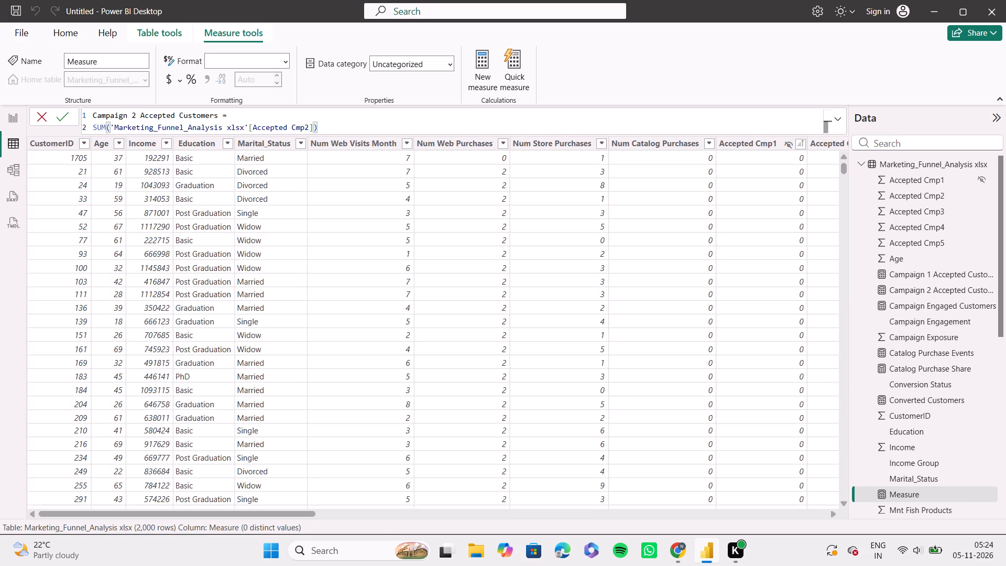
pyautogui.press('Left')
pyautogui.press('Left')
pyautogui.press('BackSpace')
pyautogui.press('3')
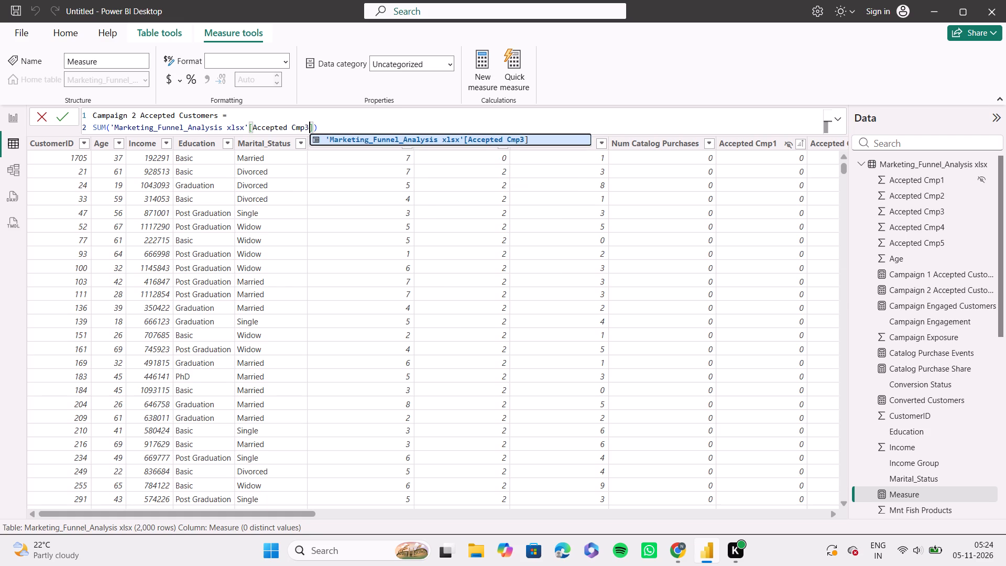
pyautogui.click(135, 115)
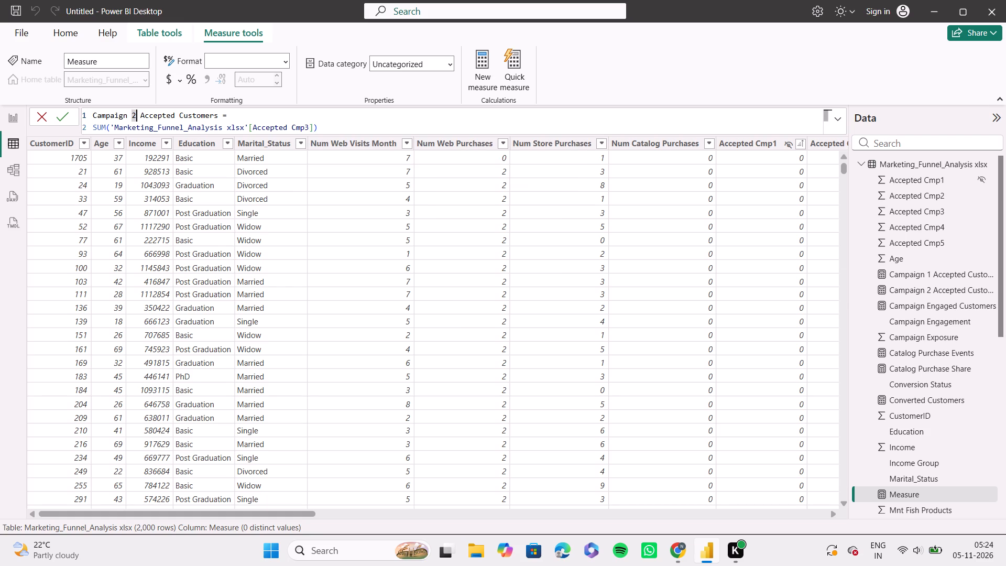
pyautogui.press('BackSpace')
pyautogui.press('3')
pyautogui.press('Return')
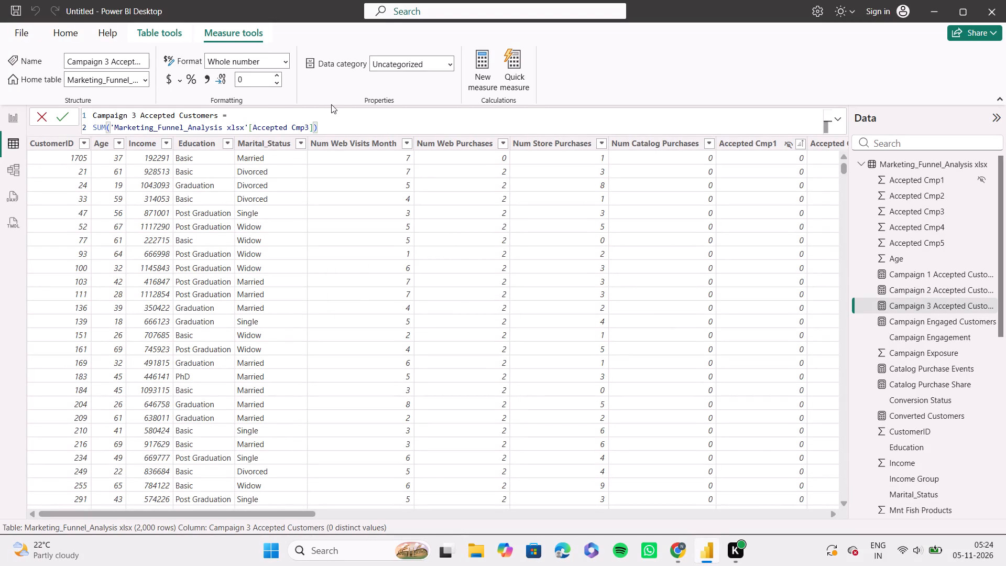
# Create a Campaign 4 Accepted Customers measure in Marketing_Funnel_Analysis xlsx by adapting the copied Campaign 2 formula to sum Accepted Cmp4.
pyautogui.rightClick(884, 158)
pyautogui.click(839, 164)
pyautogui.hotkey('ctrl', 'v')
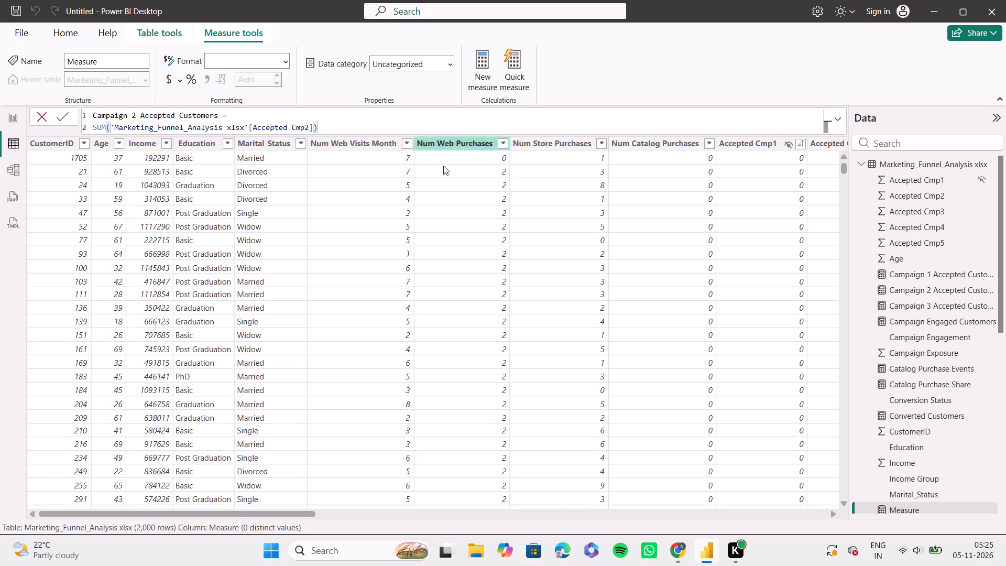
pyautogui.press('Left')
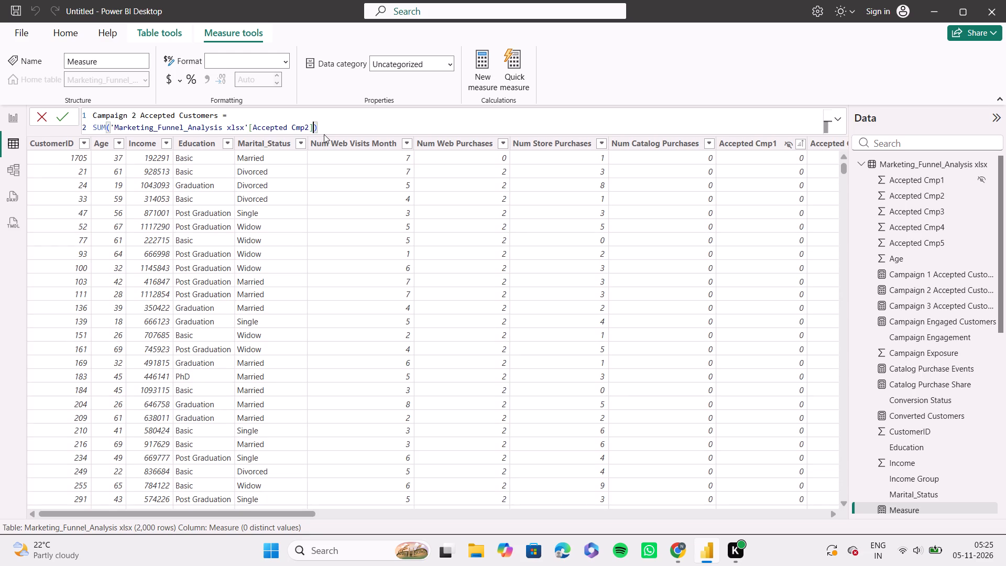
pyautogui.press('Left')
pyautogui.press('BackSpace')
pyautogui.press('4')
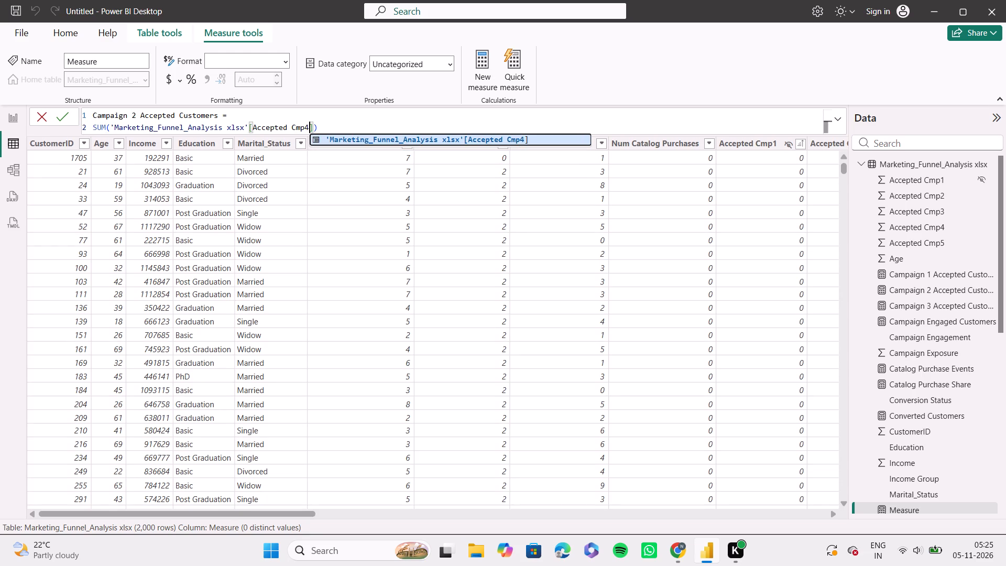
pyautogui.click(135, 116)
pyautogui.press('BackSpace')
pyautogui.press('4')
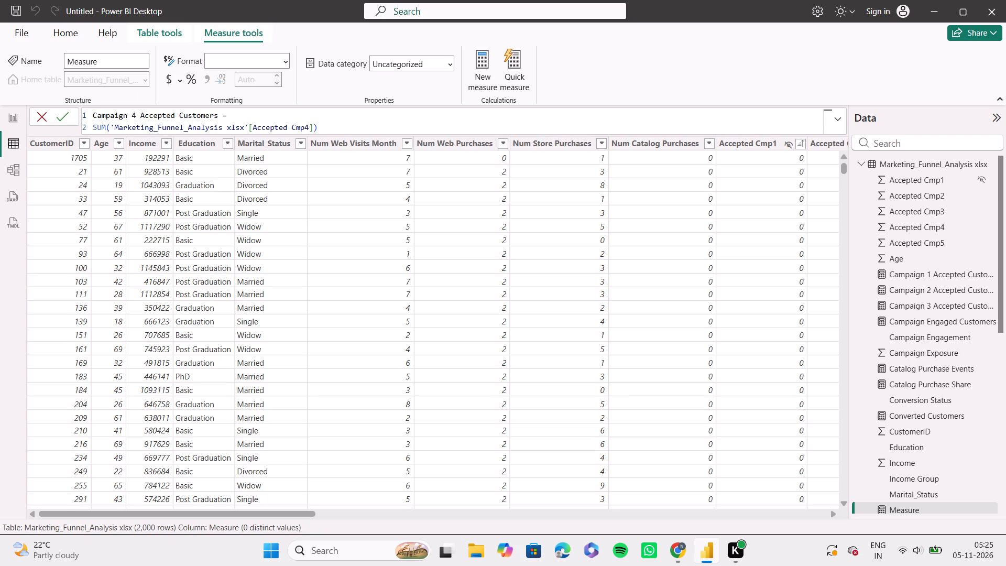
pyautogui.press('Return')
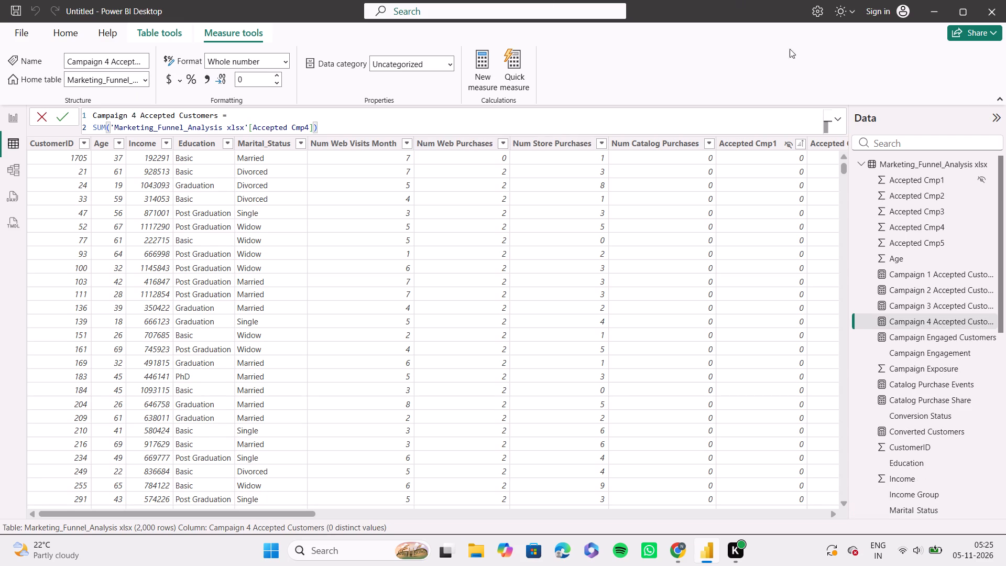
# Create a Campaign 5 Accepted Customers measure in Marketing_Funnel_Analysis xlsx by adapting the copied Campaign 2 formula to sum Accepted Cmp5.
pyautogui.rightClick(880, 156)
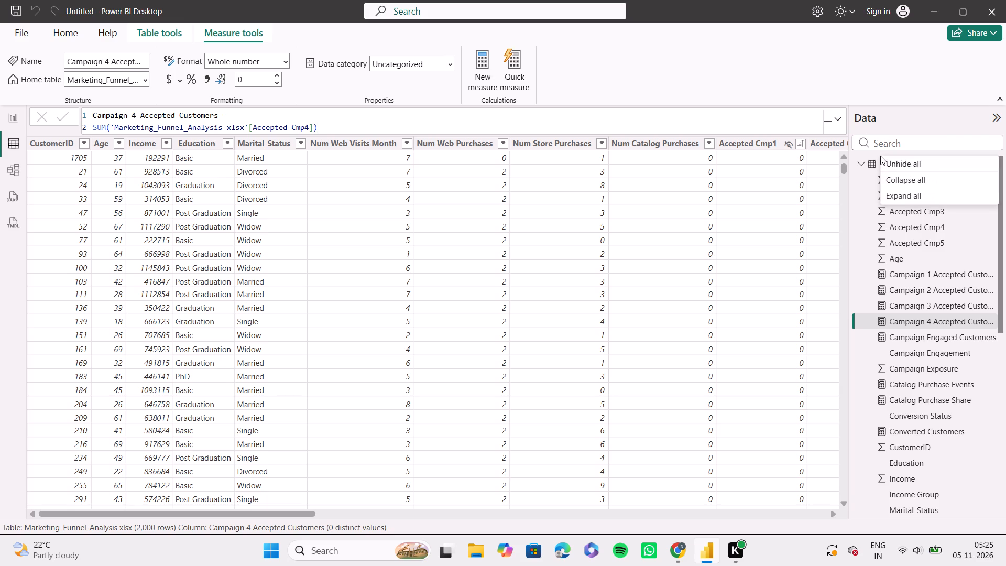
pyautogui.click(880, 156)
pyautogui.click(874, 157)
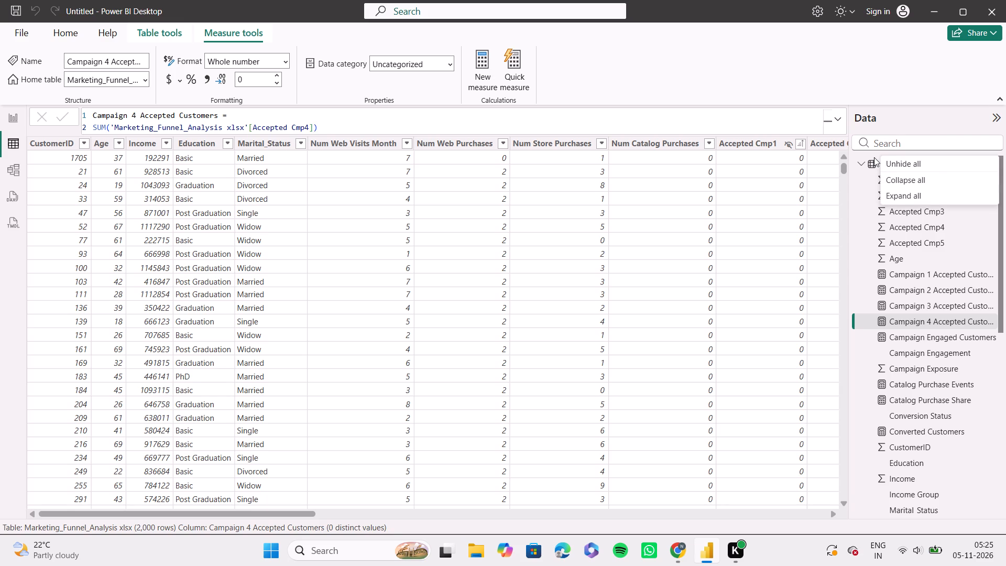
pyautogui.rightClick(874, 161)
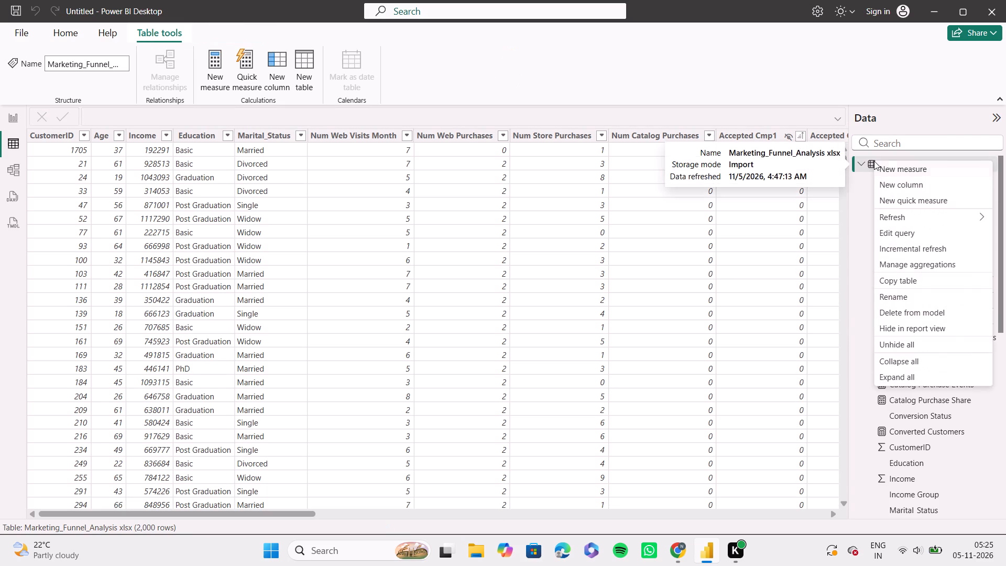
pyautogui.click(888, 167)
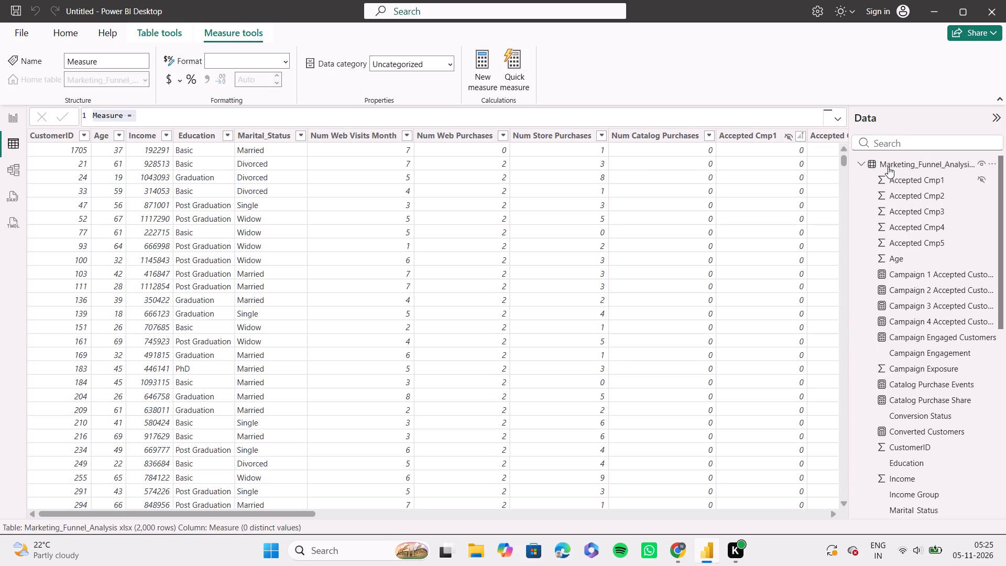
pyautogui.hotkey('ctrl', 'v')
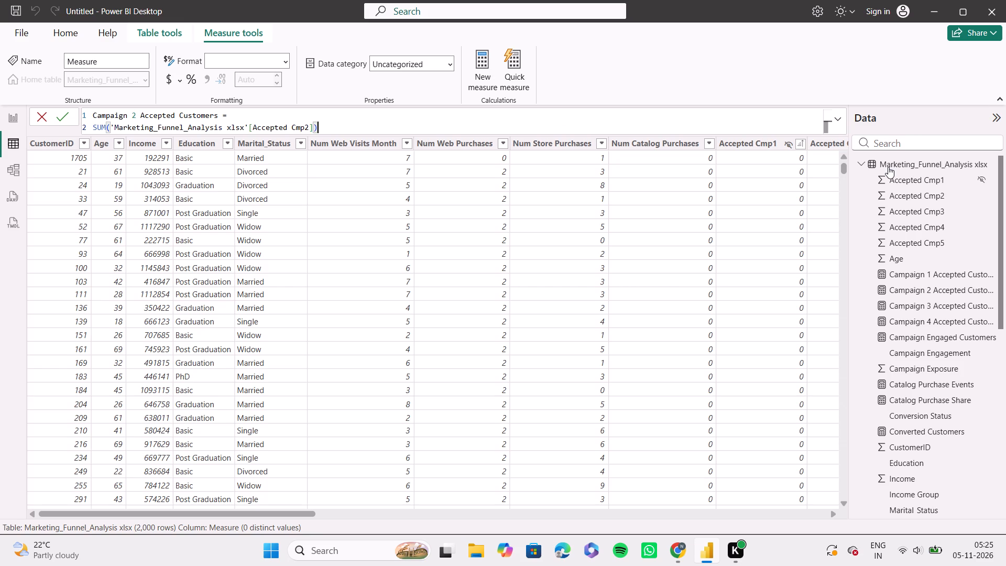
pyautogui.press('Left')
pyautogui.press('Left')
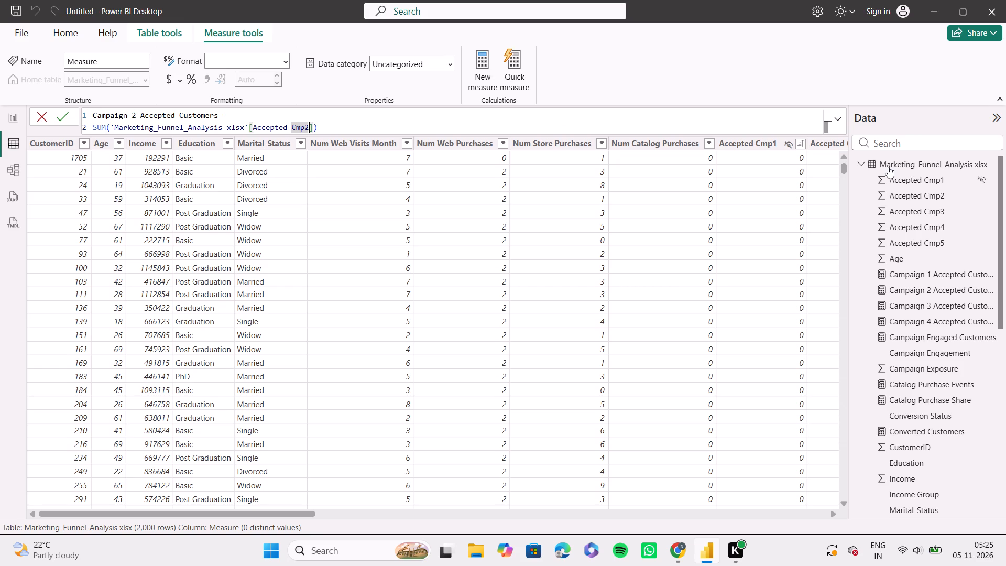
pyautogui.press('BackSpace')
pyautogui.press('5')
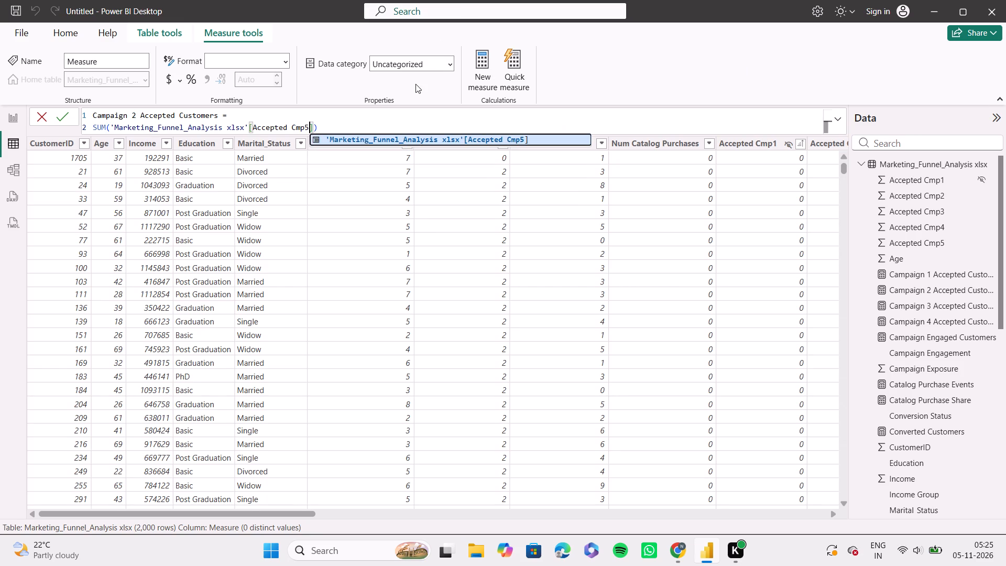
pyautogui.click(136, 112)
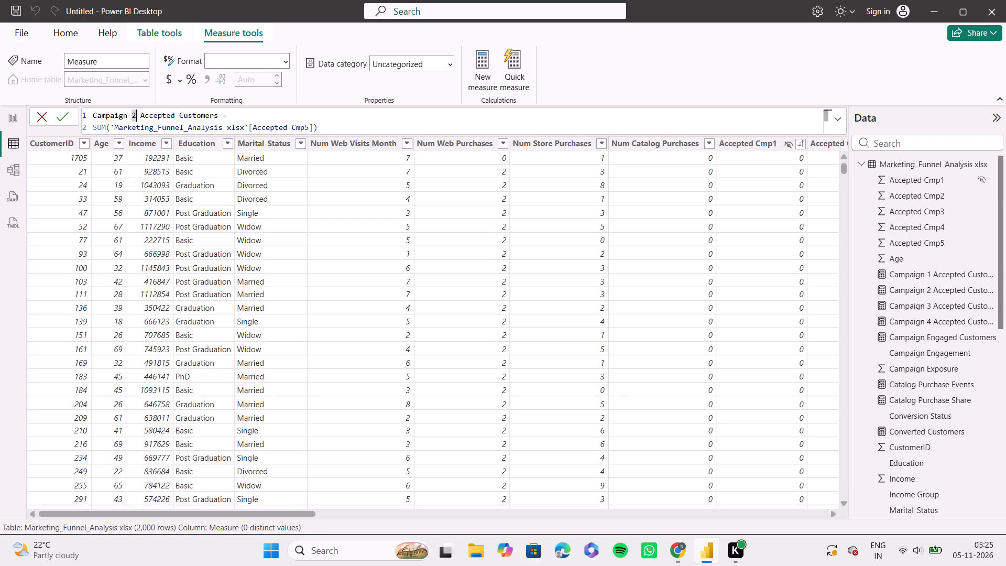
pyautogui.press('BackSpace')
pyautogui.press('5')
pyautogui.press('Return')
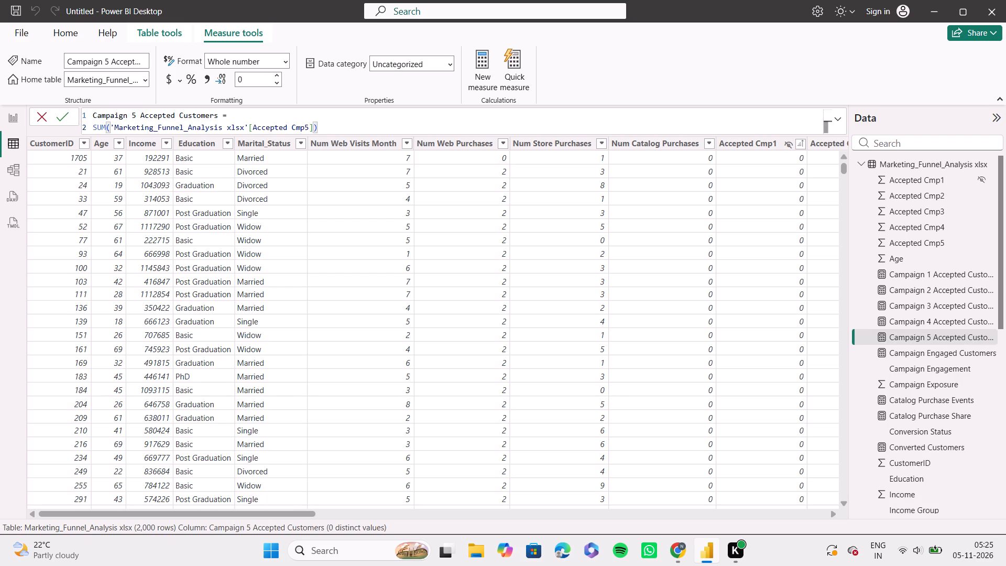
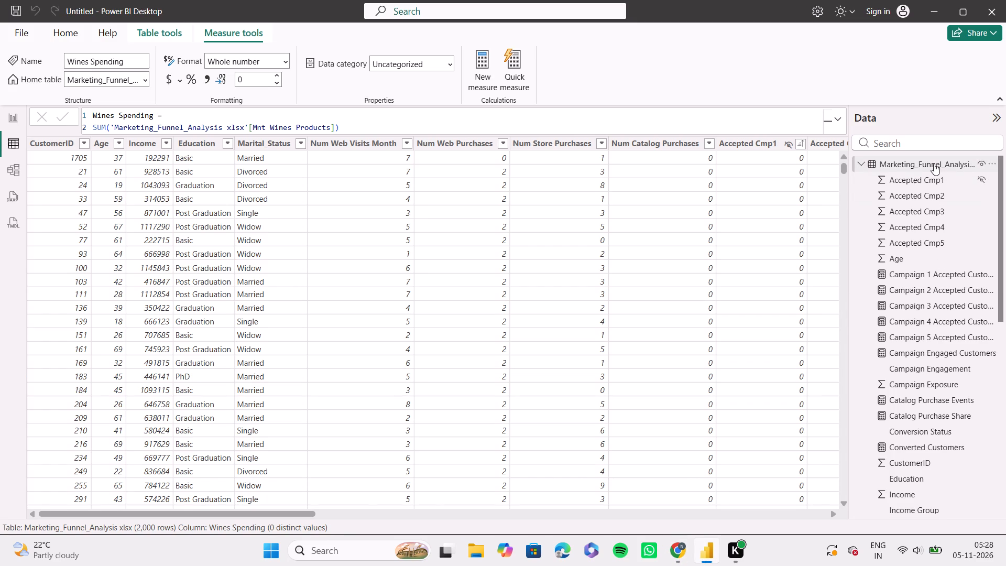
pyautogui.rightClick(934, 164)
pyautogui.click(882, 175)
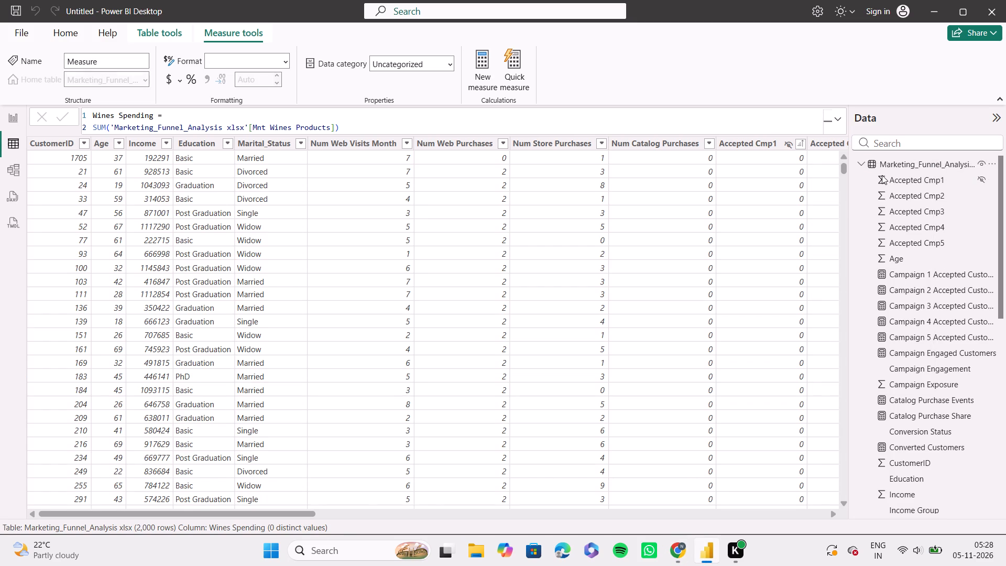
pyautogui.hotkey('ctrl', 'v')
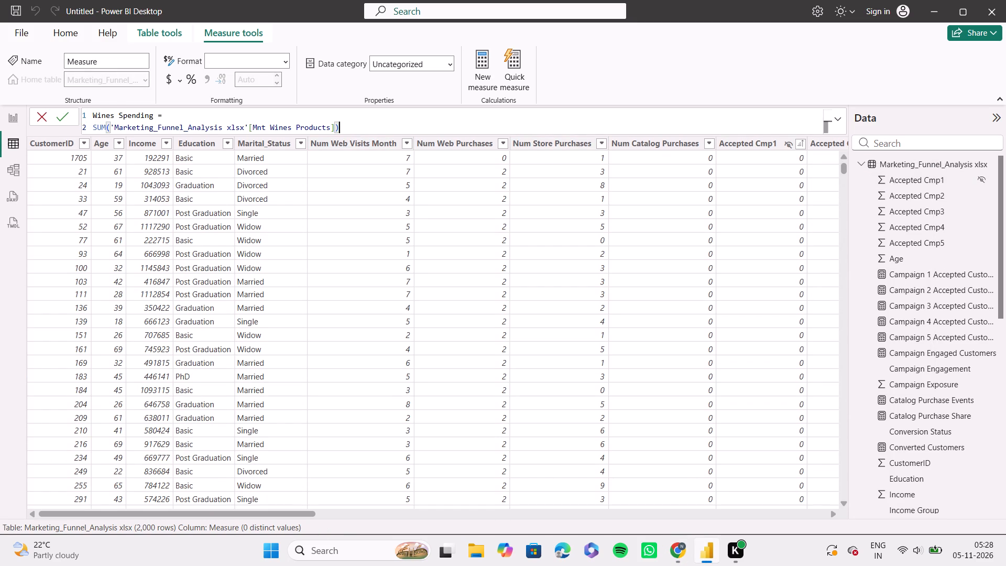
pyautogui.click(293, 127)
pyautogui.press('\\')
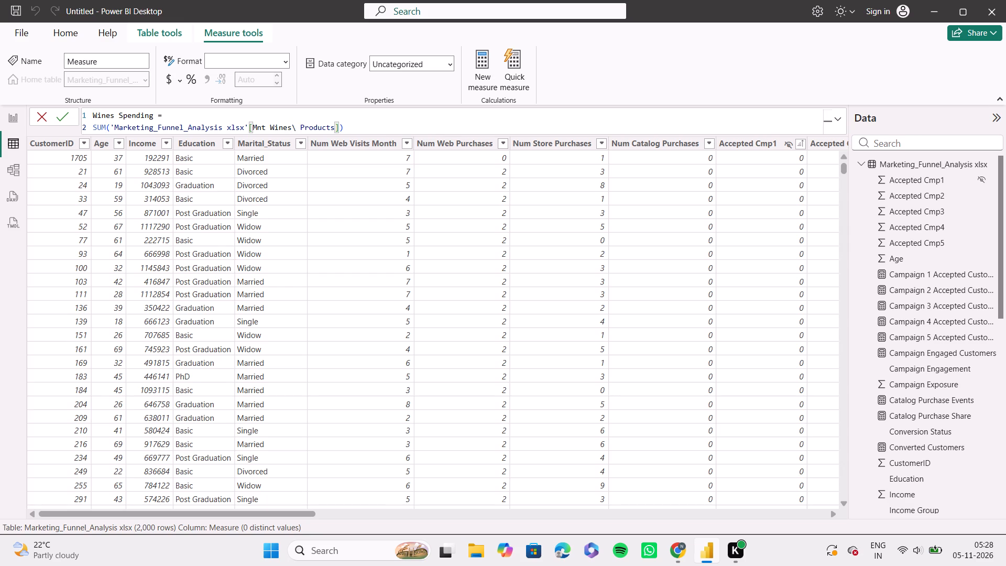
pyautogui.press('BackSpace')
pyautogui.press('BackSpace')
pyautogui.press('BackSpace')
pyautogui.press('BackSpace')
pyautogui.press('BackSpace')
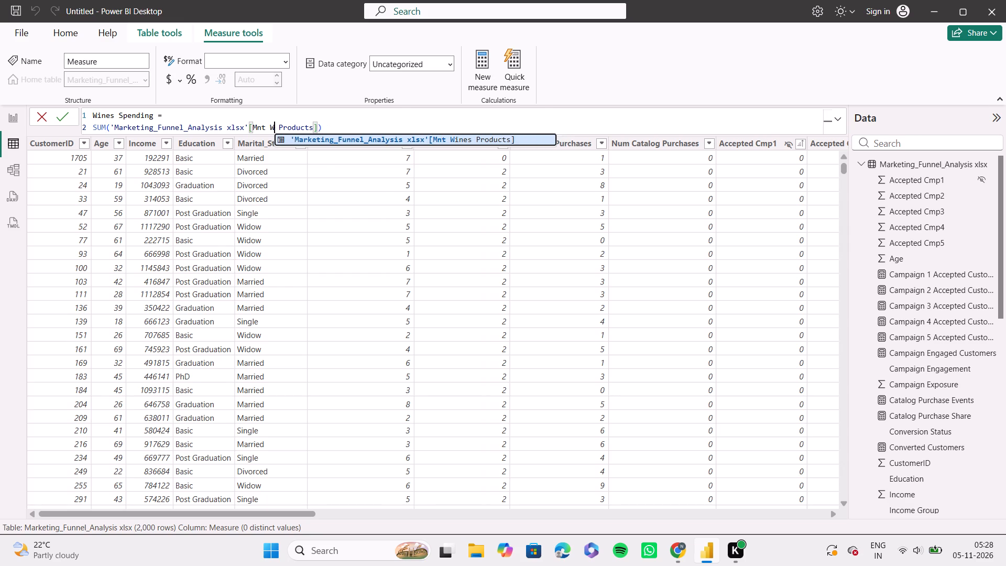
pyautogui.press('BackSpace')
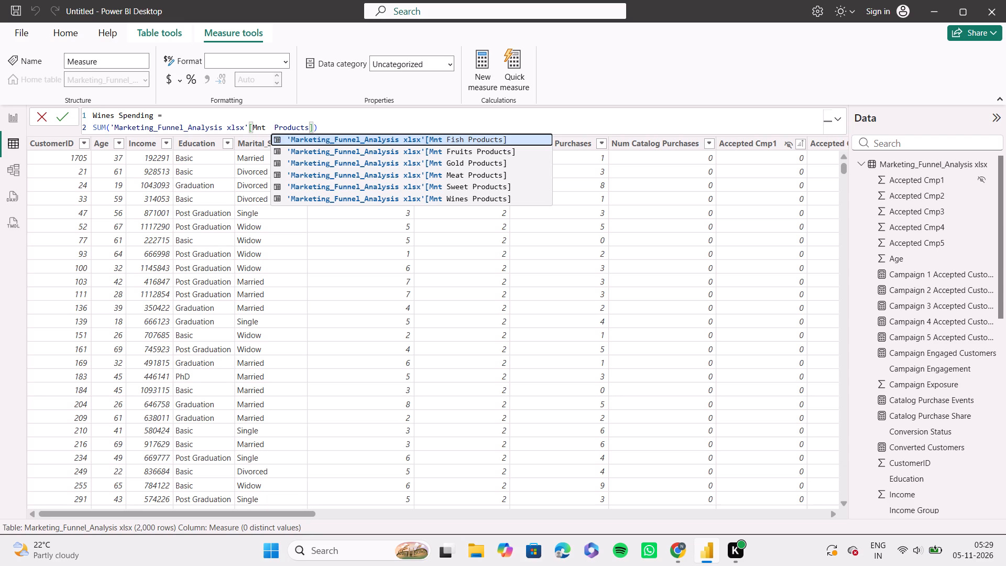
pyautogui.press('Tab')
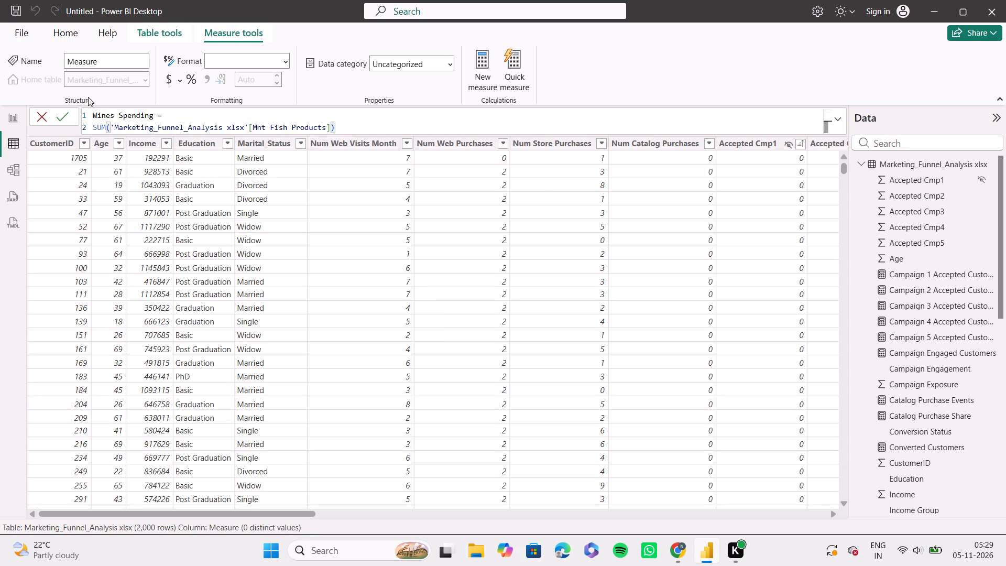
pyautogui.click(114, 112)
pyautogui.hotkey('shift', 'f')
pyautogui.press('BackSpace')
pyautogui.press('BackSpace')
pyautogui.press('BackSpace')
pyautogui.press('BackSpace')
pyautogui.press('BackSpace')
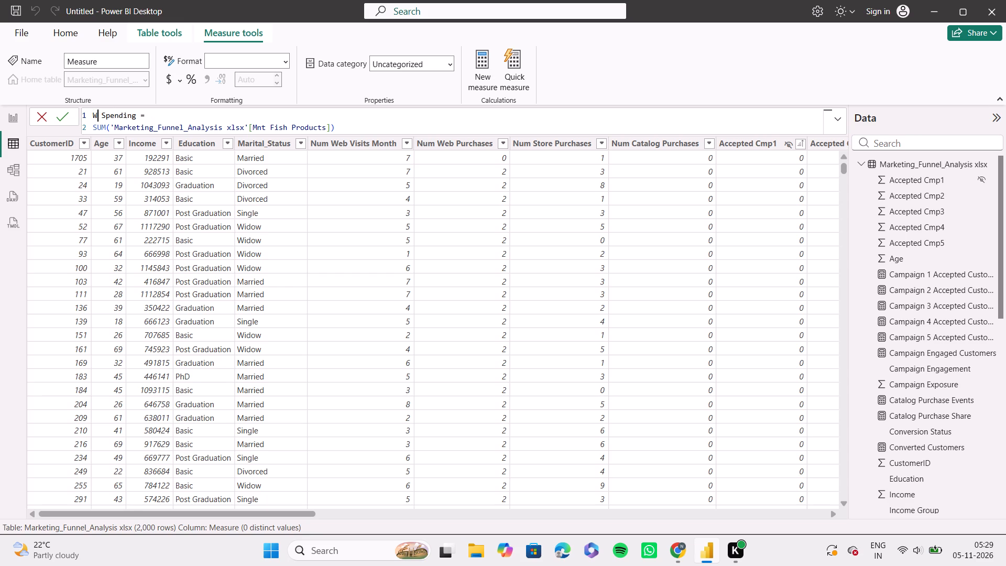
pyautogui.press('BackSpace')
pyautogui.hotkey('shift', 'f')
pyautogui.write('ish')
pyautogui.press('Return')
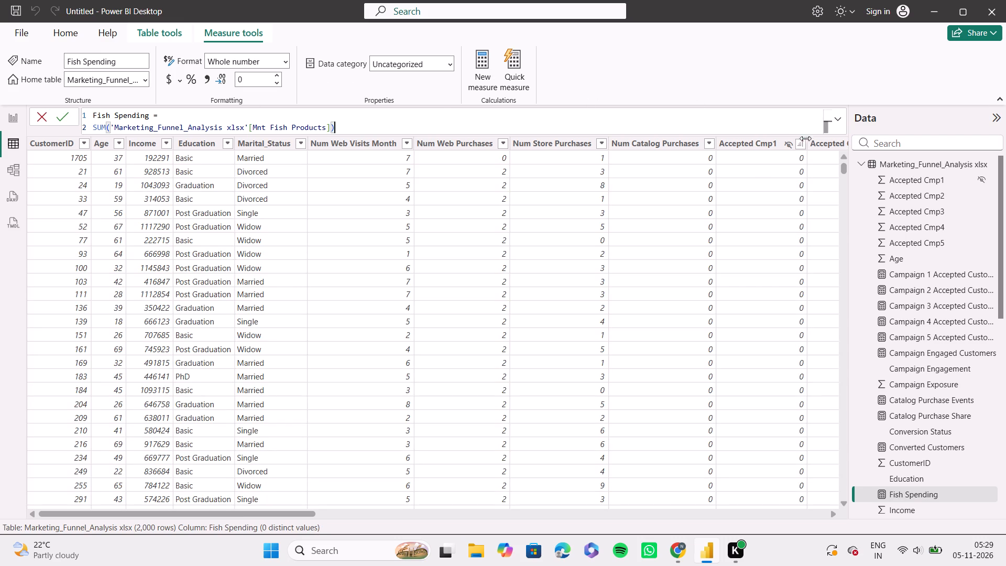
# Create a Fruits Spending measure in Marketing_Funnel_Analysis xlsx by adapting the copied Wines Spending formula to sum Mnt Fruits Products.
pyautogui.rightClick(880, 157)
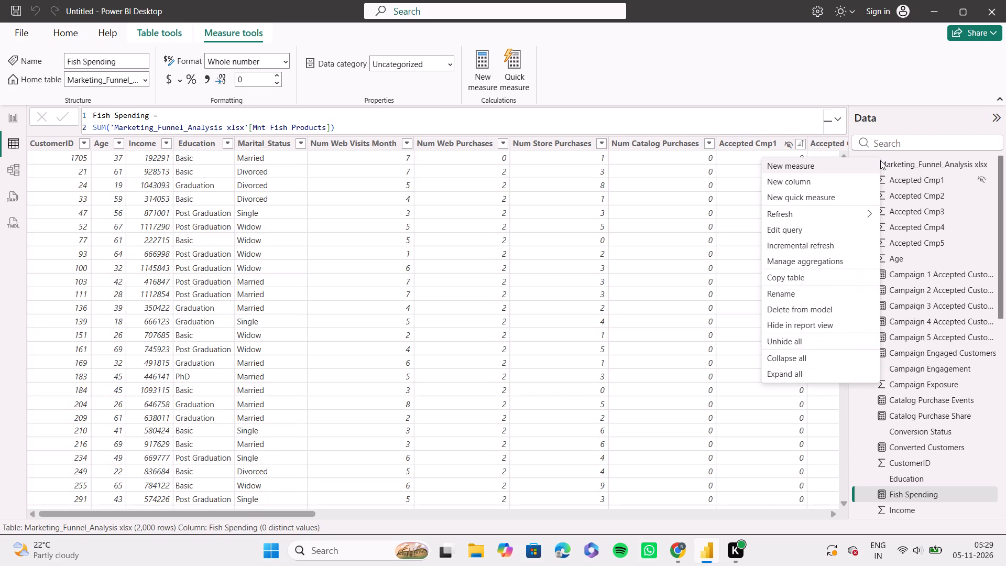
pyautogui.click(855, 168)
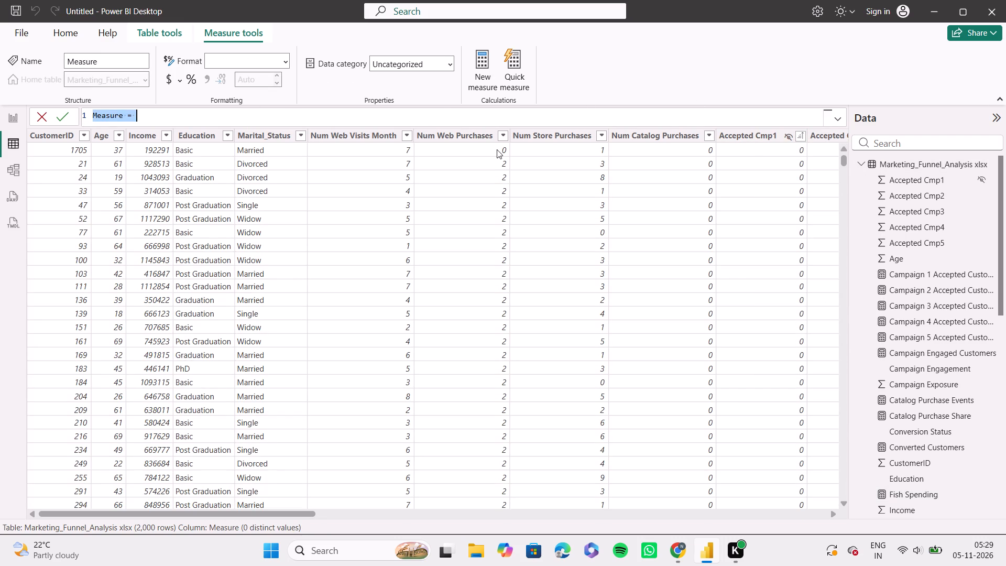
pyautogui.hotkey('ctrl', 'v')
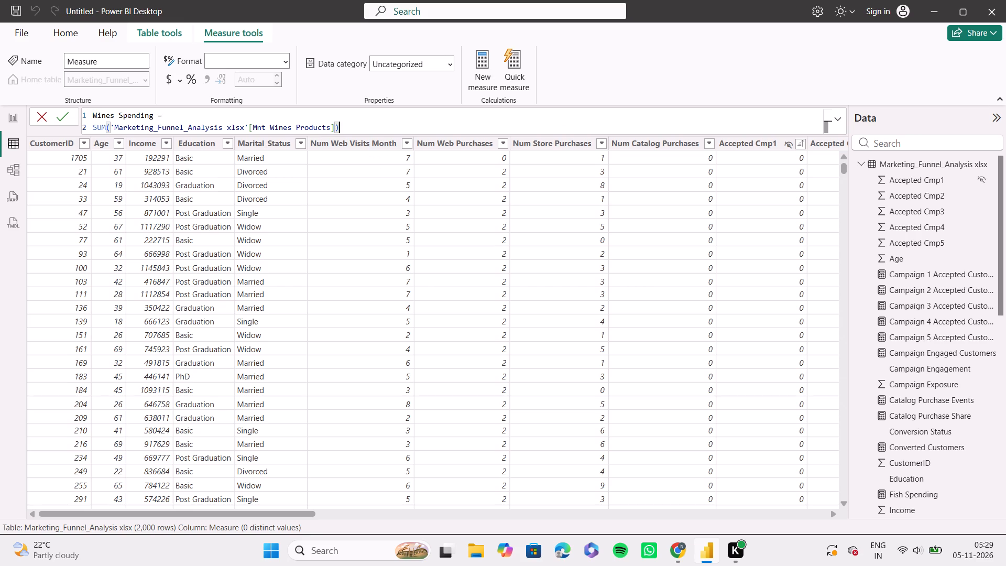
pyautogui.click(293, 126)
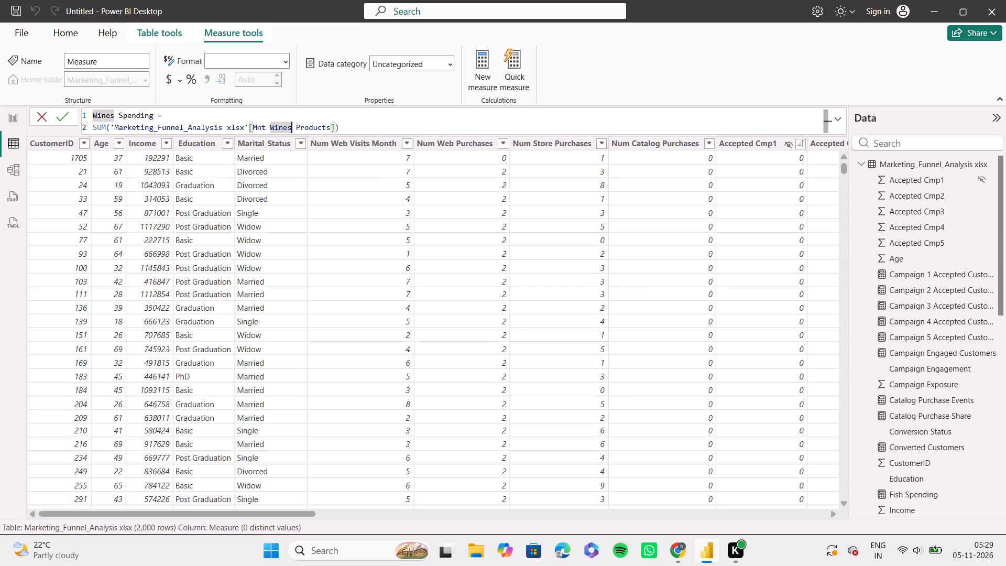
pyautogui.press('BackSpace')
pyautogui.press('BackSpace')
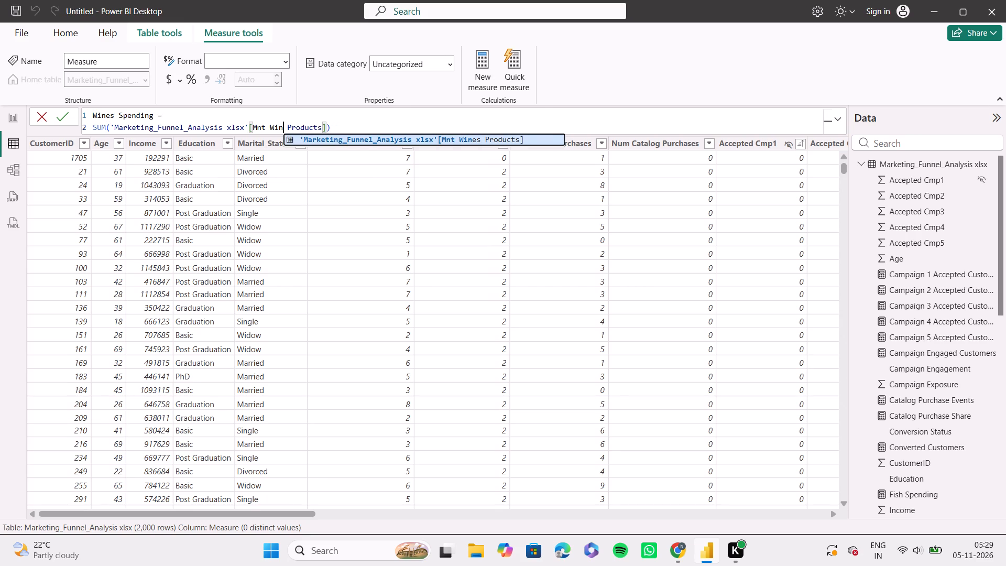
pyautogui.press('BackSpace')
pyautogui.press('BackSpace')
pyautogui.press('BackSpace')
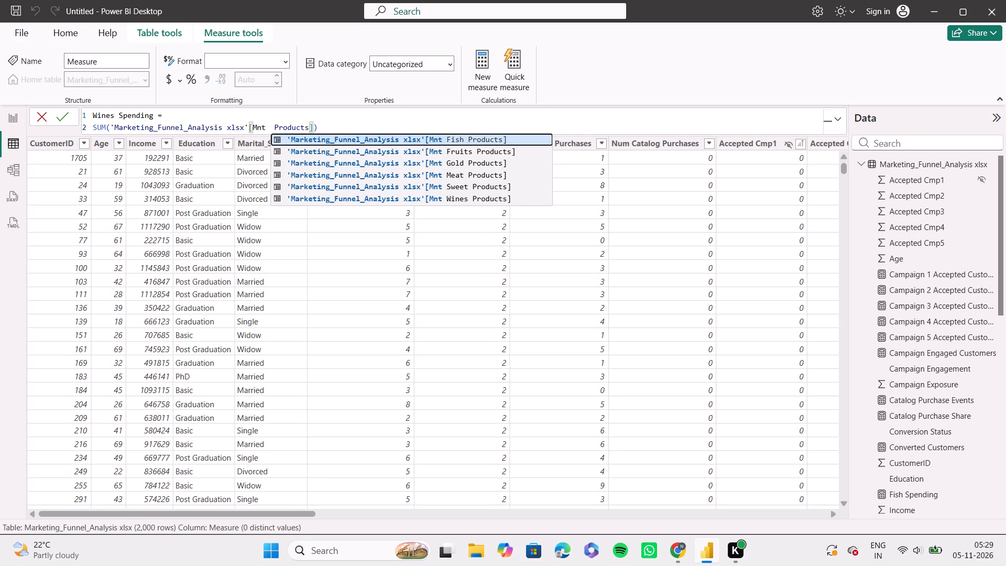
pyautogui.press('Down')
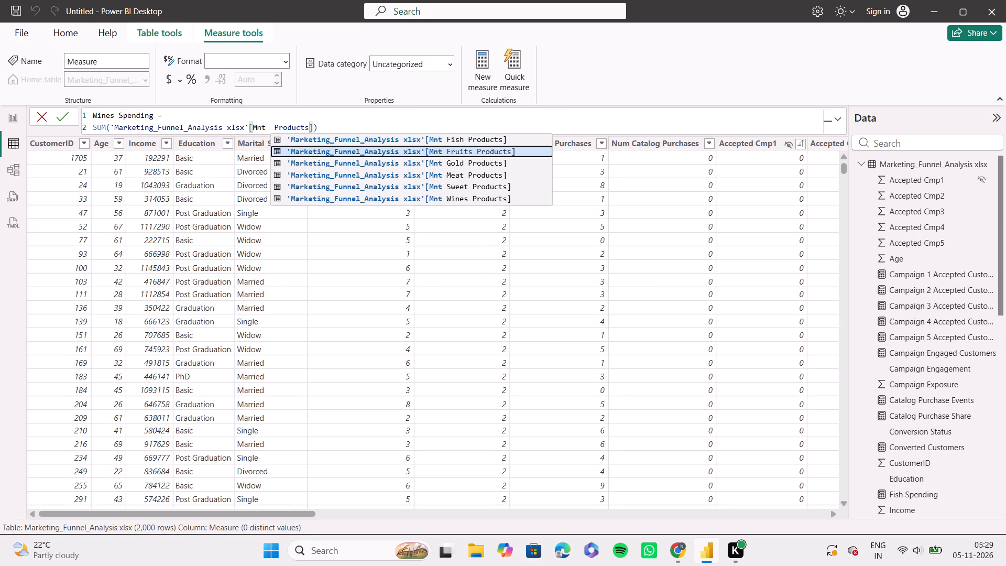
pyautogui.press('Tab')
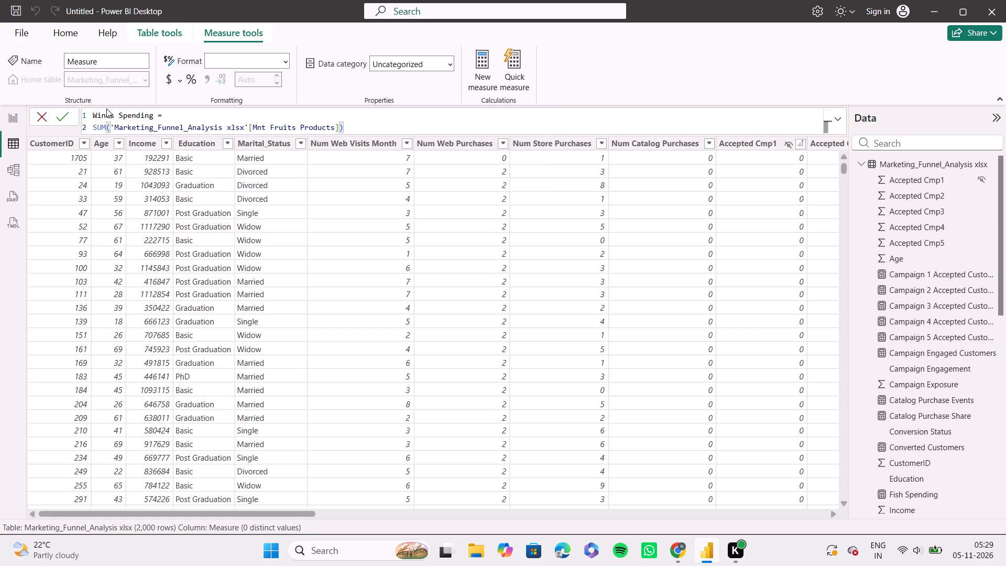
pyautogui.click(114, 111)
pyautogui.press('Delete')
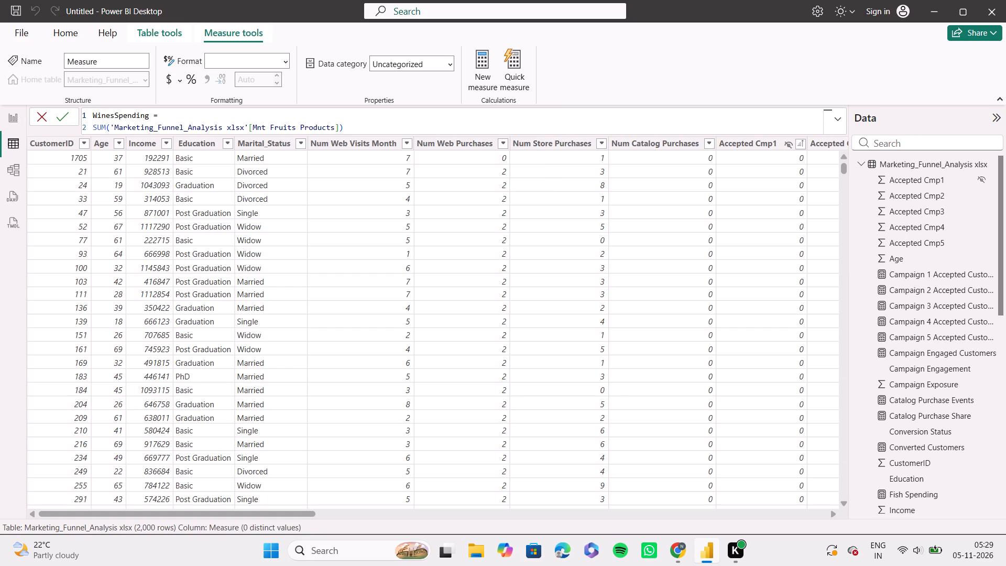
pyautogui.press('space')
pyautogui.press('Left')
pyautogui.press('BackSpace')
pyautogui.press('BackSpace')
pyautogui.press('BackSpace')
pyautogui.press('BackSpace')
pyautogui.press('BackSpace')
pyautogui.write('Fr')
pyautogui.write('uits')
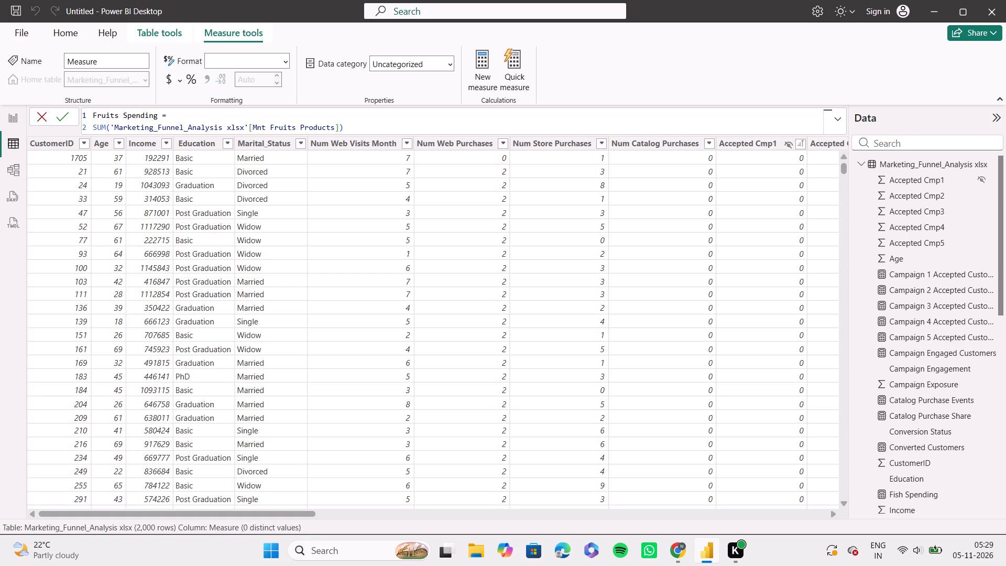
pyautogui.press('Return')
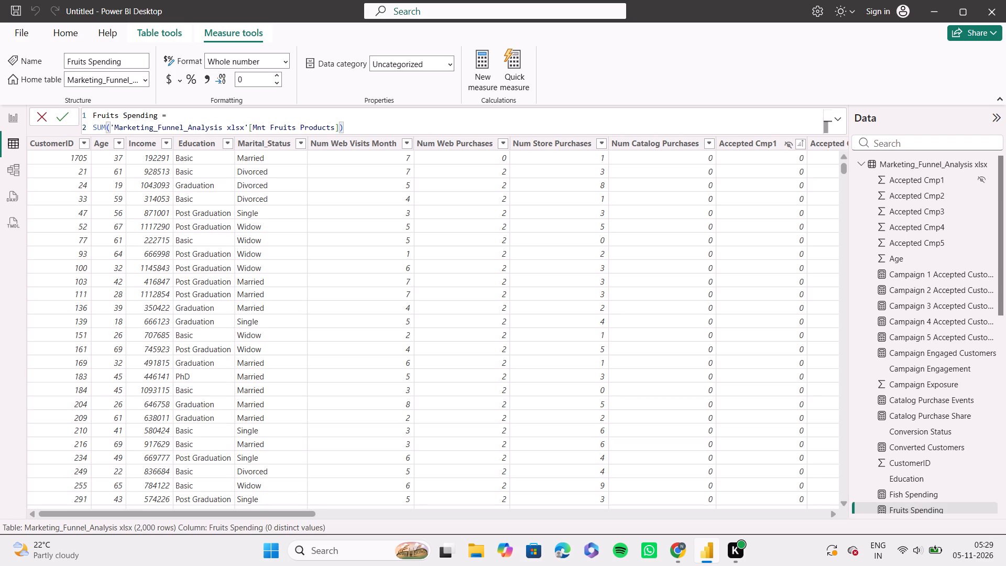
# Create a Gold Spending measure in Marketing_Funnel_Analysis xlsx by adapting the copied Wines Spending formula to sum Mnt Gold Products.
pyautogui.rightClick(879, 163)
pyautogui.click(851, 171)
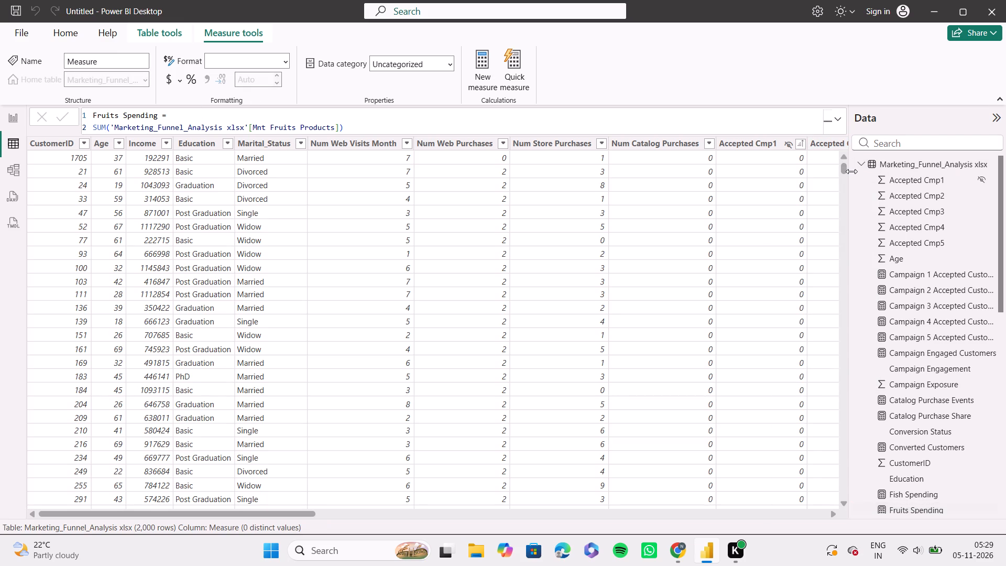
pyautogui.hotkey('ctrl', 'v')
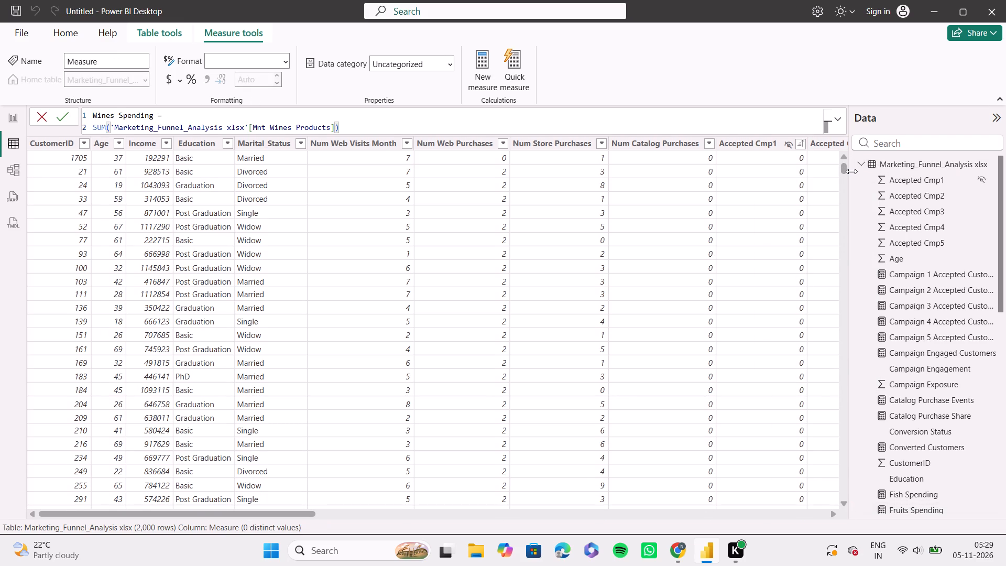
pyautogui.press('Left')
pyautogui.press('Left')
pyautogui.press('Left')
pyautogui.press('Left')
pyautogui.press('Left')
pyautogui.press('Left')
pyautogui.press('Left')
pyautogui.press('Left')
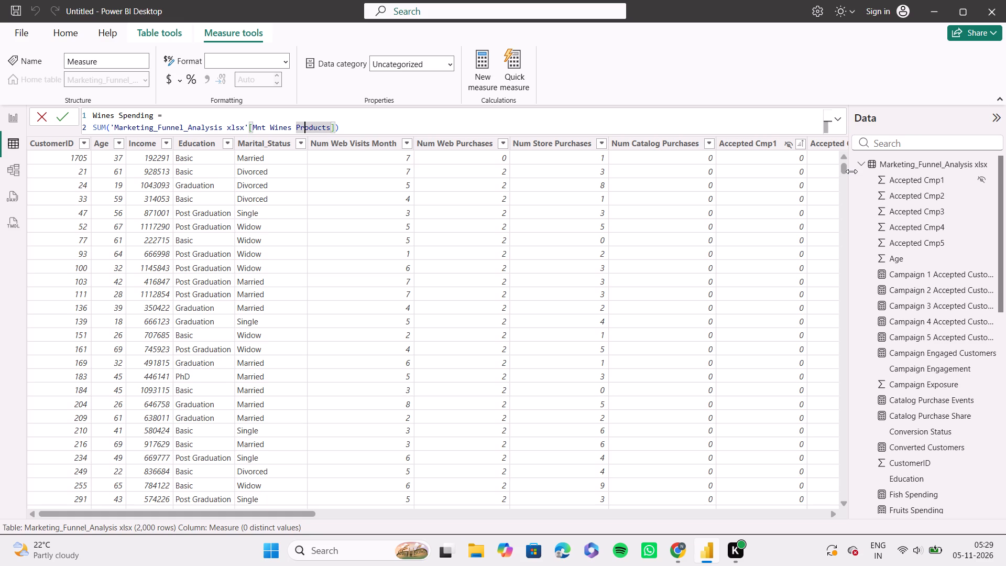
pyautogui.press('Left')
pyautogui.press('Left')
pyautogui.press('Left')
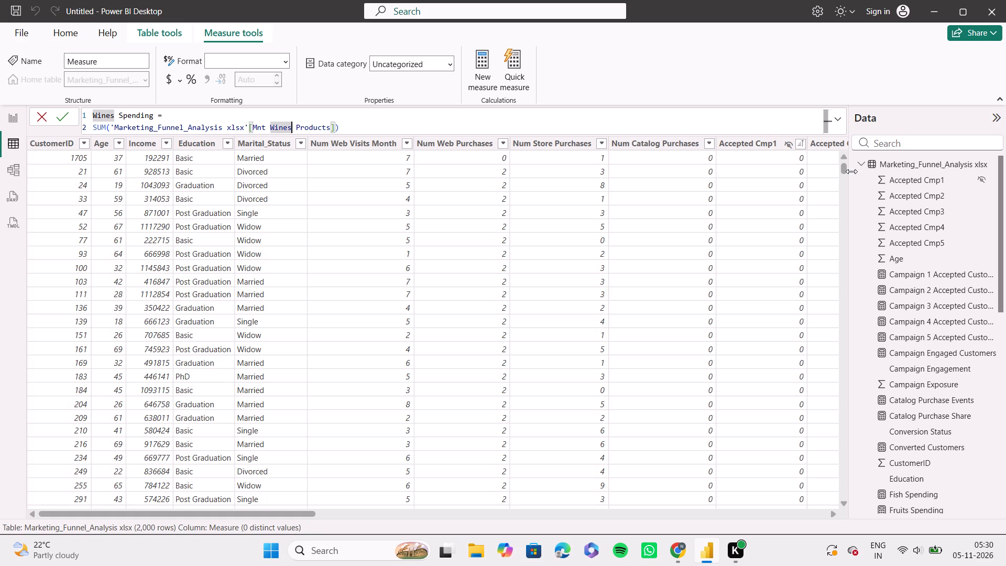
pyautogui.press('BackSpace')
pyautogui.press('BackSpace')
pyautogui.press('BackSpace')
pyautogui.press('BackSpace')
pyautogui.press('BackSpace')
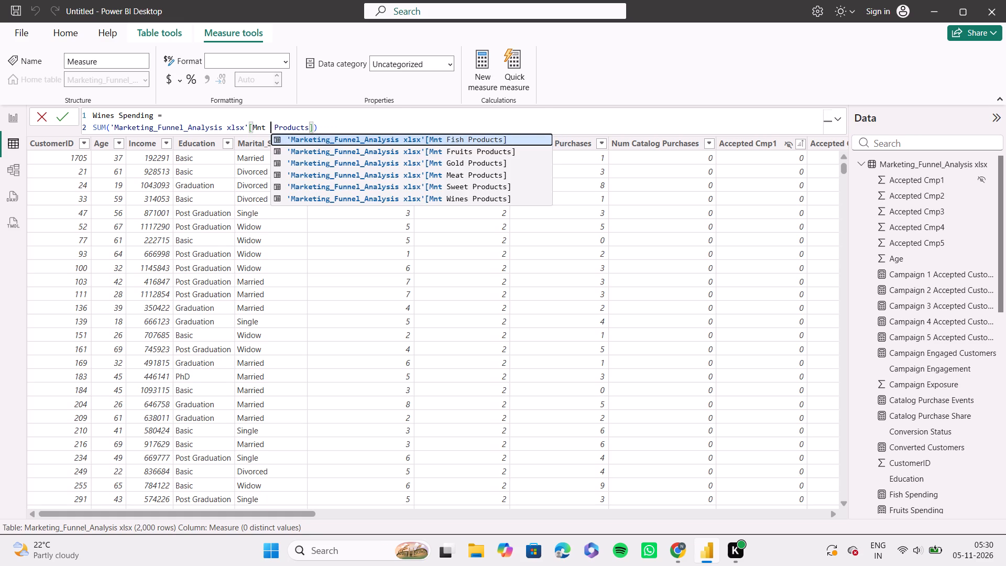
pyautogui.press('Down')
pyautogui.press('Down')
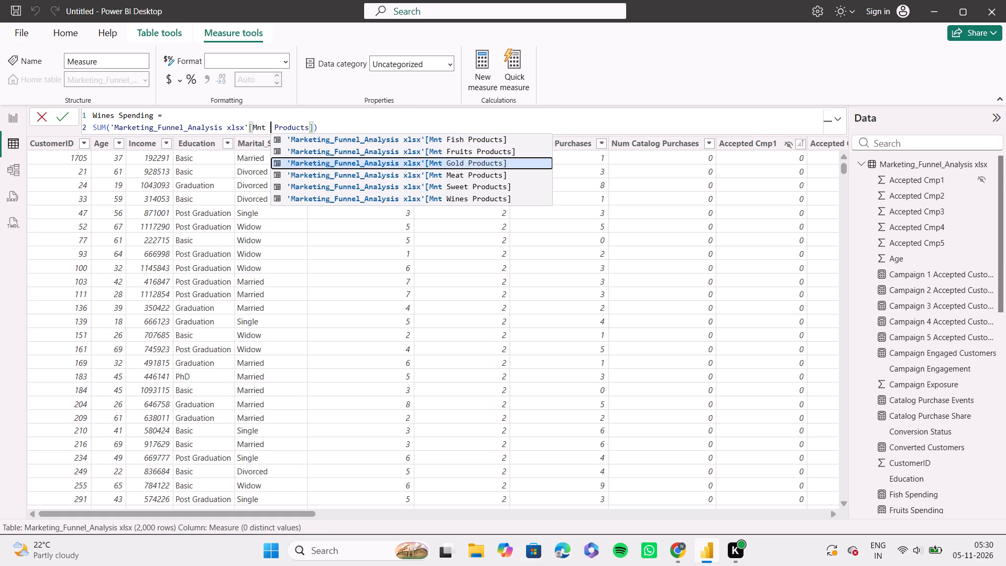
pyautogui.press('Tab')
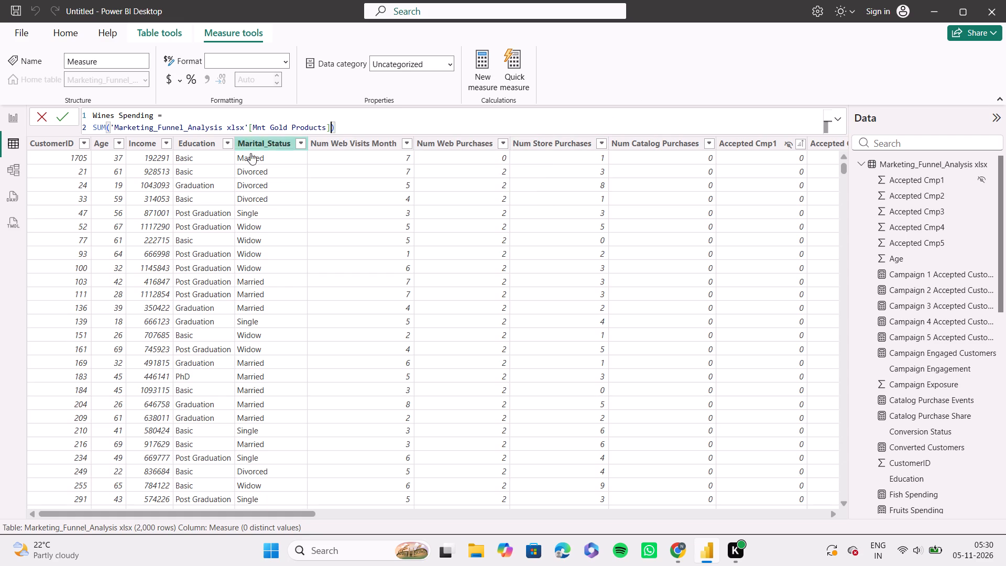
pyautogui.click(115, 114)
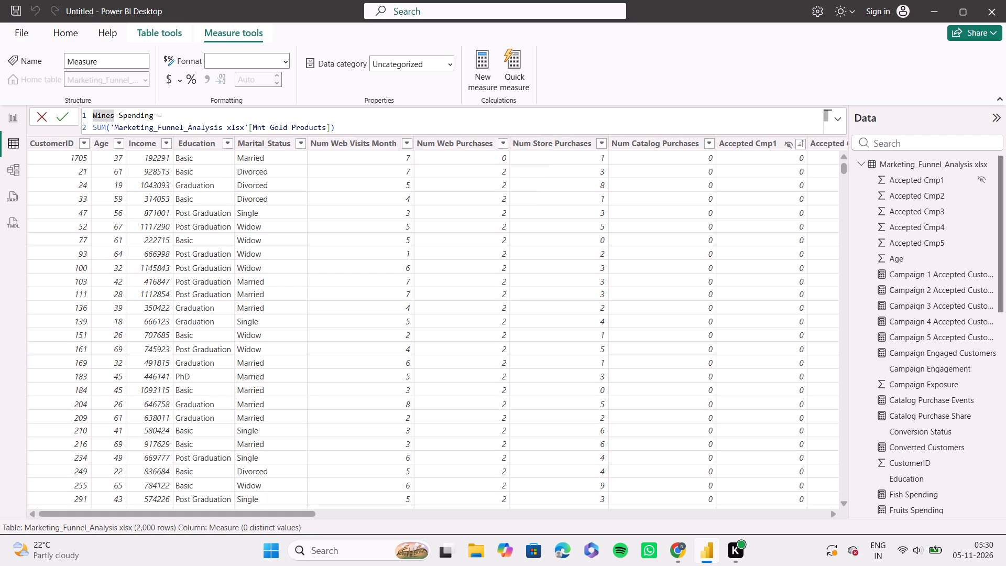
pyautogui.press('BackSpace')
pyautogui.press('BackSpace')
pyautogui.press('BackSpace')
pyautogui.press('BackSpace')
pyautogui.press('BackSpace')
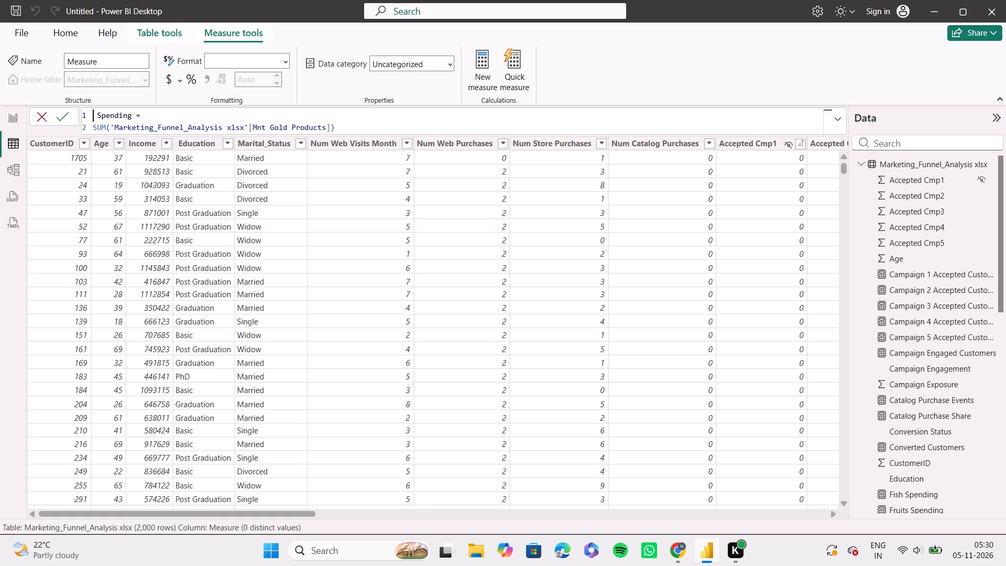
pyautogui.hotkey('shift', 'g')
pyautogui.write('old')
pyautogui.press('Return')
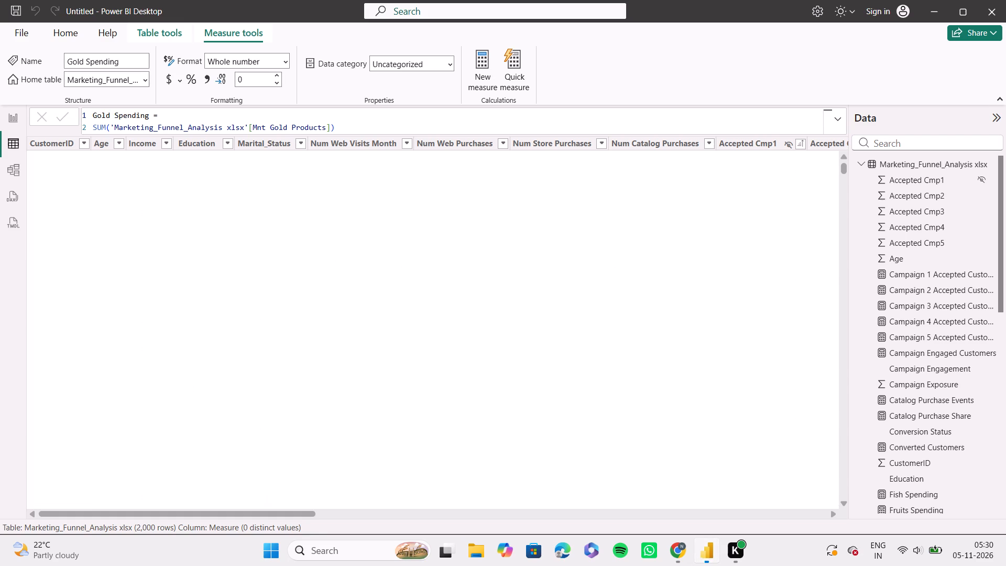
# Start a new measure in Marketing_Funnel_Analysis xlsx from the copied Wines Spending formula, changing the summed column to Mnt Meat Products.
pyautogui.rightClick(902, 160)
pyautogui.click(859, 167)
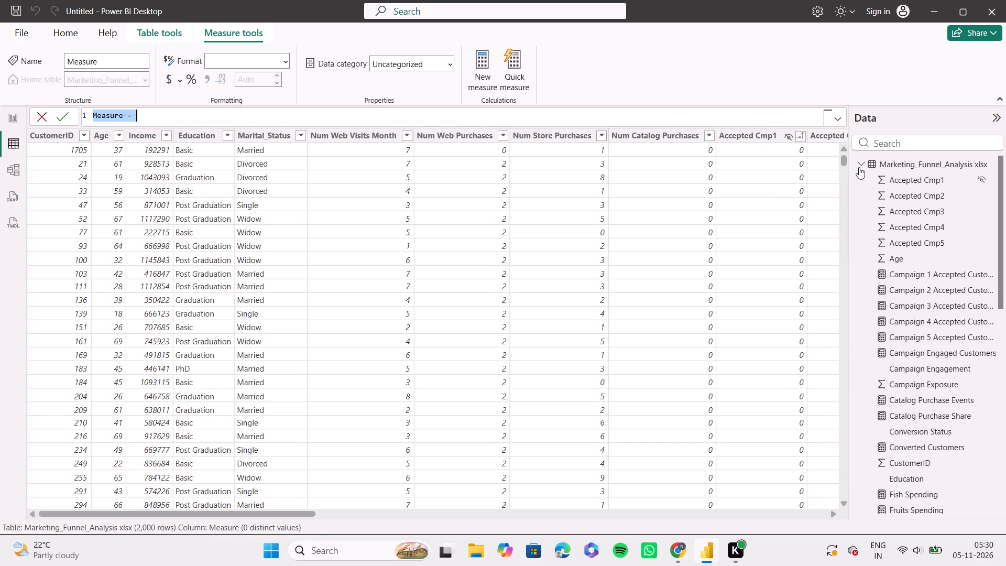
pyautogui.hotkey('ctrl', 'v')
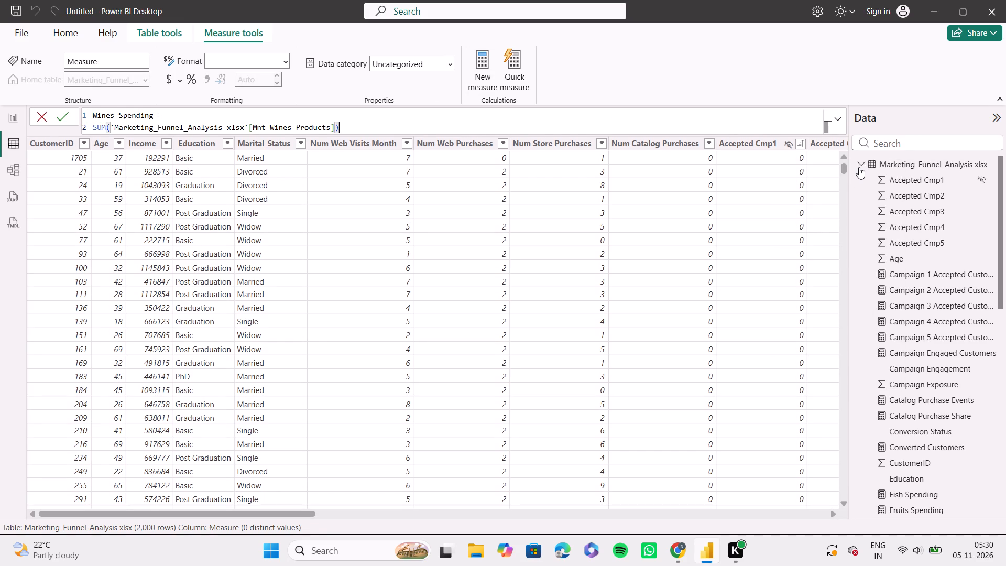
pyautogui.press('Left')
pyautogui.press('Left')
pyautogui.press('Left')
pyautogui.press('Left')
pyautogui.press('Left')
pyautogui.press('Left')
pyautogui.press('Left')
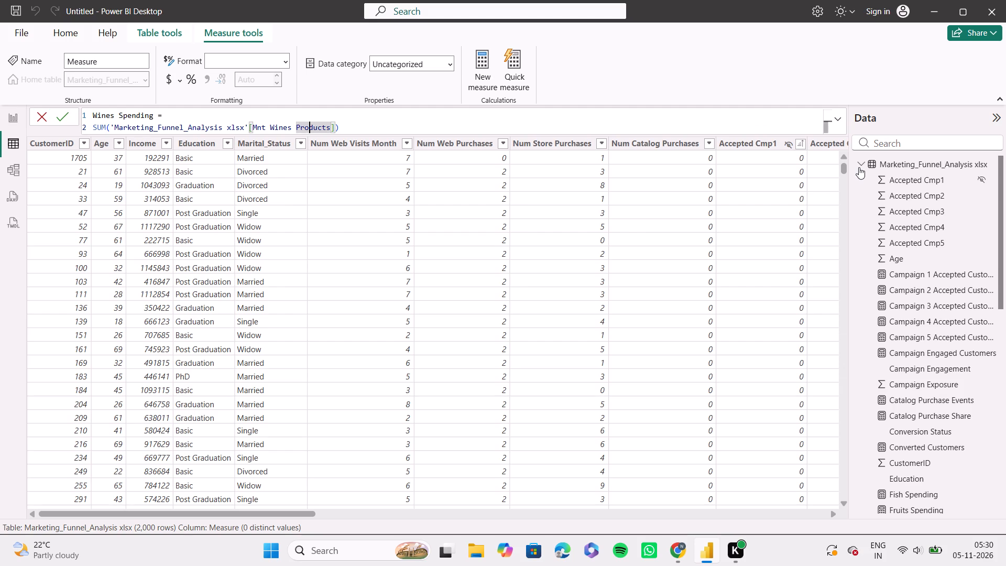
pyautogui.press('Left')
pyautogui.press('Left')
pyautogui.press('Left')
pyautogui.press('Left')
pyautogui.press('BackSpace')
pyautogui.press('BackSpace')
pyautogui.press('BackSpace')
pyautogui.press('BackSpace')
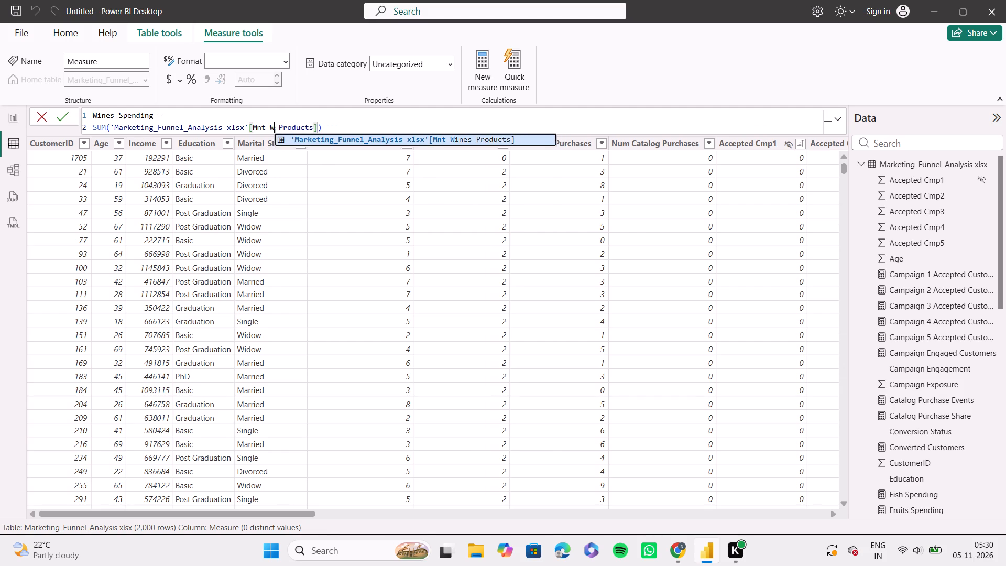
pyautogui.press('BackSpace')
pyautogui.press('Down')
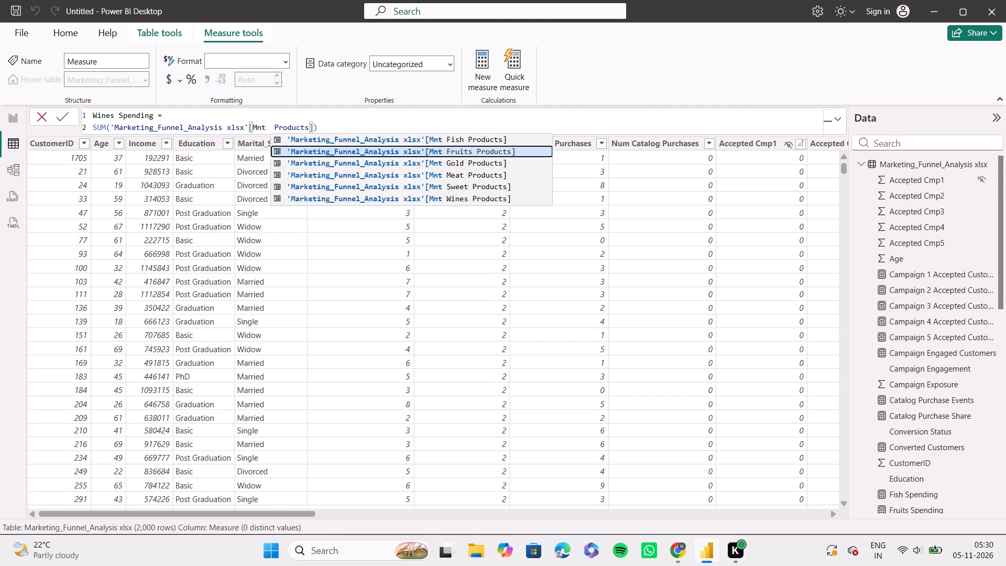
pyautogui.press('Down')
pyautogui.press('Down')
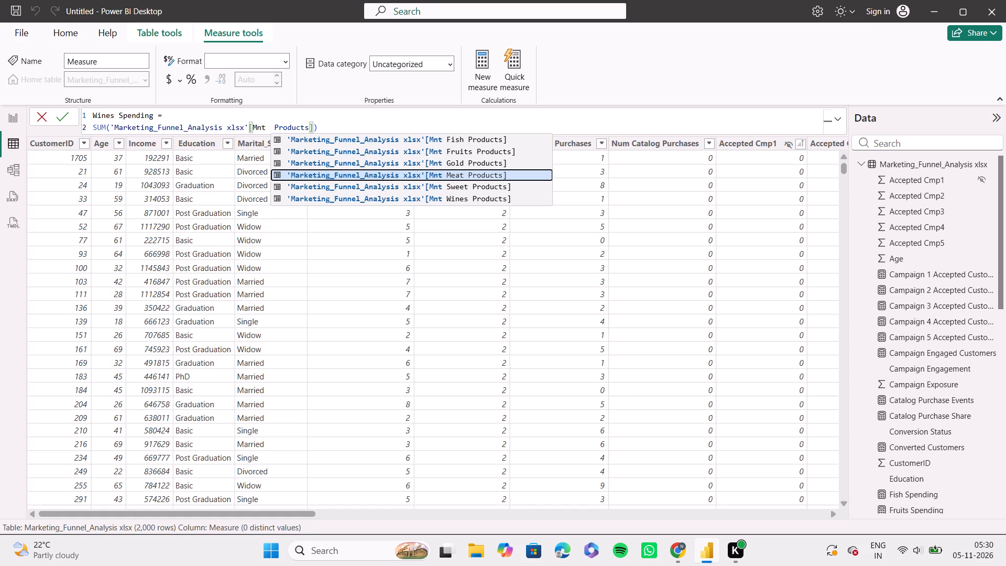
pyautogui.press('Tab')
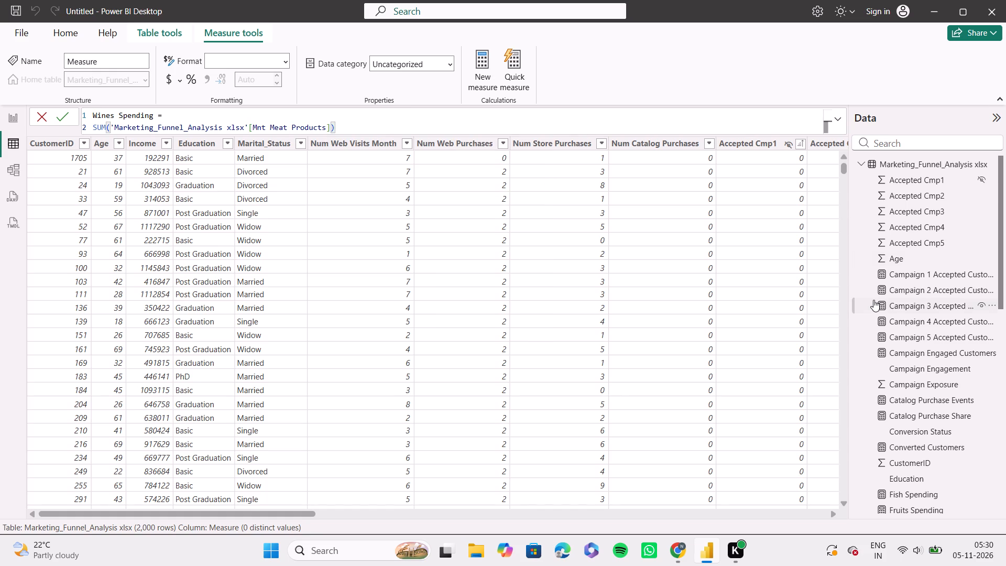
# Look through the fields and measures of Marketing_Funnel_Analysis xlsx to check the spending measures and product columns.
pyautogui.scroll(-4, 873, 300)
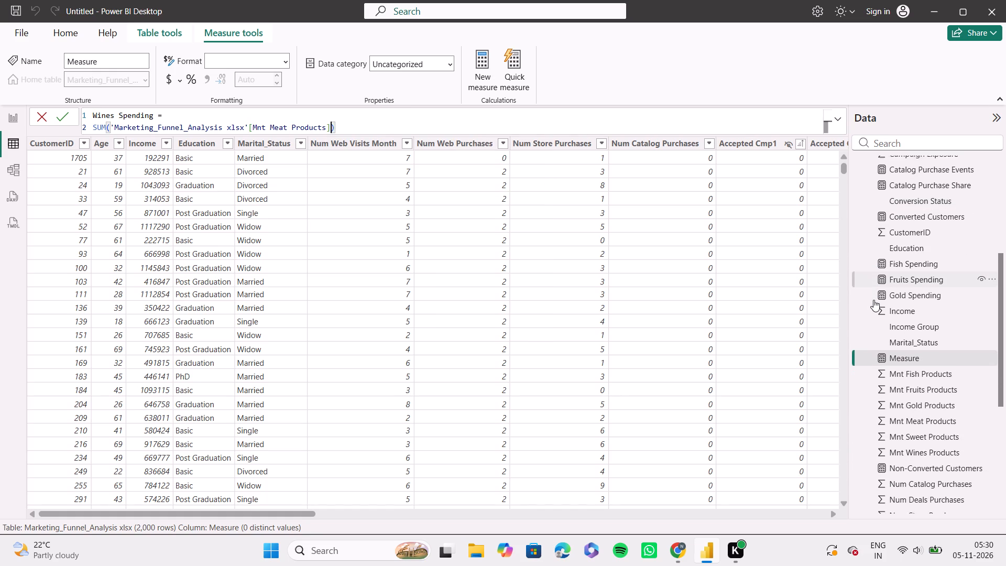
pyautogui.scroll(-1, 873, 300)
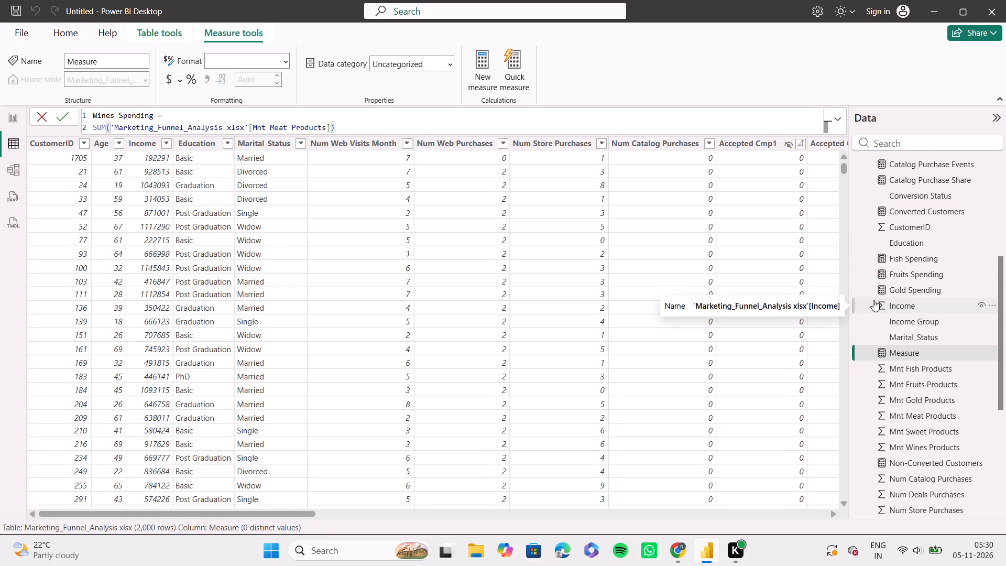
pyautogui.scroll(-3, 873, 300)
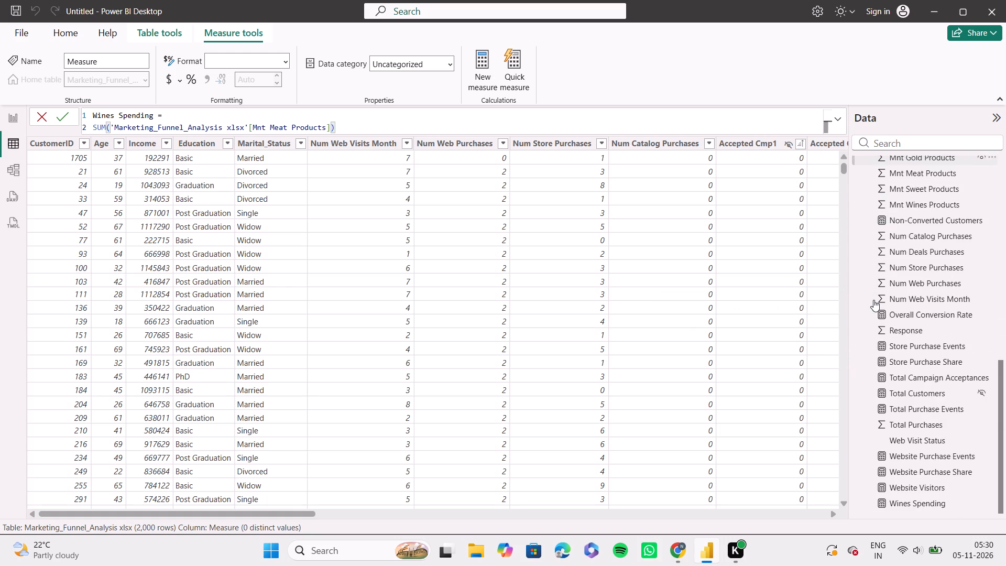
pyautogui.scroll(-2, 873, 300)
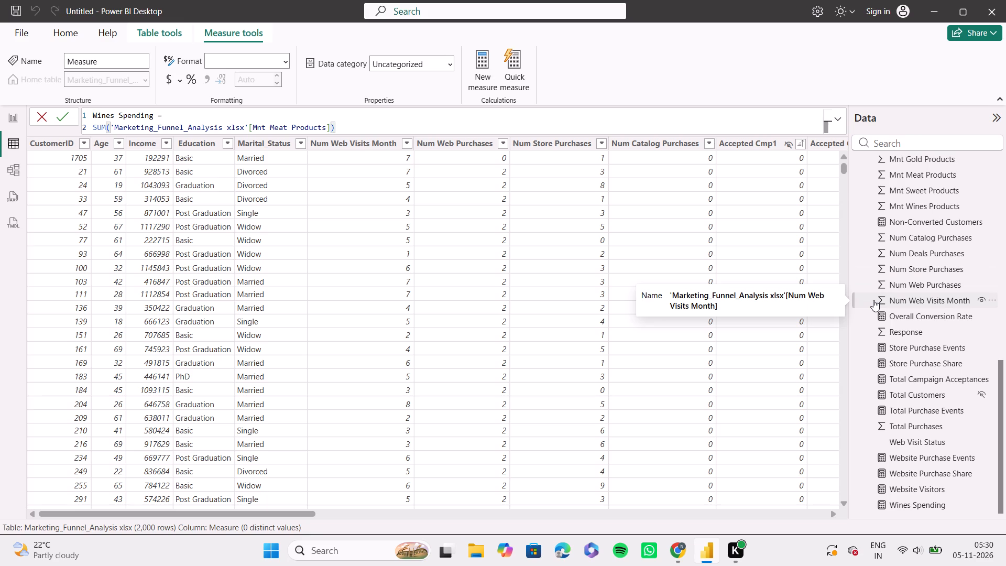
pyautogui.scroll(-3, 873, 300)
pyautogui.scroll(-1, 931, 422)
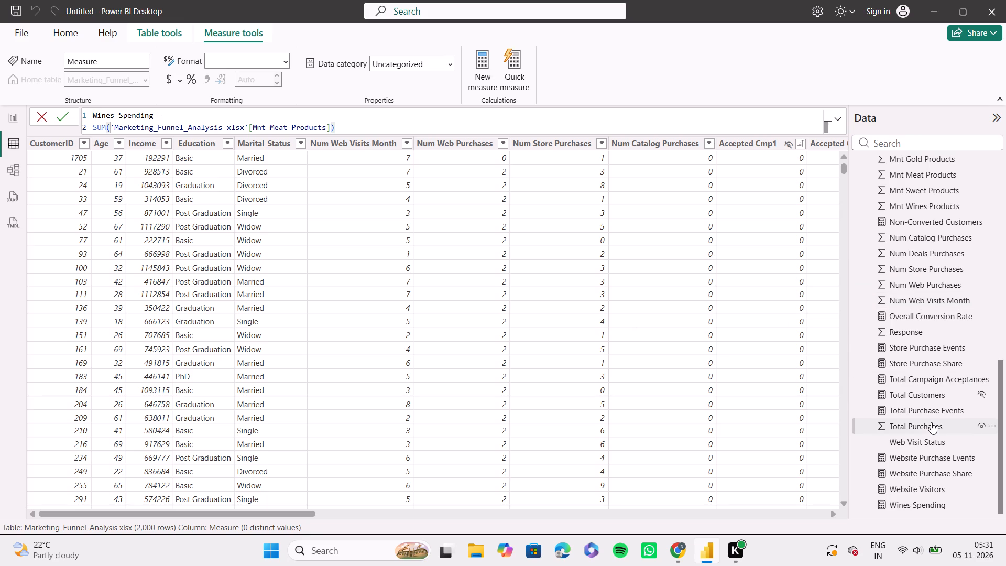
pyautogui.scroll(-1, 931, 422)
pyautogui.scroll(3, 931, 422)
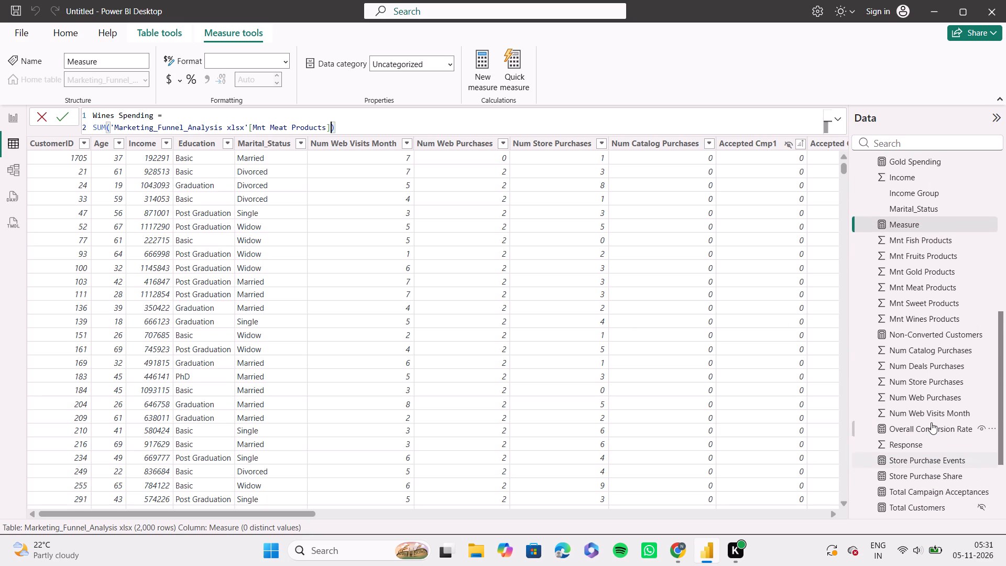
pyautogui.scroll(2, 931, 422)
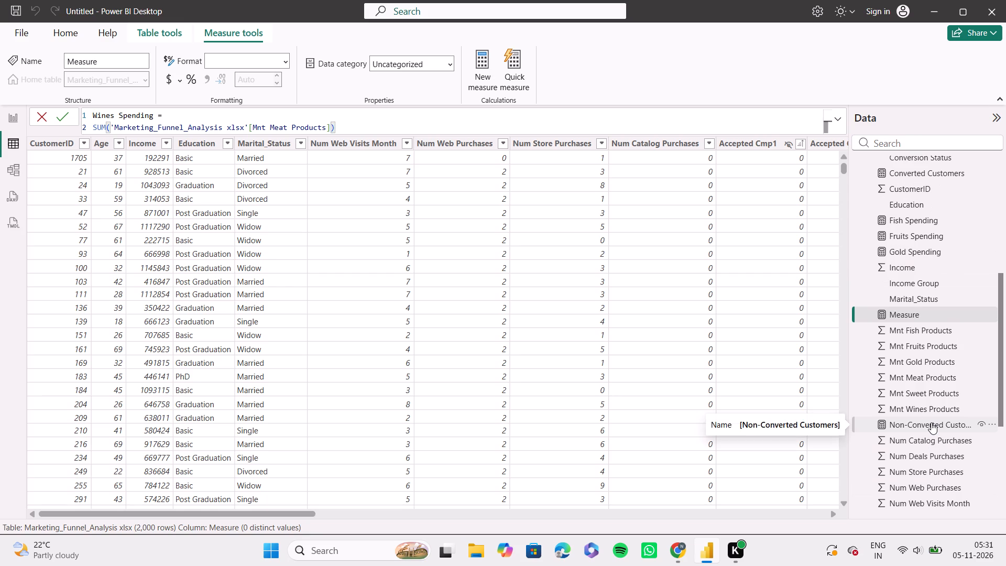
# Name the new Mnt Meat Products measure Meat Spending and commit its formula.
pyautogui.click(113, 117)
pyautogui.press('BackSpace')
pyautogui.press('BackSpace')
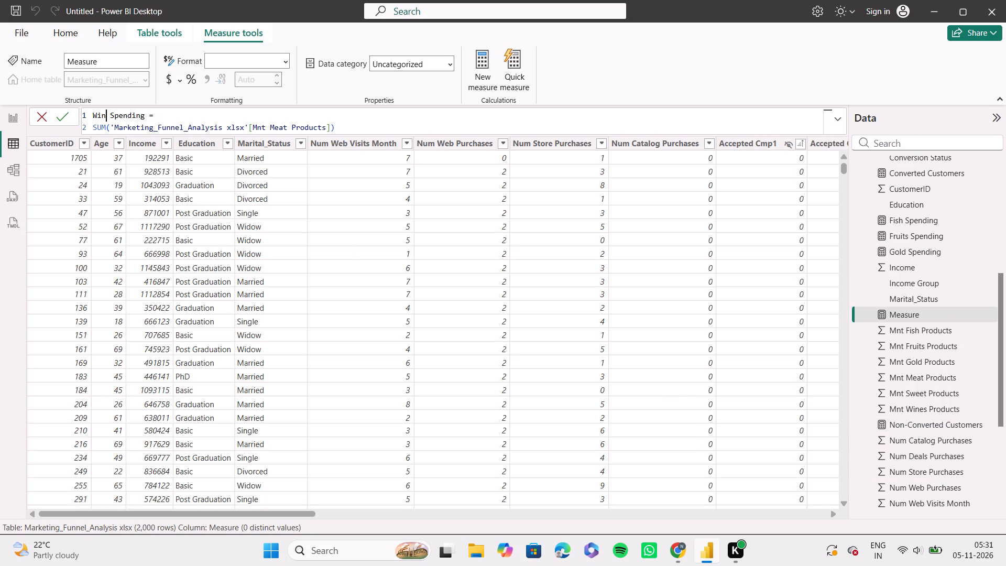
pyautogui.press('BackSpace')
pyautogui.press('BackSpace')
pyautogui.press('BackSpace')
pyautogui.hotkey('shift', 'm')
pyautogui.write('es')
pyautogui.press('BackSpace')
pyautogui.write('at')
pyautogui.press('Return')
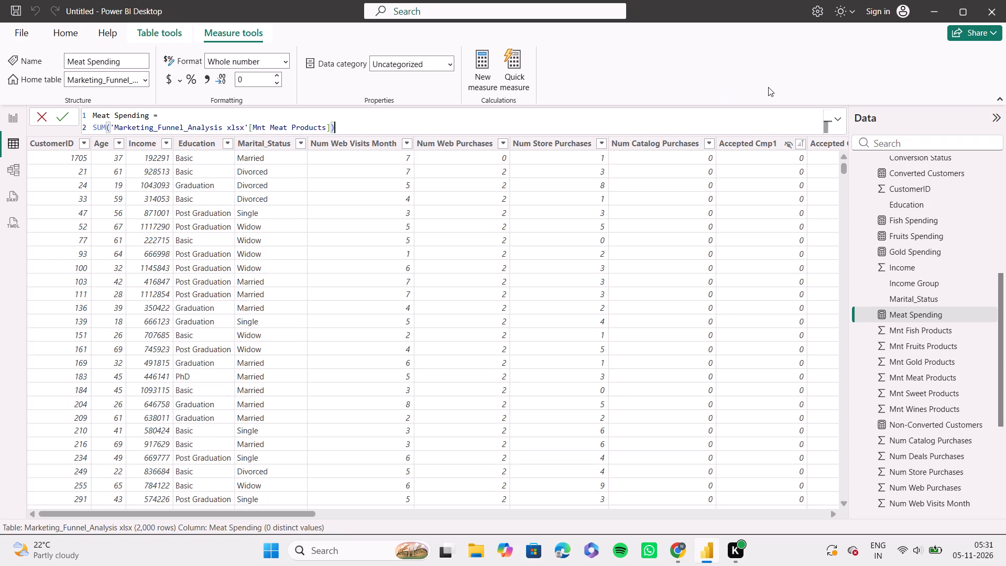
# Create a Sweet Spending measure in Marketing_Funnel_Analysis xlsx by adapting the copied Wines Spending formula to sum Mnt Sweet Products.
pyautogui.scroll(5, 909, 178)
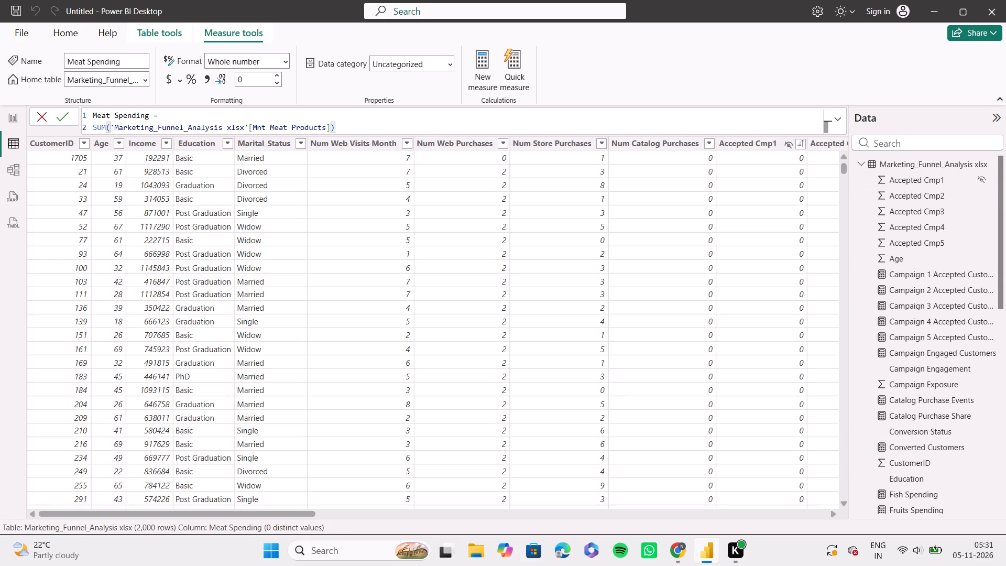
pyautogui.rightClick(900, 159)
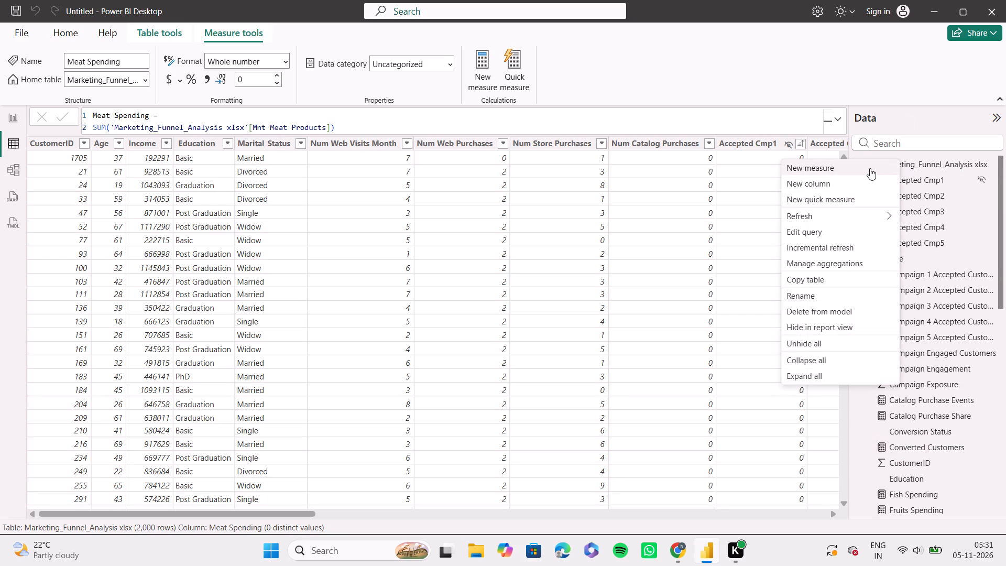
pyautogui.click(867, 168)
pyautogui.hotkey('ctrl', 'v')
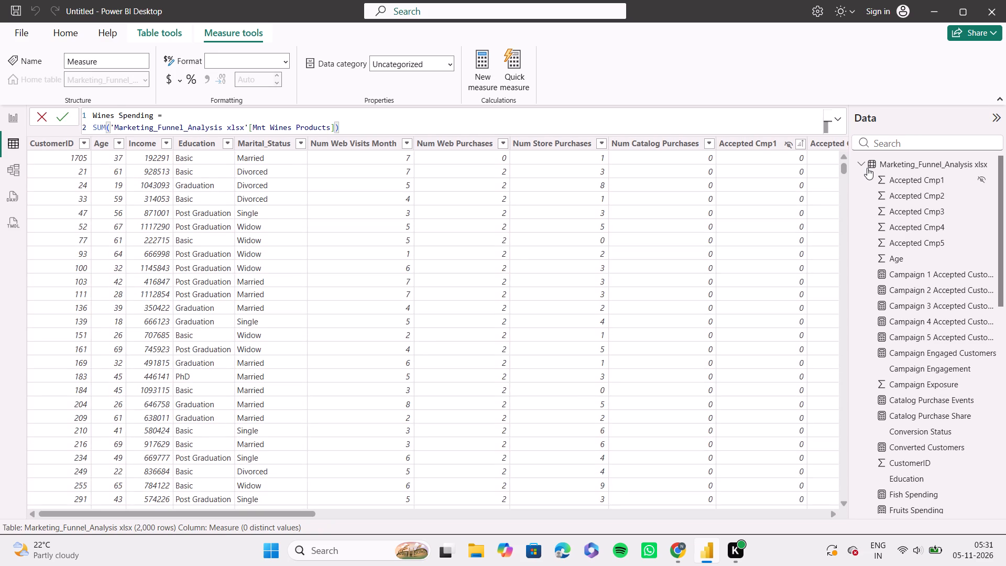
pyautogui.press('Left')
pyautogui.press('Left')
pyautogui.press('Left')
pyautogui.press('Left')
pyautogui.press('Left')
pyautogui.press('Left')
pyautogui.press('Left')
pyautogui.press('Left')
pyautogui.press('Left')
pyautogui.press('Left')
pyautogui.press('Left')
pyautogui.press('Left')
pyautogui.press('Right')
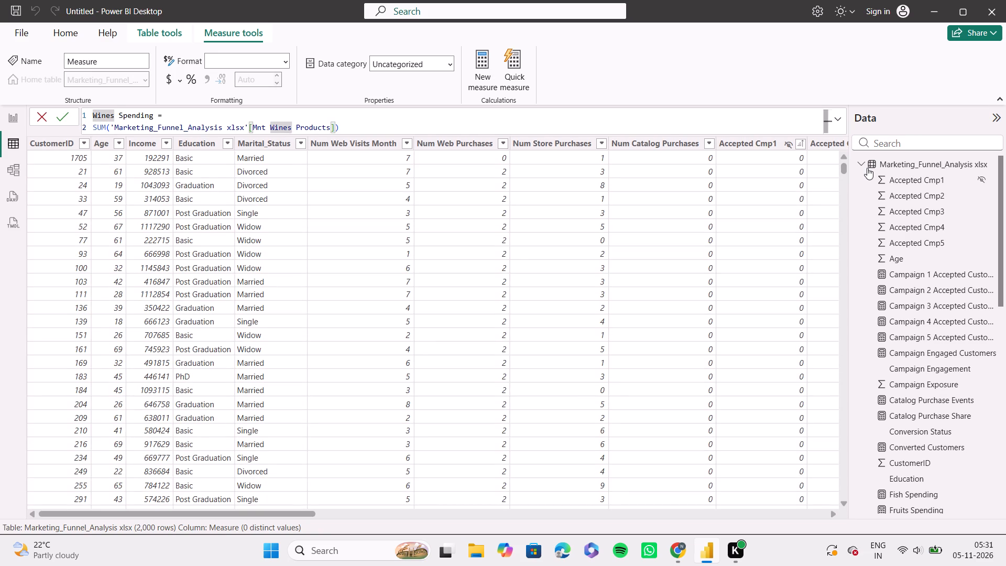
pyautogui.press('BackSpace')
pyautogui.press('BackSpace')
pyautogui.press('BackSpace')
pyautogui.press('BackSpace')
pyautogui.press('BackSpace')
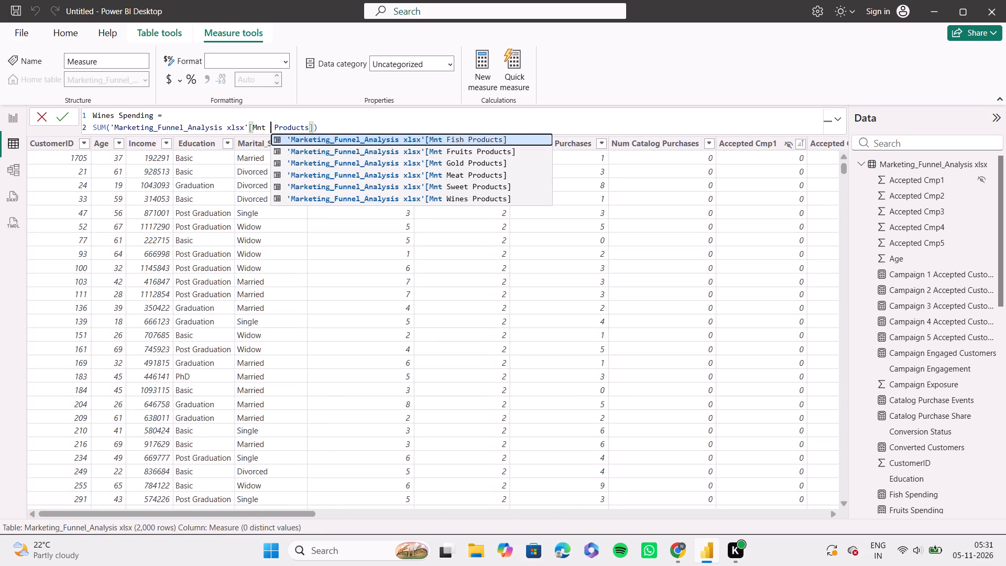
pyautogui.press('Down')
pyautogui.press('Down')
pyautogui.press('Down')
pyautogui.press('Down')
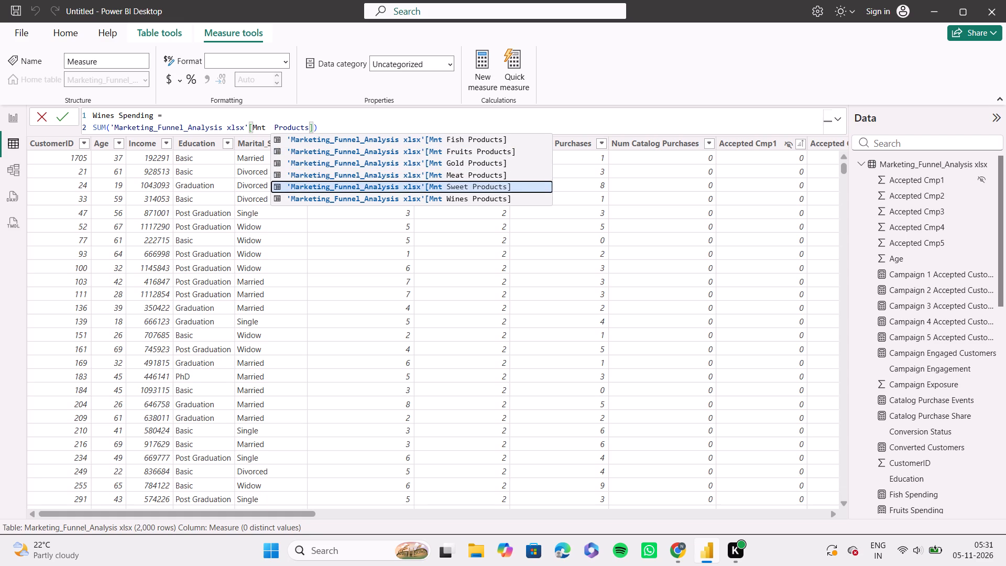
pyautogui.press('Tab')
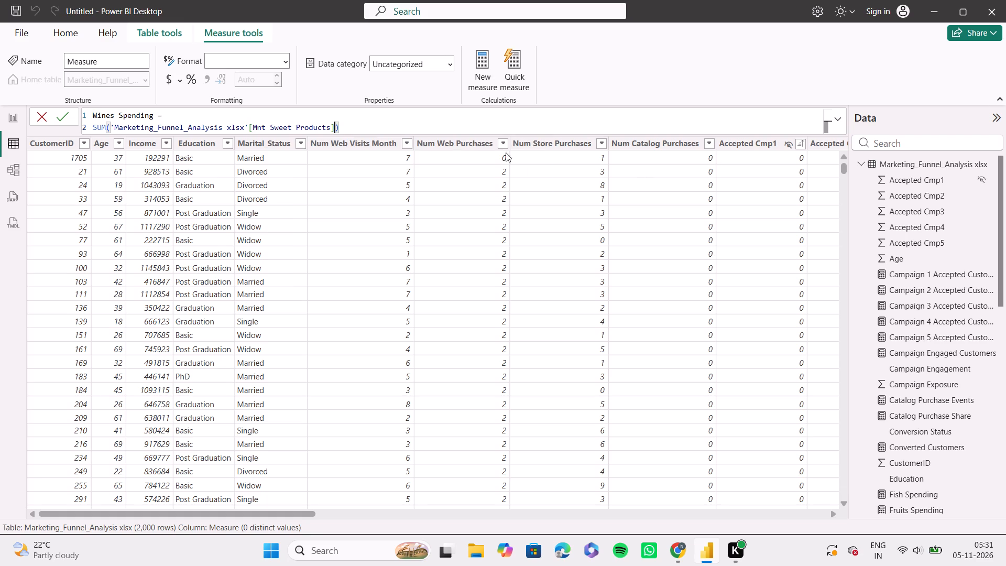
pyautogui.click(112, 116)
pyautogui.press('BackSpace')
pyautogui.press('BackSpace')
pyautogui.press('BackSpace')
pyautogui.press('Right')
pyautogui.press('BackSpace')
pyautogui.press('BackSpace')
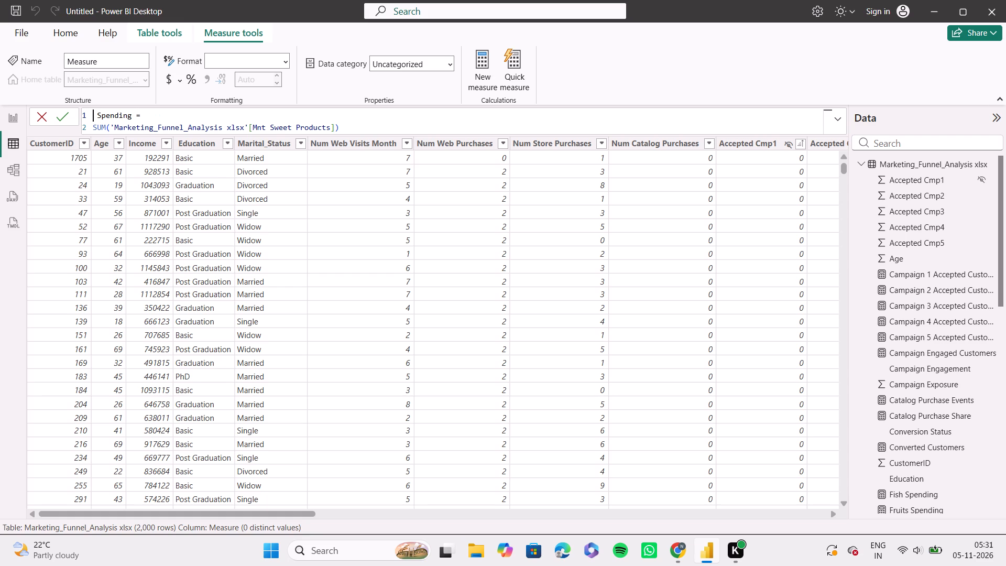
pyautogui.hotkey('shift', 's')
pyautogui.write('weet')
pyautogui.press('Return')
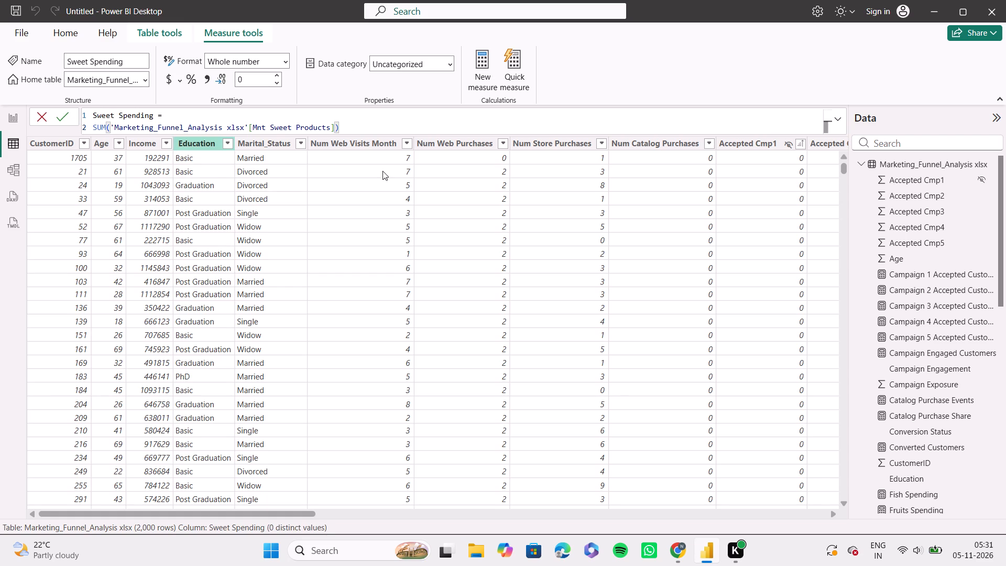
# Look through the fields of Marketing_Funnel_Analysis xlsx to check that every product category has a spending measure.
pyautogui.scroll(3, 932, 252)
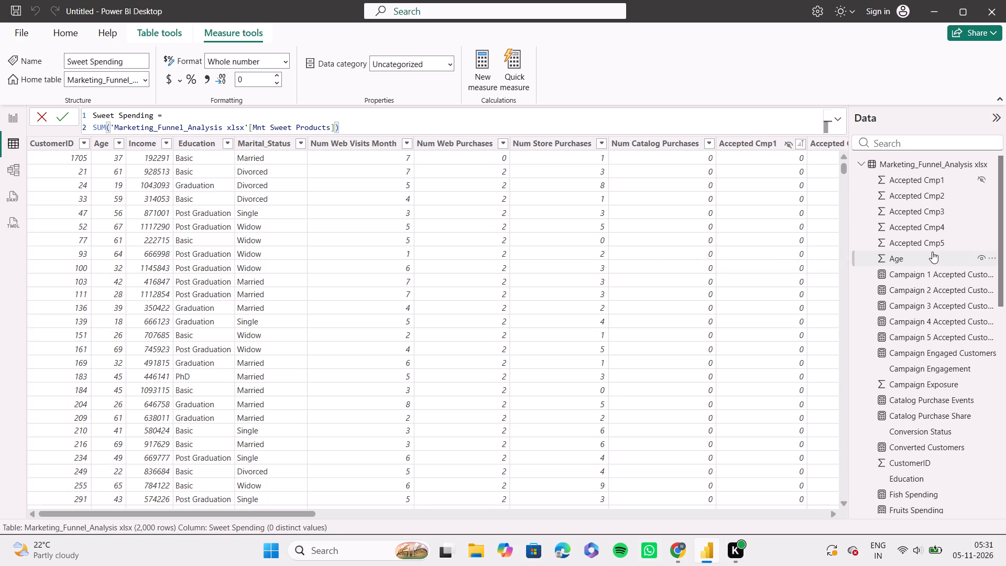
pyautogui.scroll(-4, 932, 252)
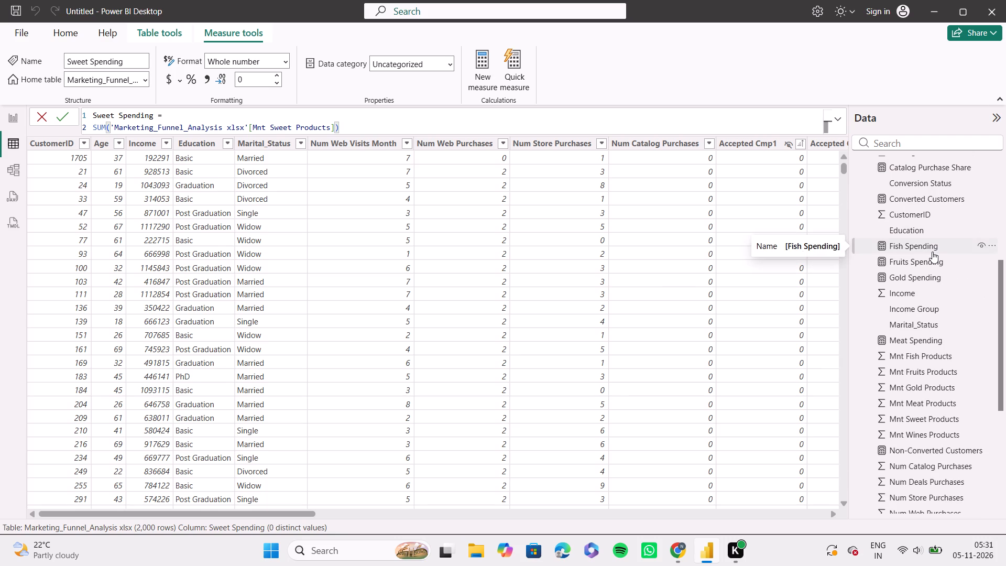
pyautogui.scroll(-2, 932, 252)
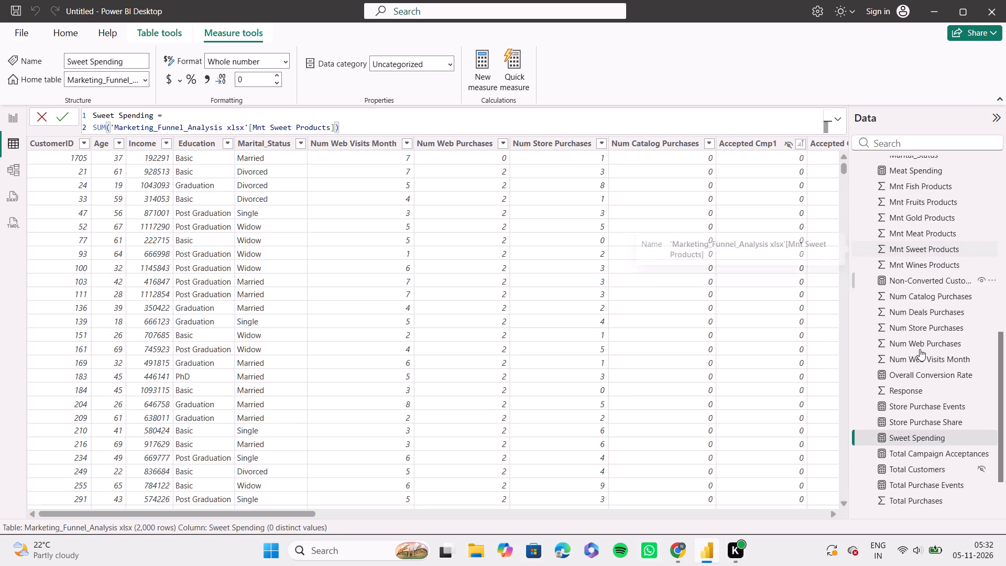
pyautogui.click(944, 350)
pyautogui.scroll(2, 944, 350)
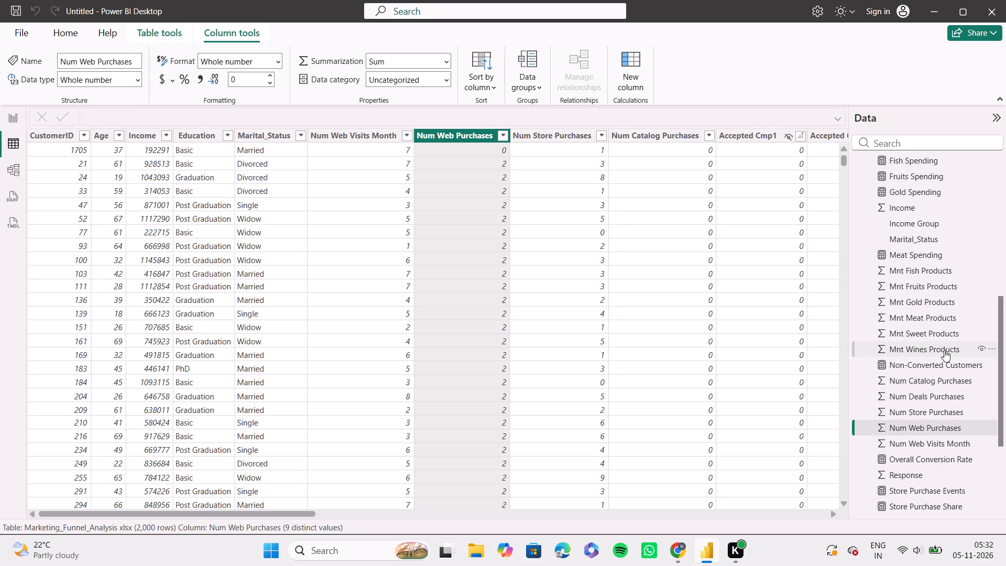
pyautogui.scroll(1, 944, 350)
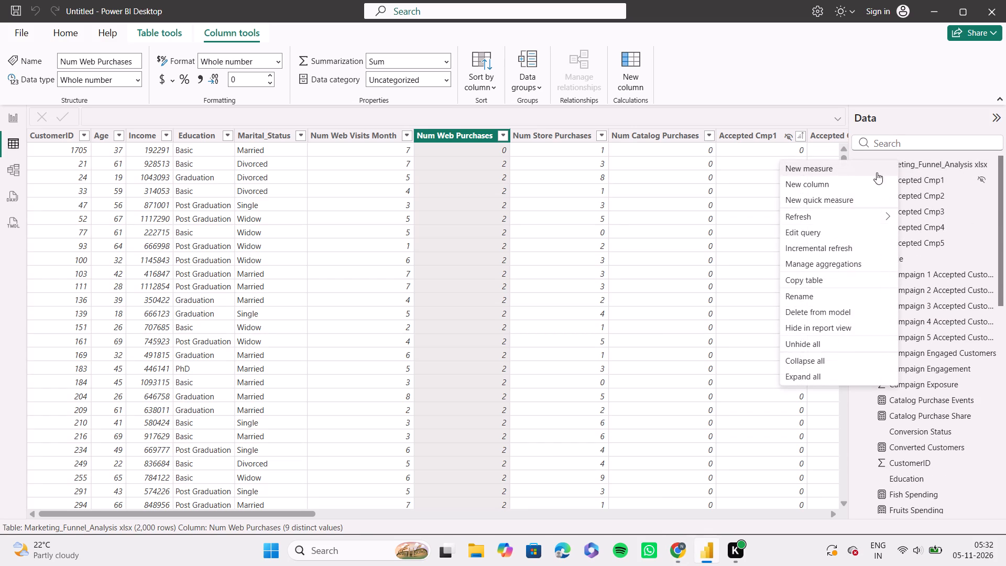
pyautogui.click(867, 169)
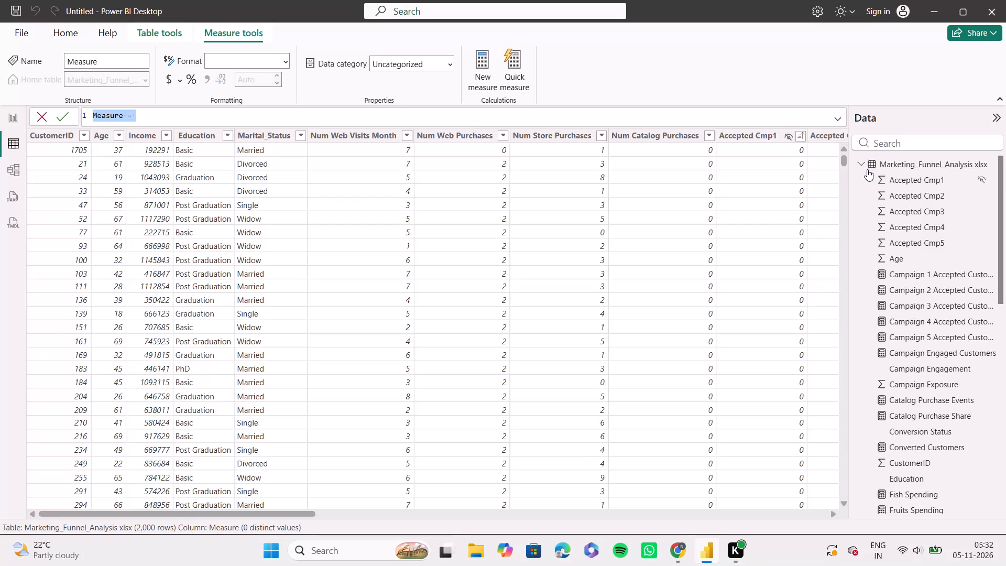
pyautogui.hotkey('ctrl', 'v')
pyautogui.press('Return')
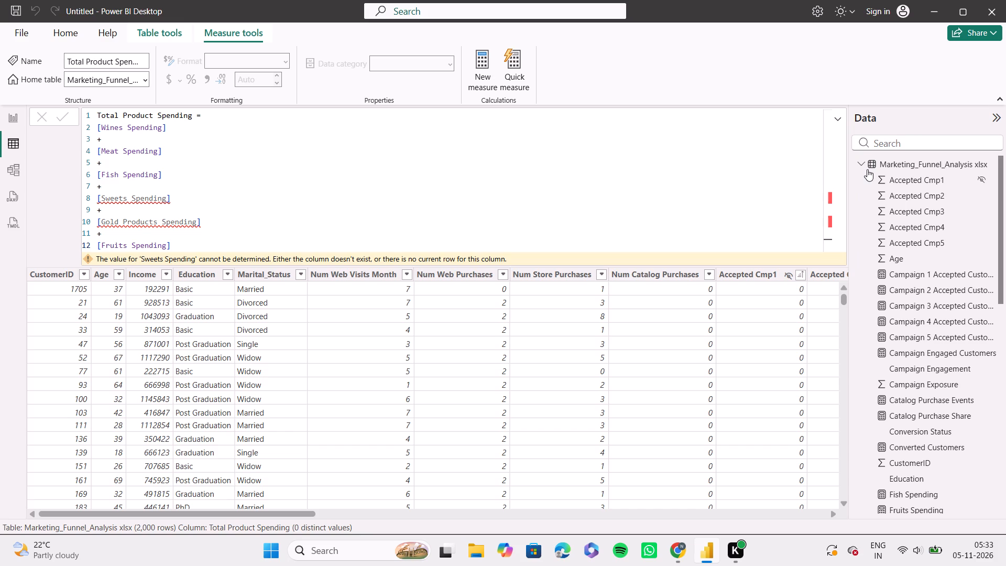
# Look through the fields of Marketing_Funnel_Analysis xlsx to compare the spending measure names with those referenced in the Total Product Spending formula.
pyautogui.scroll(-1, 963, 350)
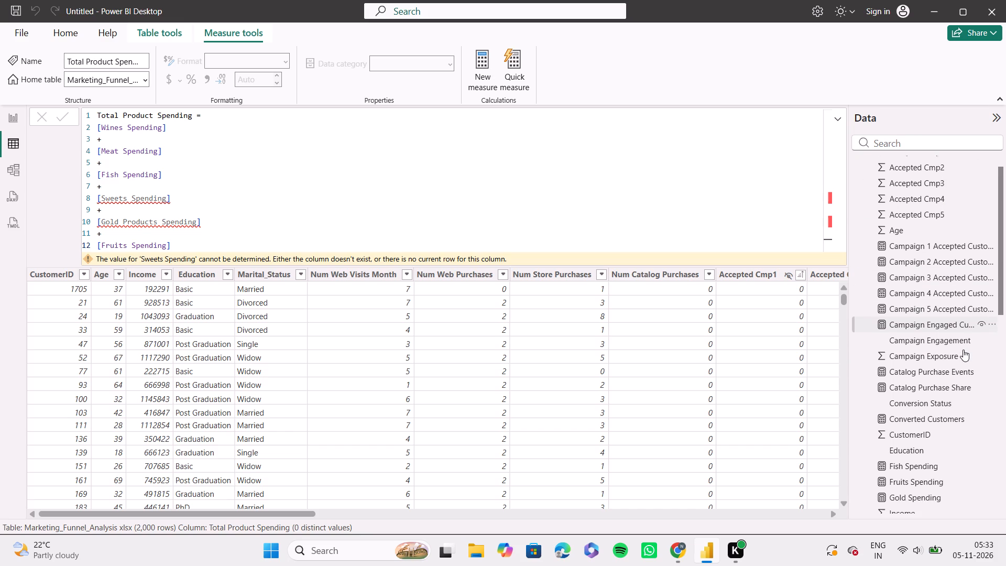
pyautogui.scroll(-3, 963, 350)
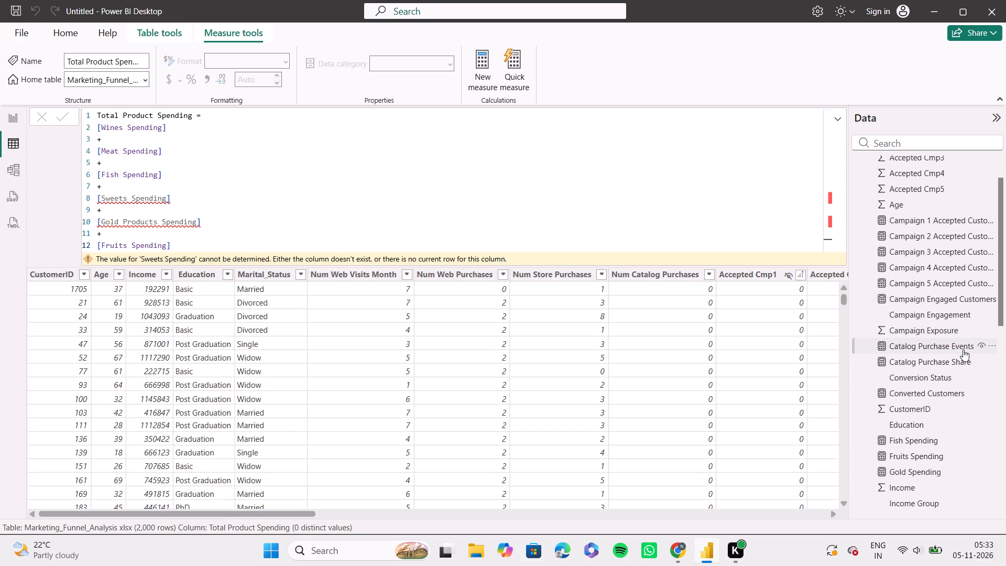
pyautogui.scroll(-3, 963, 350)
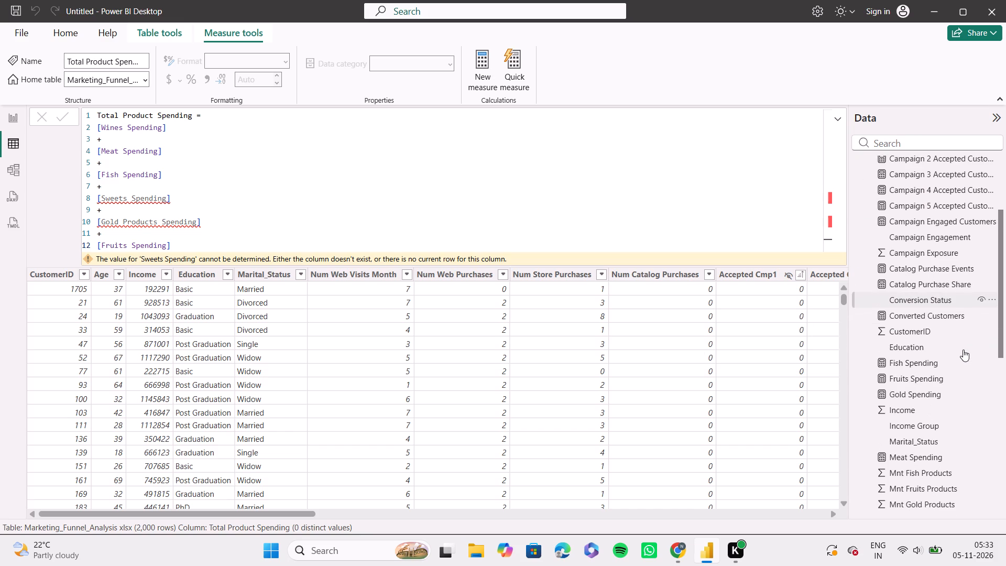
pyautogui.scroll(-2, 963, 350)
pyautogui.scroll(1, 963, 350)
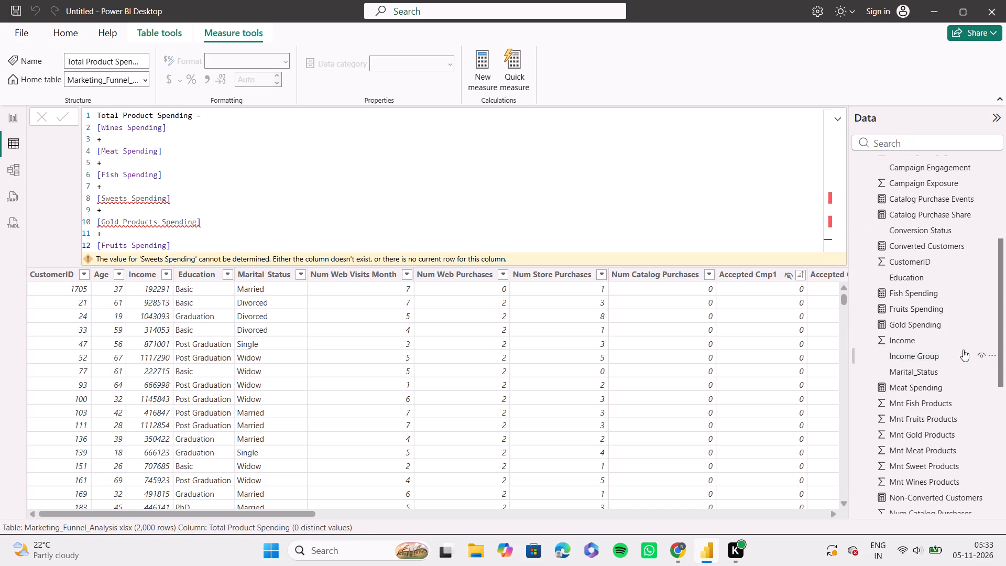
pyautogui.scroll(-2, 963, 350)
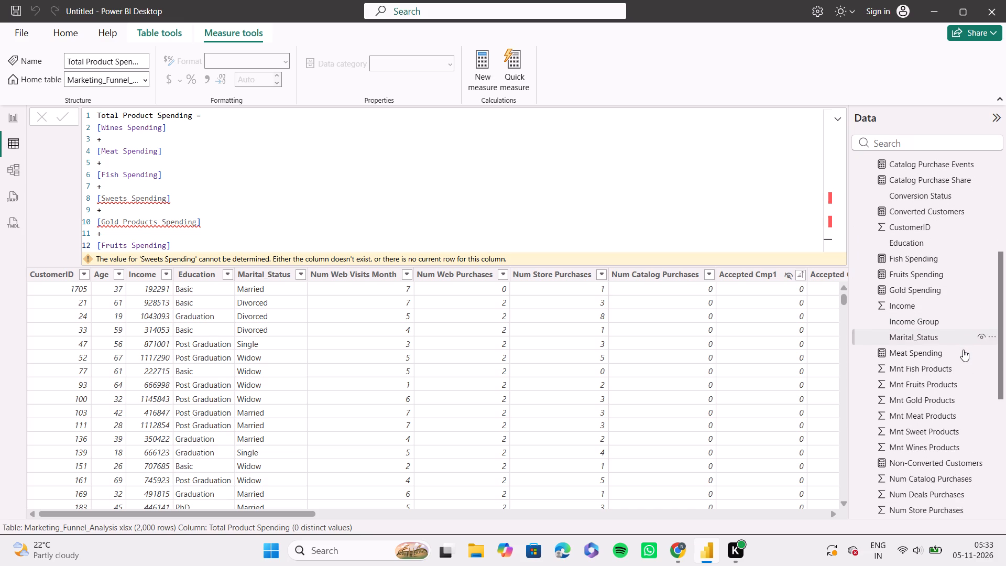
pyautogui.scroll(-2, 963, 350)
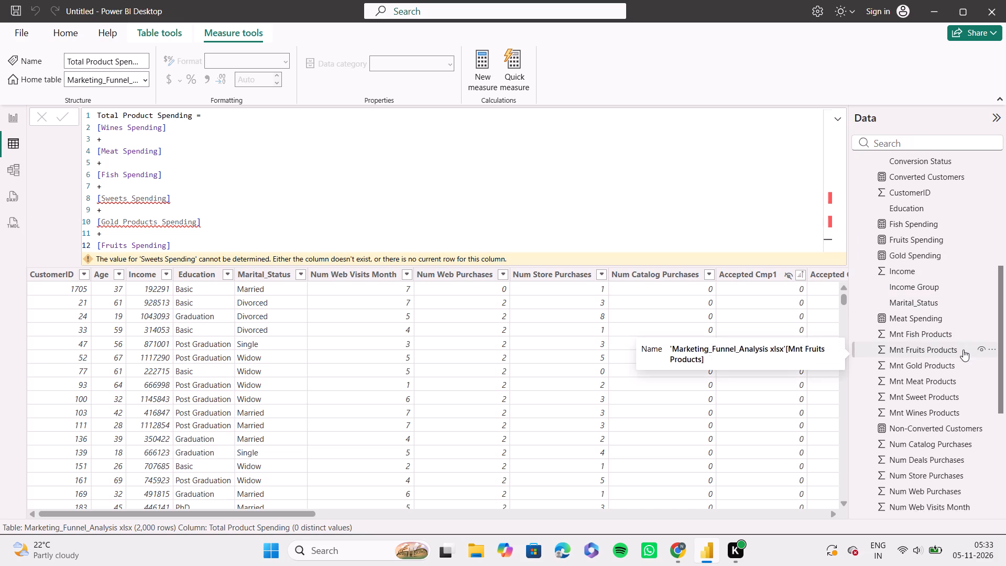
pyautogui.scroll(-2, 963, 350)
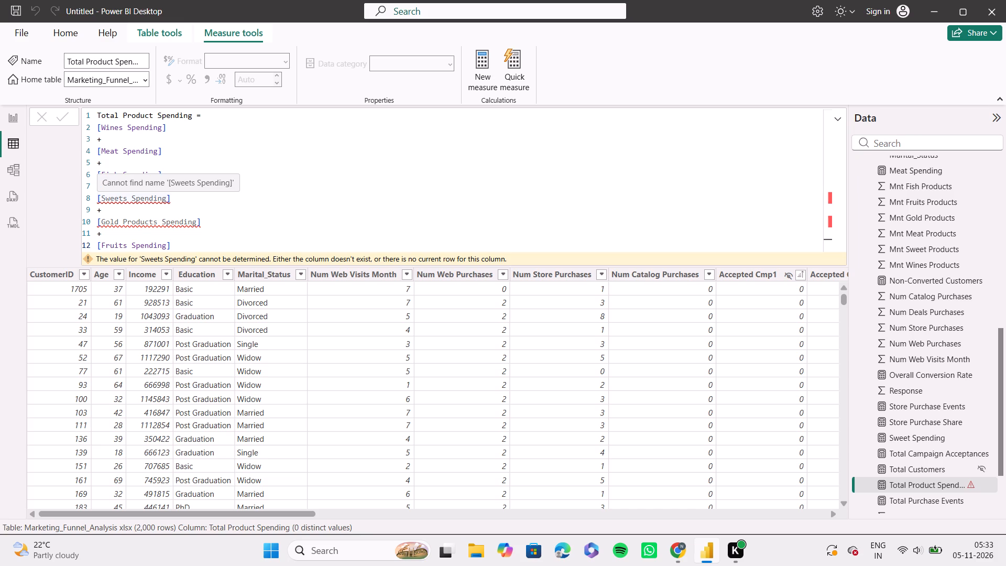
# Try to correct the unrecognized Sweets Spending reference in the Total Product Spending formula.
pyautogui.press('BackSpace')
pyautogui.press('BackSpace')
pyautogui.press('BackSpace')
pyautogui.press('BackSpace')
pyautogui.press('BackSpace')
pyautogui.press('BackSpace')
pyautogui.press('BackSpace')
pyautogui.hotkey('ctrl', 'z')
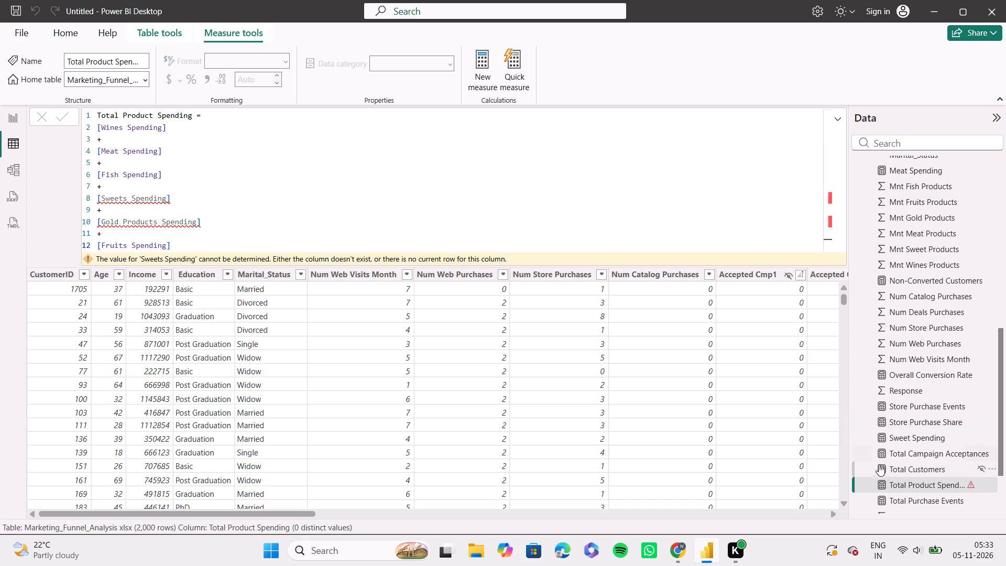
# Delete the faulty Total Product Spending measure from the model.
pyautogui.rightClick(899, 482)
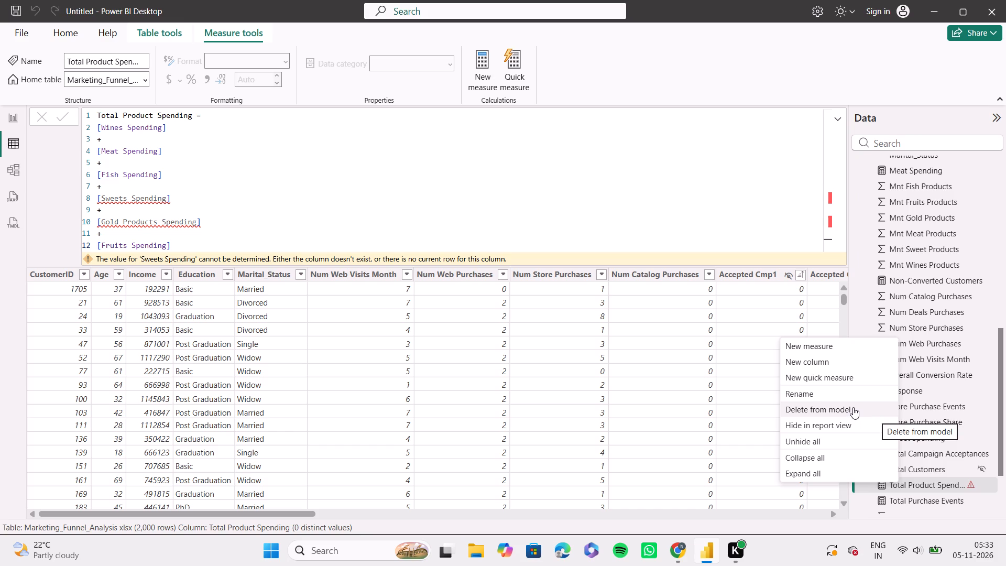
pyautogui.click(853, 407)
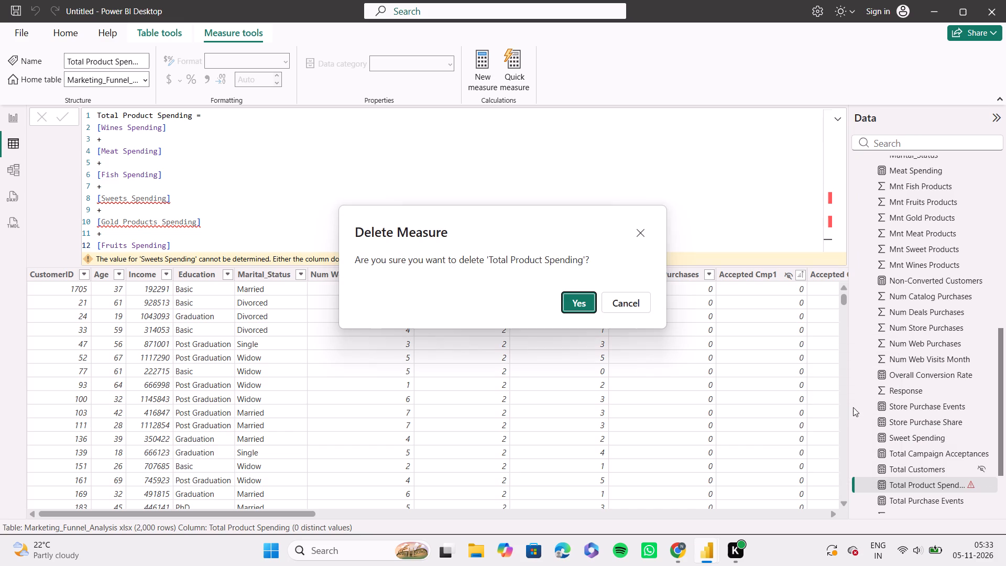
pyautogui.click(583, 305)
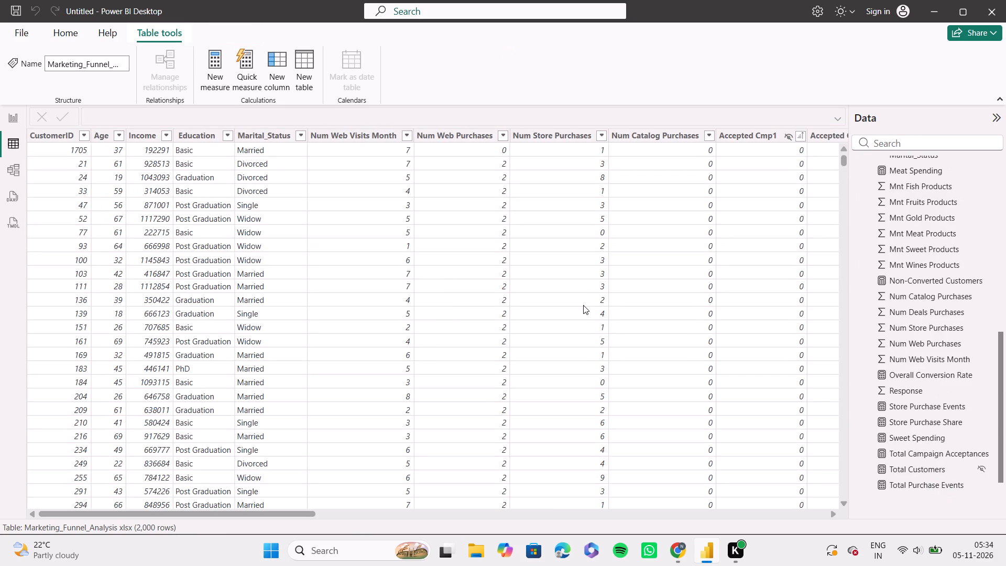
# Start a new measure in Marketing_Funnel_Analysis xlsx and fill in the copied Total Product Spending formula without committing it.
pyautogui.scroll(2, 917, 383)
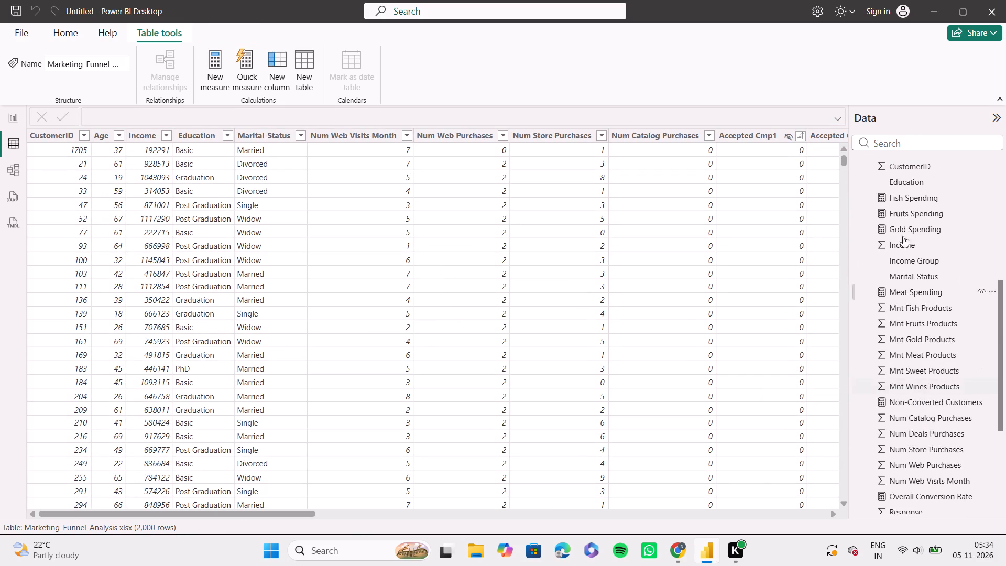
pyautogui.scroll(1, 917, 327)
pyautogui.scroll(5, 930, 419)
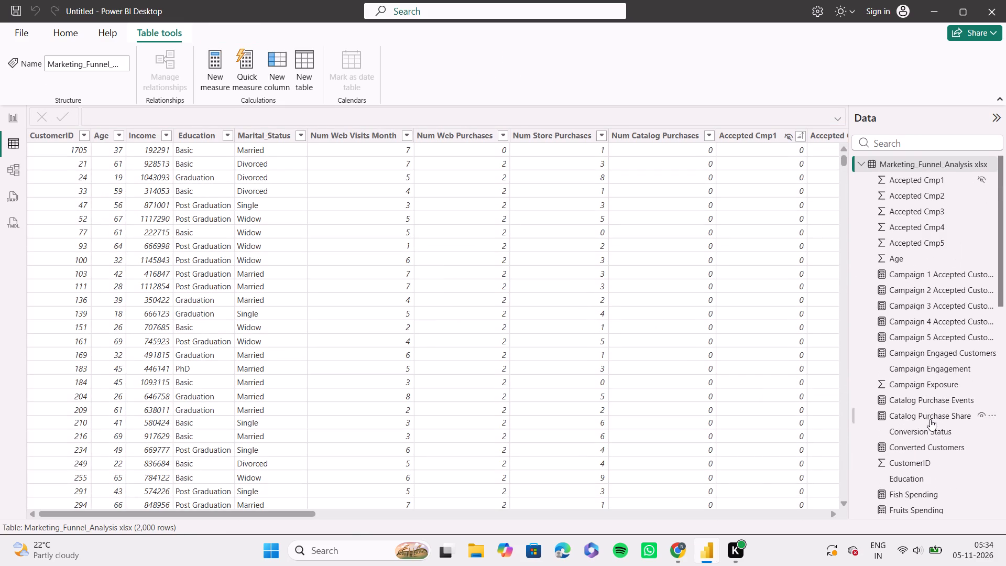
pyautogui.rightClick(902, 162)
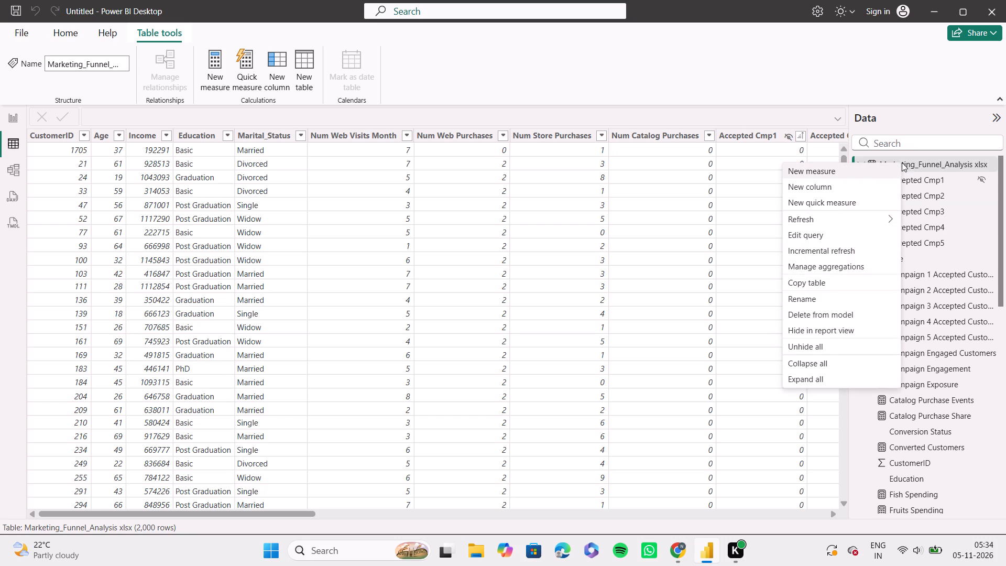
pyautogui.click(841, 173)
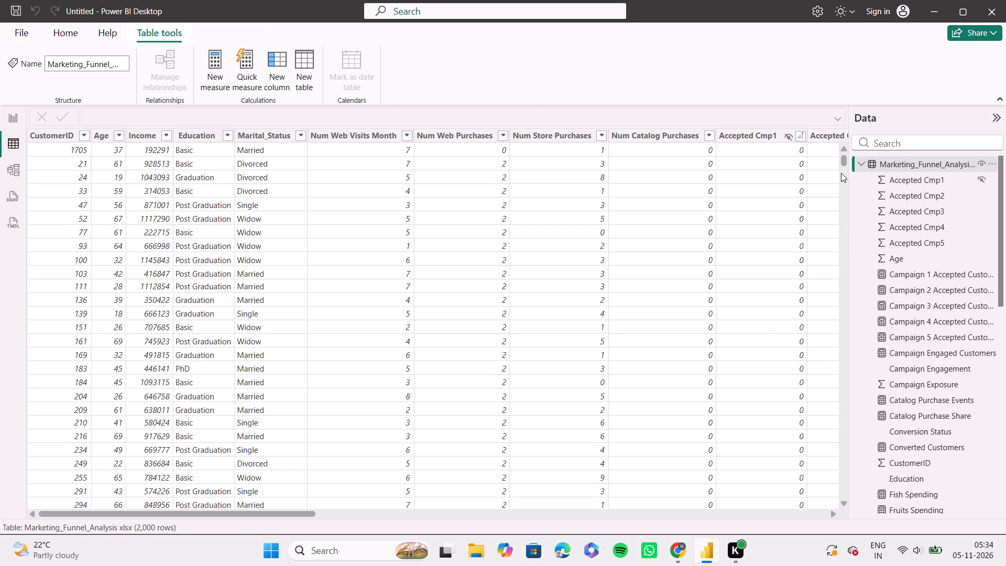
pyautogui.hotkey('ctrl', 'v')
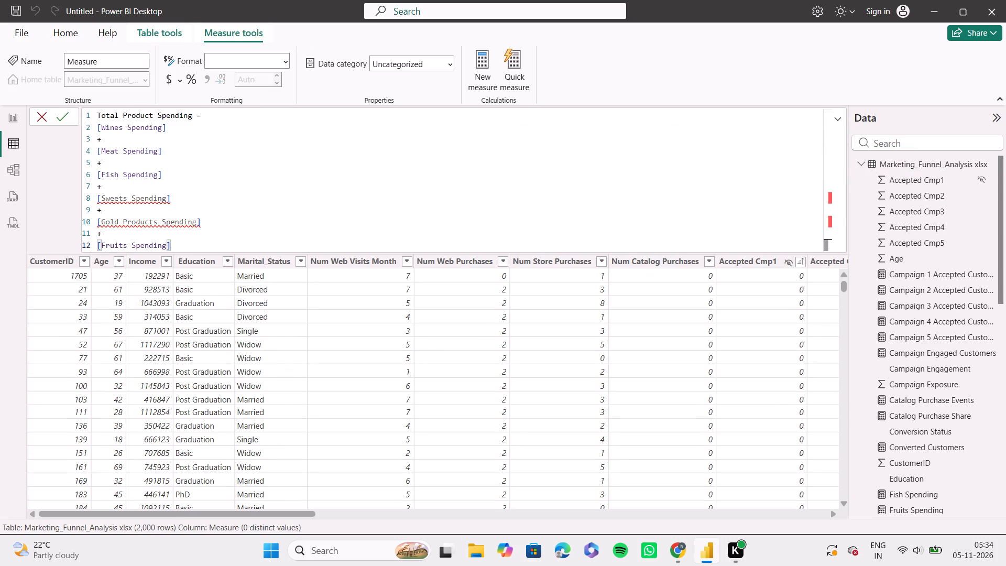
# Replace the Gold Products Spending reference in the Total Product Spending formula with the existing measure [Gold Spending], leaving no leftover text.
pyautogui.click(159, 220)
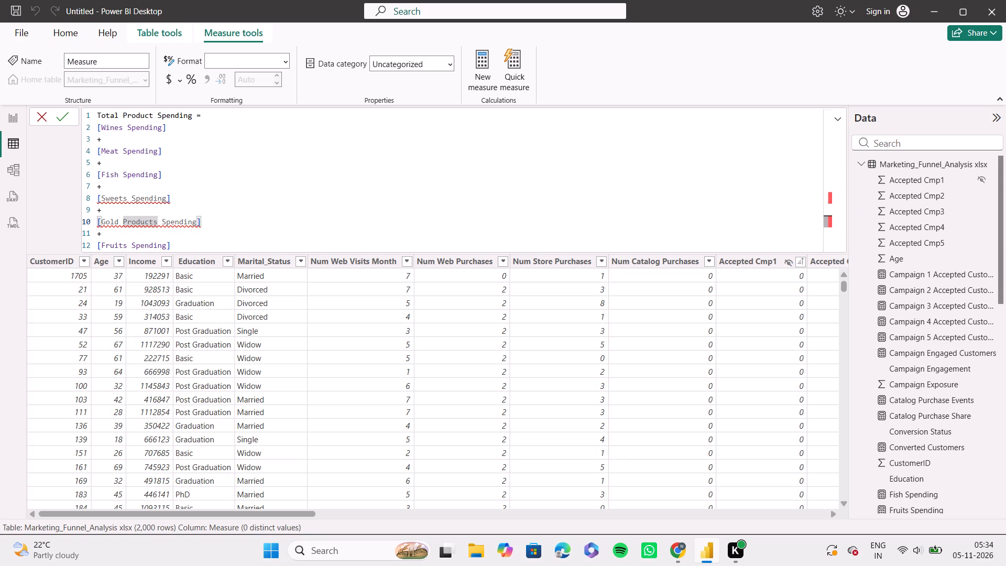
pyautogui.press('BackSpace')
pyautogui.press('BackSpace')
pyautogui.press('BackSpace')
pyautogui.press('BackSpace')
pyautogui.press('BackSpace')
pyautogui.press('BackSpace')
pyautogui.press('BackSpace')
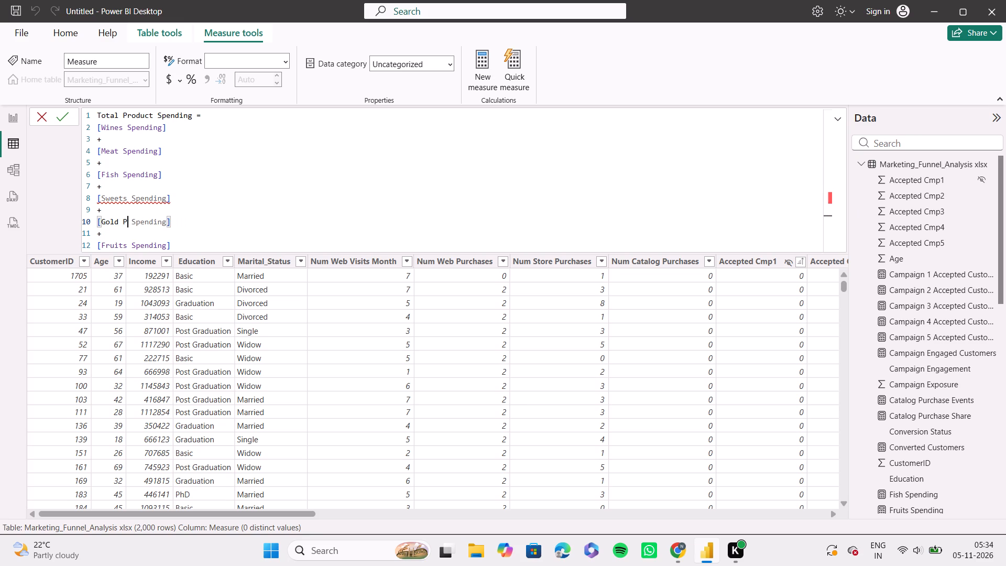
pyautogui.press('BackSpace')
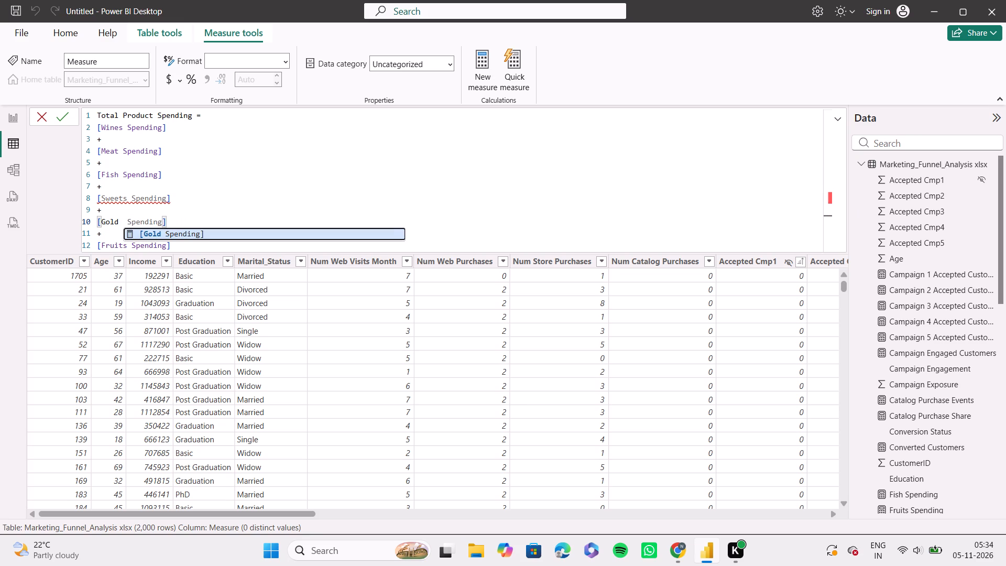
pyautogui.press('Tab')
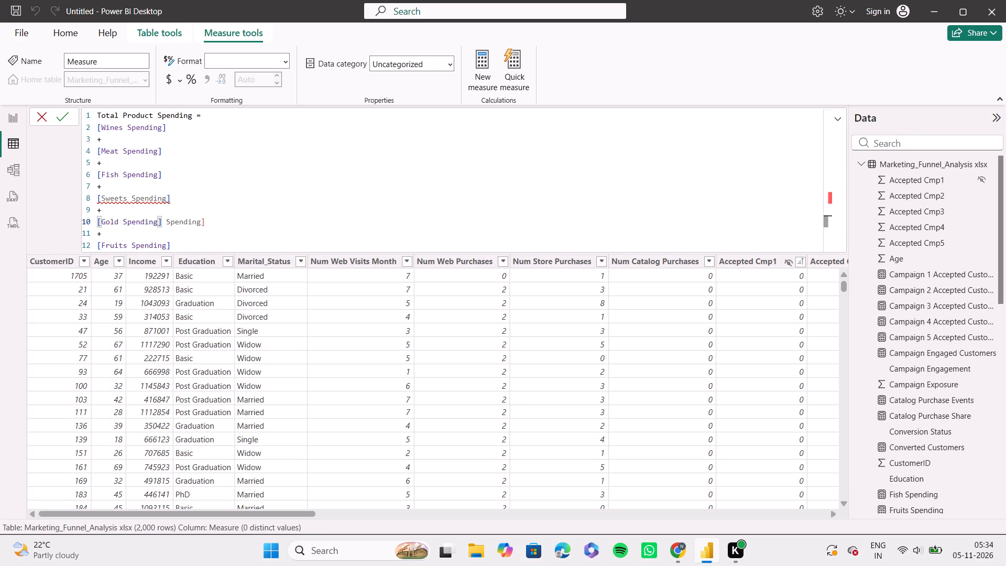
pyautogui.press('BackSpace')
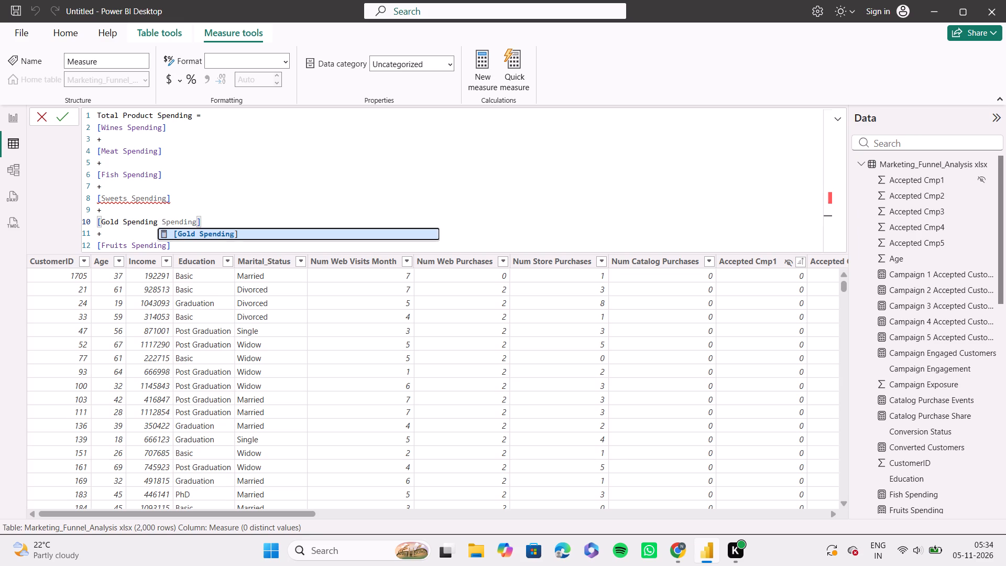
pyautogui.hotkey('ctrl', 'z')
pyautogui.press('Right')
pyautogui.press('Right')
pyautogui.press('Right')
pyautogui.press('Right')
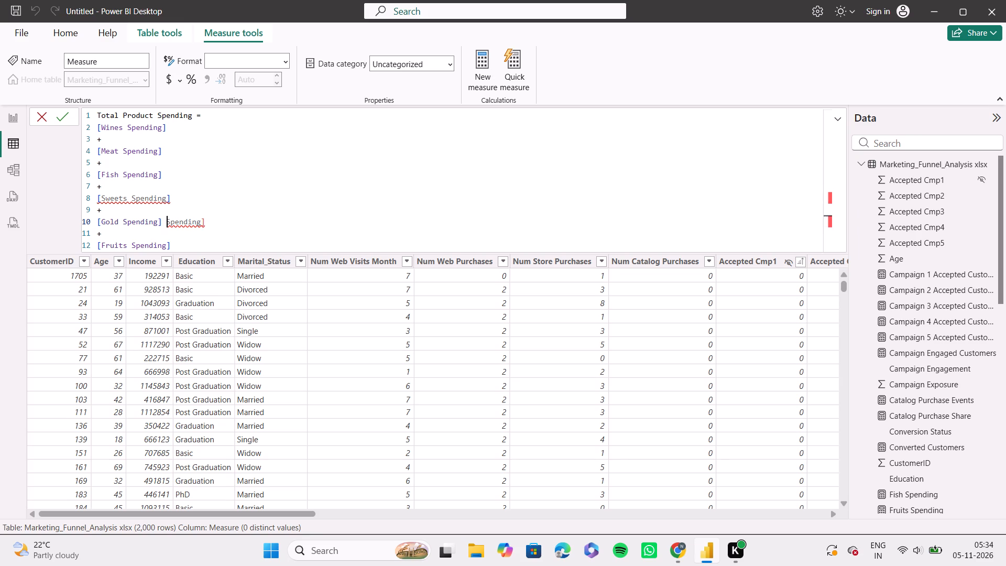
pyautogui.press('Right')
pyautogui.press('Right')
pyautogui.press('Right')
pyautogui.press('Right')
pyautogui.press('Right')
pyautogui.press('Right')
pyautogui.press('BackSpace')
pyautogui.press('BackSpace')
pyautogui.press('BackSpace')
pyautogui.press('BackSpace')
pyautogui.press('BackSpace')
pyautogui.press('BackSpace')
pyautogui.press('BackSpace')
pyautogui.press('BackSpace')
pyautogui.press('BackSpace')
# Replace the Sweets Spending reference with the existing measure [Sweet Spending], remove the leftover text, and commit the Total Product Spending measure.
pyautogui.press('Up')
pyautogui.press('Up')
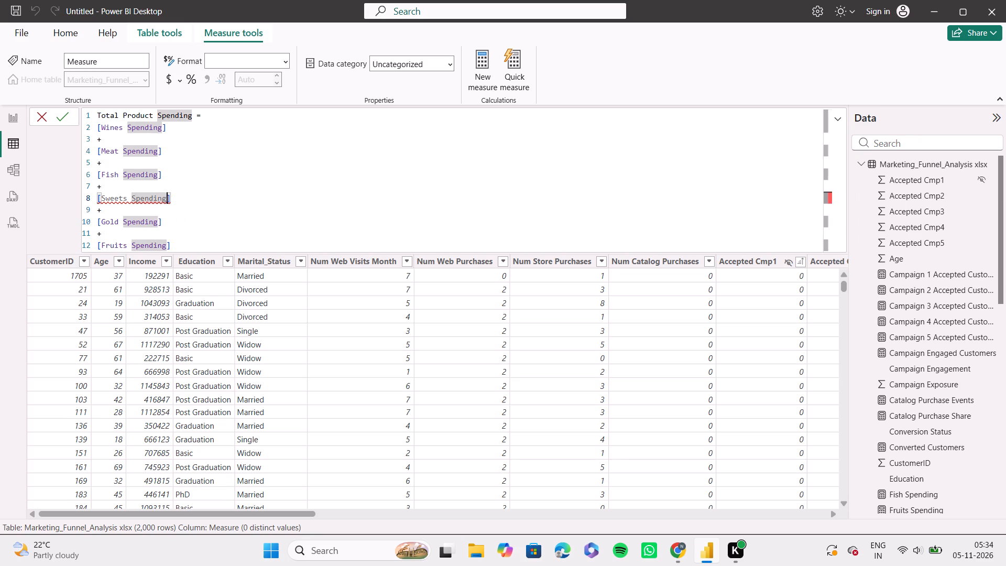
pyautogui.press('Right')
pyautogui.press('Right')
pyautogui.press('Up')
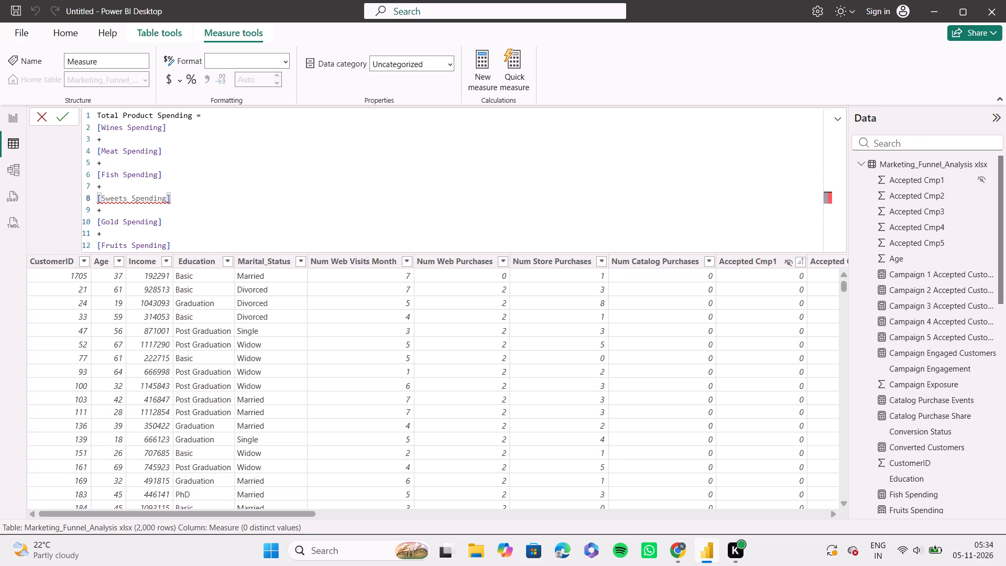
pyautogui.press('Right')
pyautogui.press('Right')
pyautogui.press('Right')
pyautogui.press('Right')
pyautogui.press('Right')
pyautogui.press('Right')
pyautogui.press('Right')
pyautogui.press('BackSpace')
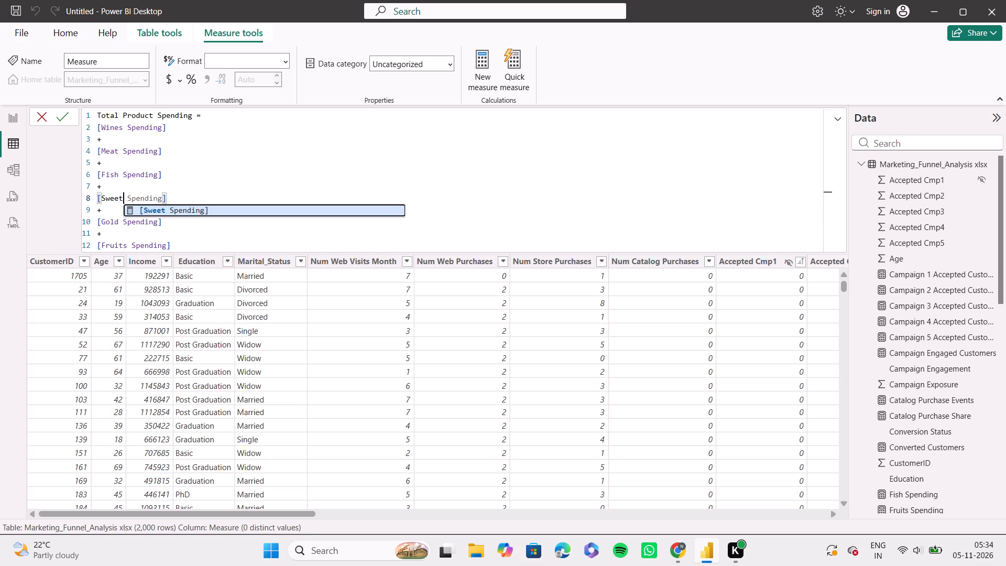
pyautogui.press('Tab')
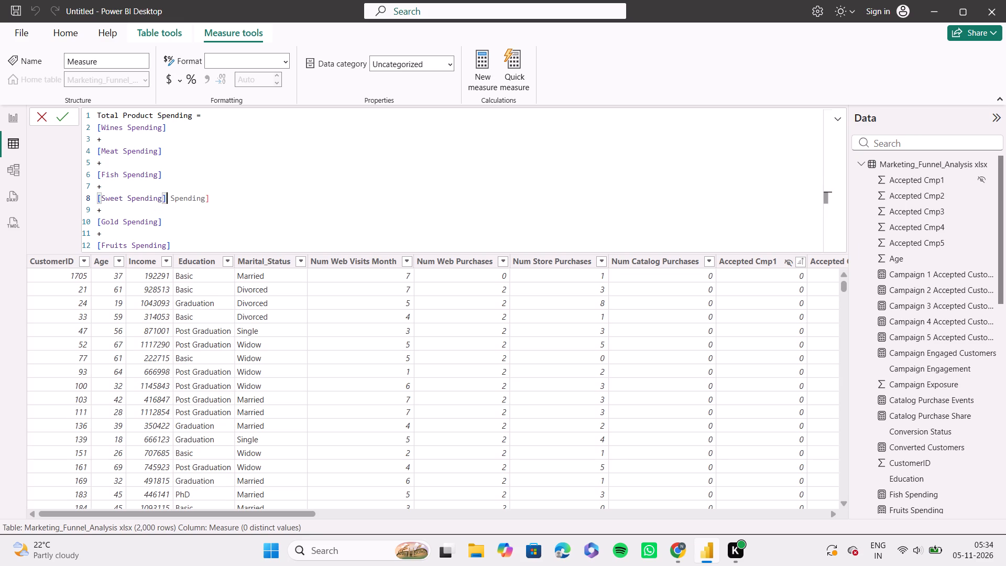
pyautogui.press('Right')
pyautogui.press('Right')
pyautogui.press('Right')
pyautogui.press('Right')
pyautogui.press('Right')
pyautogui.press('Right')
pyautogui.press('Right')
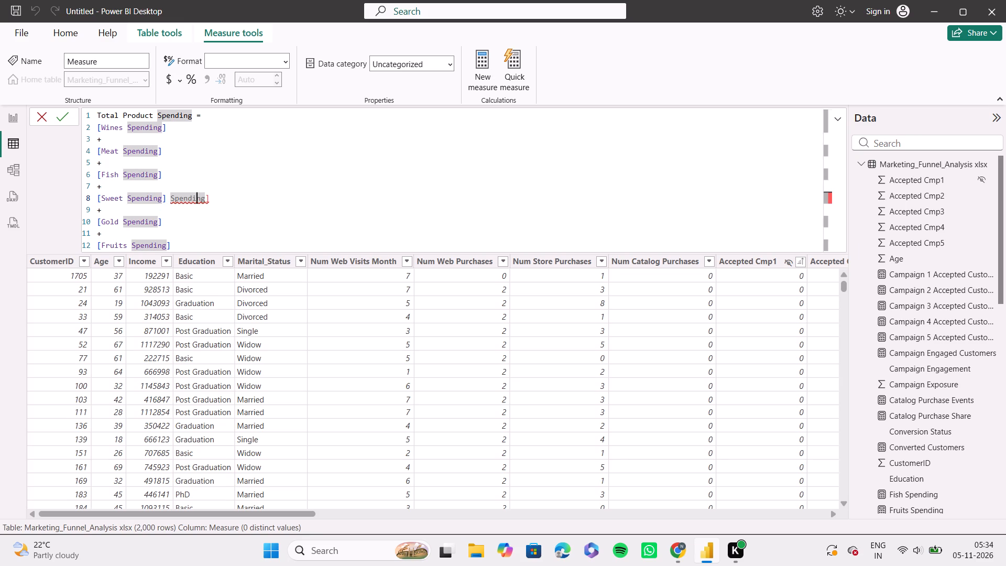
pyautogui.press('Right')
pyautogui.press('Right')
pyautogui.press('Right')
pyautogui.press('BackSpace')
pyautogui.press('BackSpace')
pyautogui.press('BackSpace')
pyautogui.press('BackSpace')
pyautogui.press('BackSpace')
pyautogui.press('BackSpace')
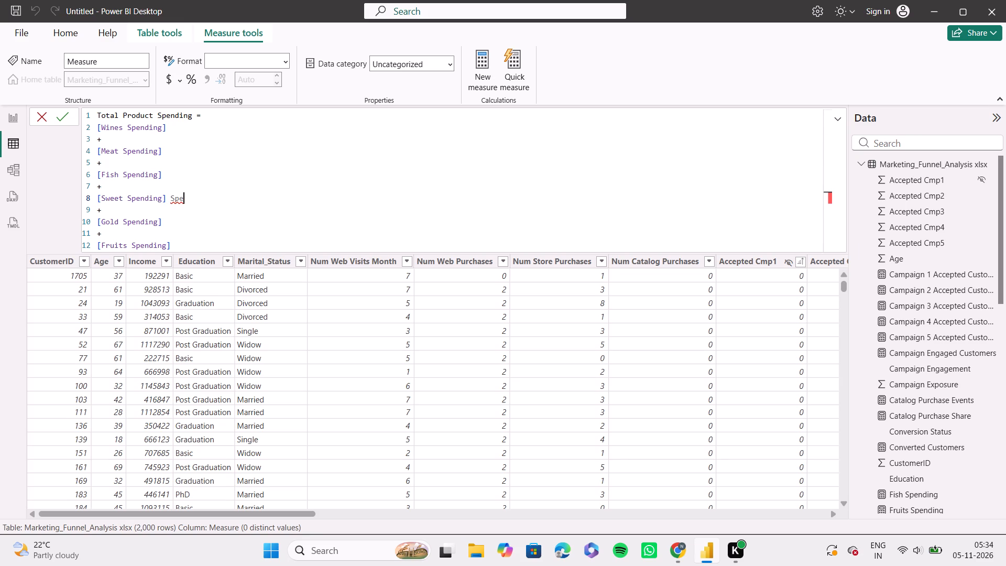
pyautogui.press('BackSpace')
pyautogui.press('BackSpace')
pyautogui.press('BackSpace')
pyautogui.press('Return')
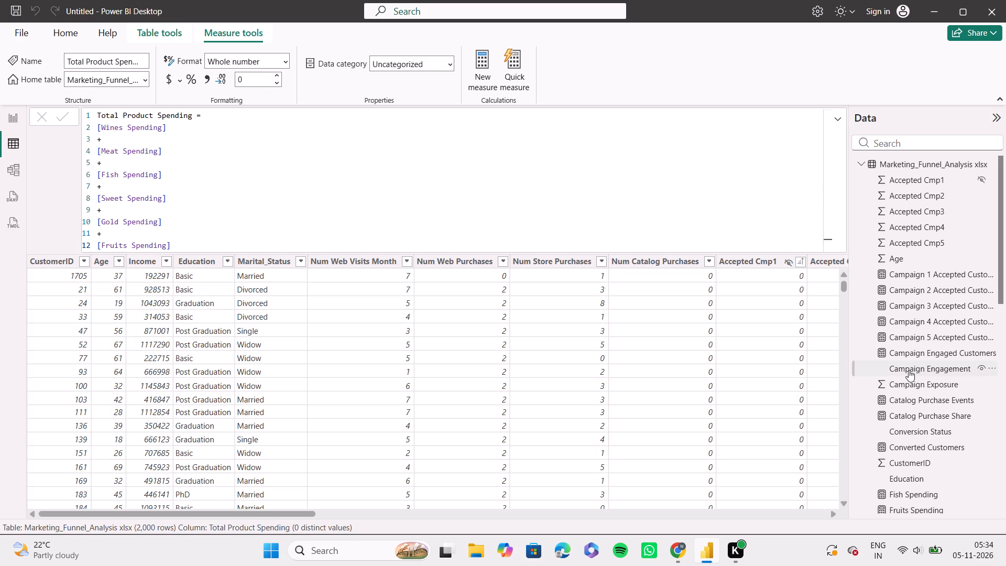
pyautogui.scroll(-7, 978, 381)
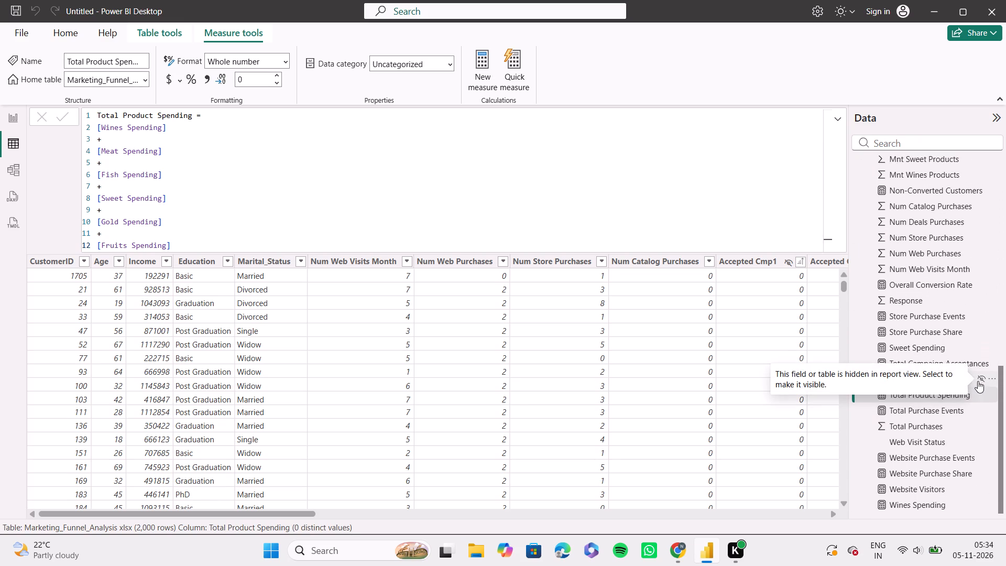
pyautogui.scroll(-1, 978, 381)
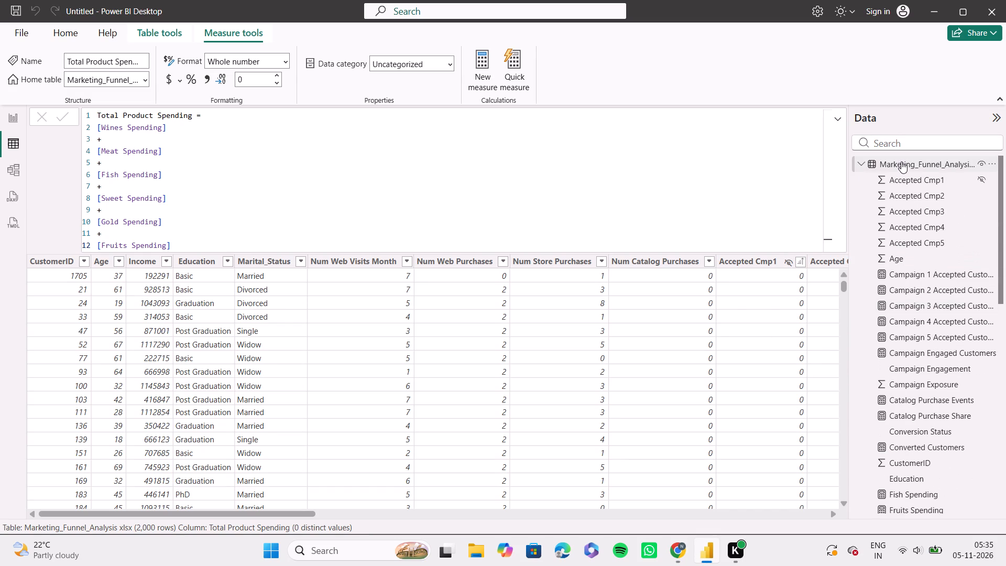
pyautogui.rightClick(890, 166)
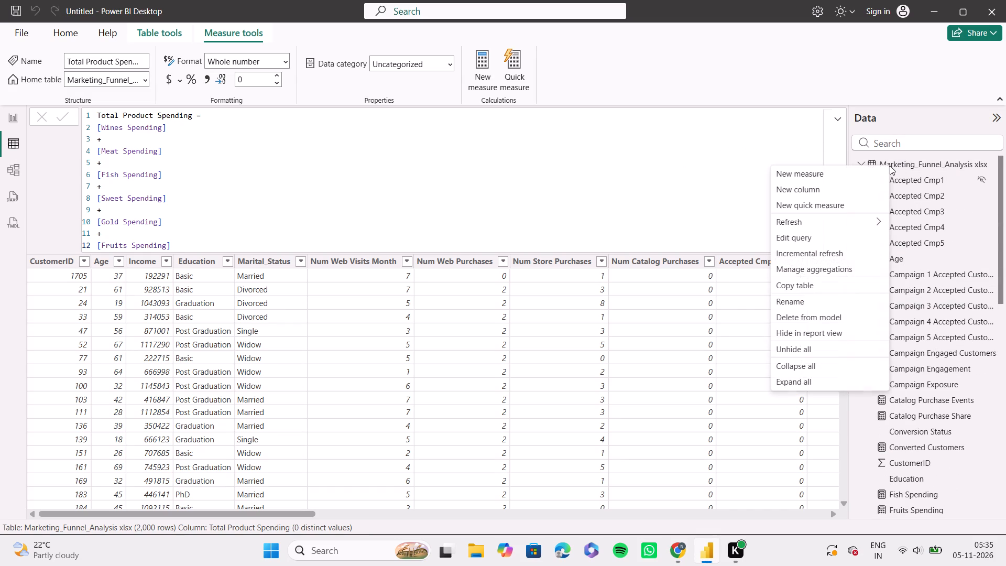
pyautogui.click(845, 171)
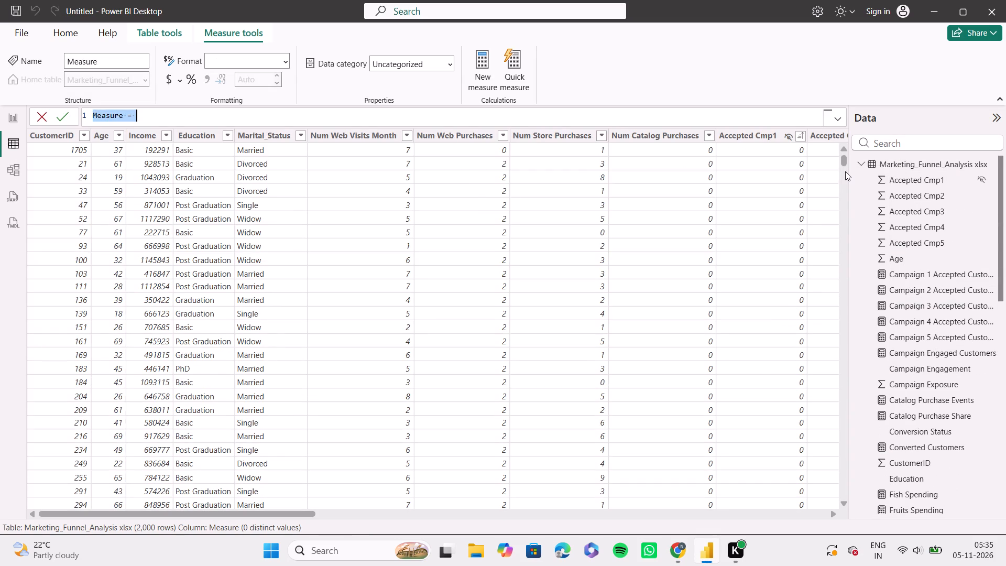
pyautogui.hotkey('ctrl', 'v')
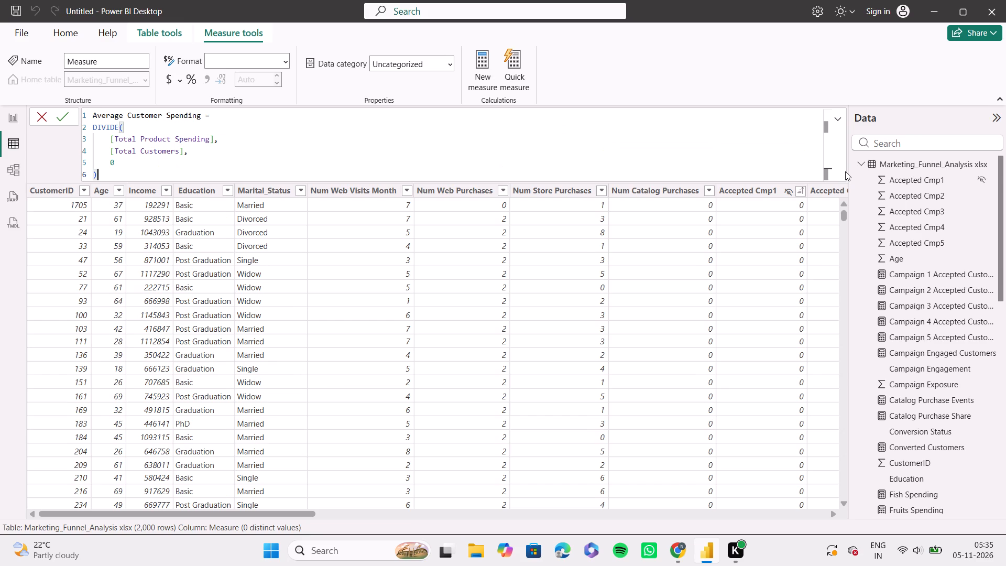
pyautogui.press('Return')
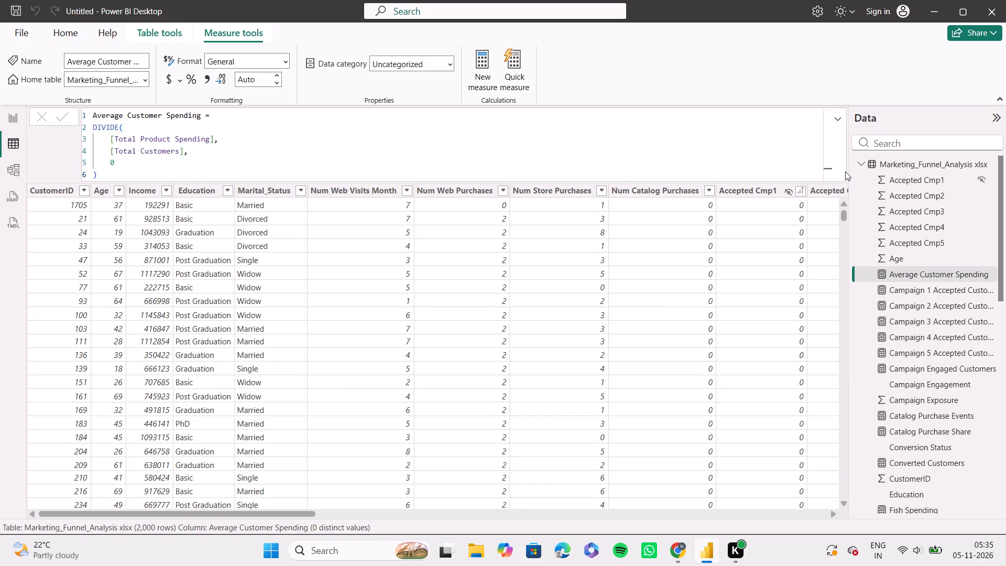
# Switch to ChatGPT and look back through the Step 8.3 data type verification instructions for the dataset's columns.
pyautogui.scroll(-1, 826, 247)
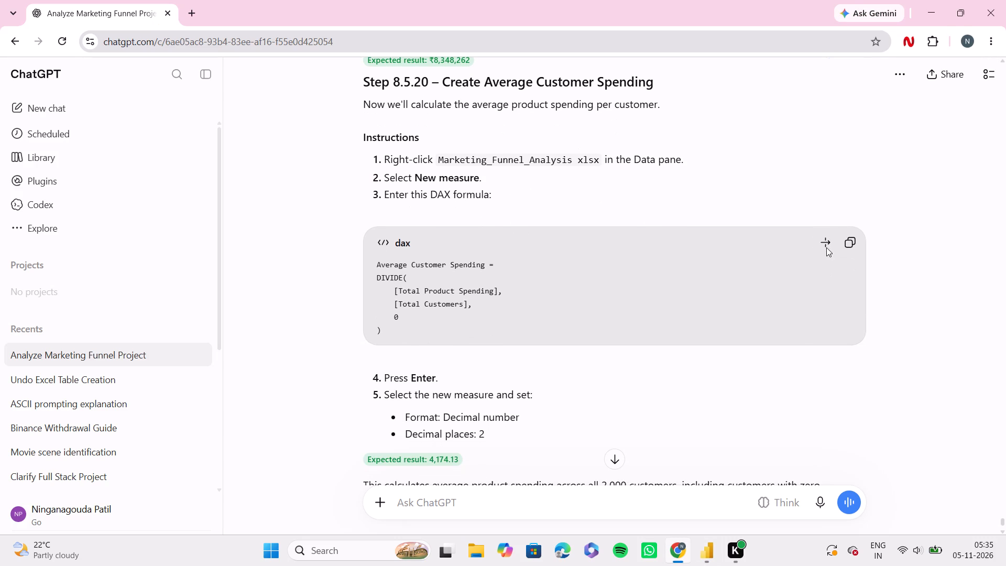
pyautogui.scroll(-1, 826, 247)
pyautogui.scroll(8, 826, 247)
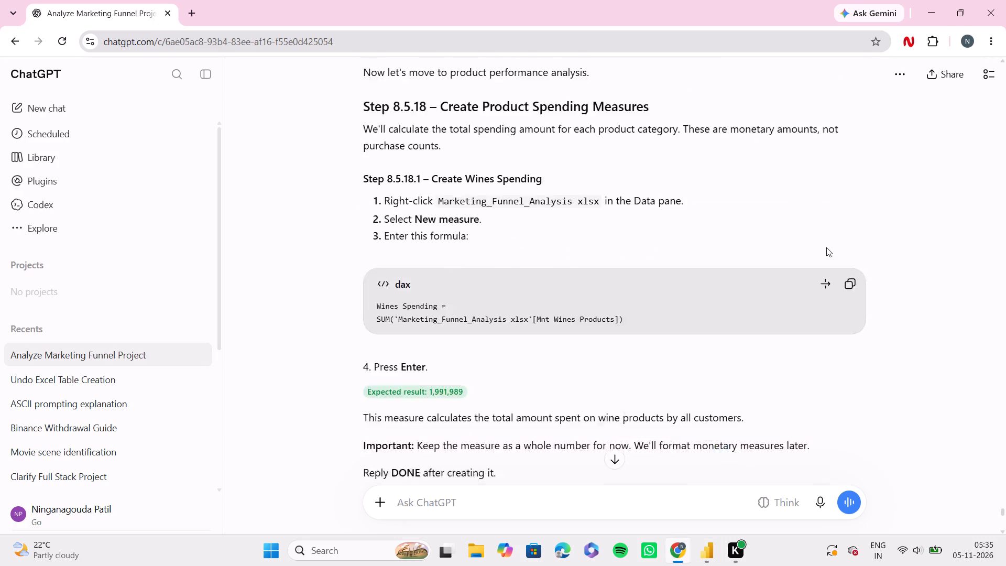
pyautogui.scroll(10, 826, 247)
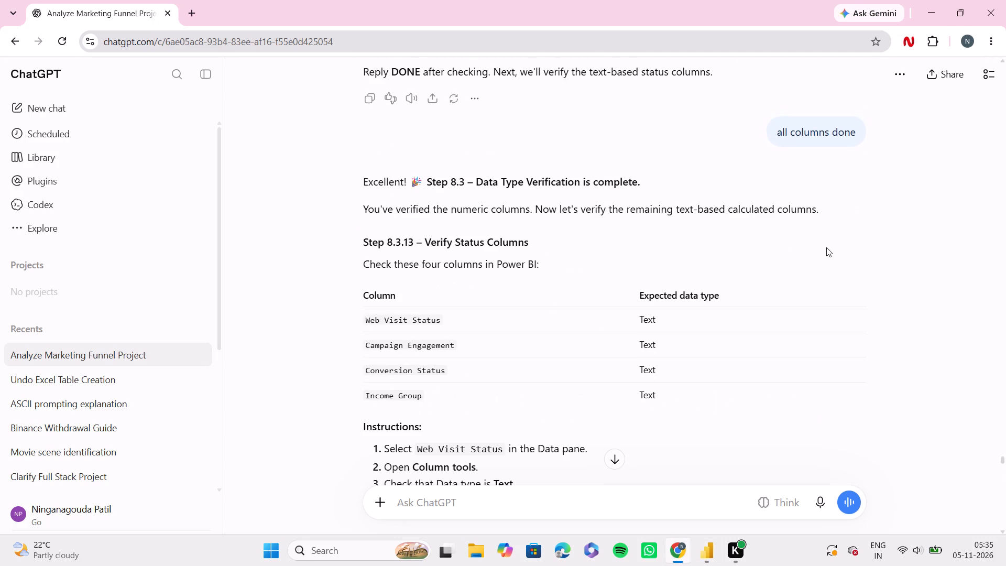
pyautogui.scroll(-3, 826, 247)
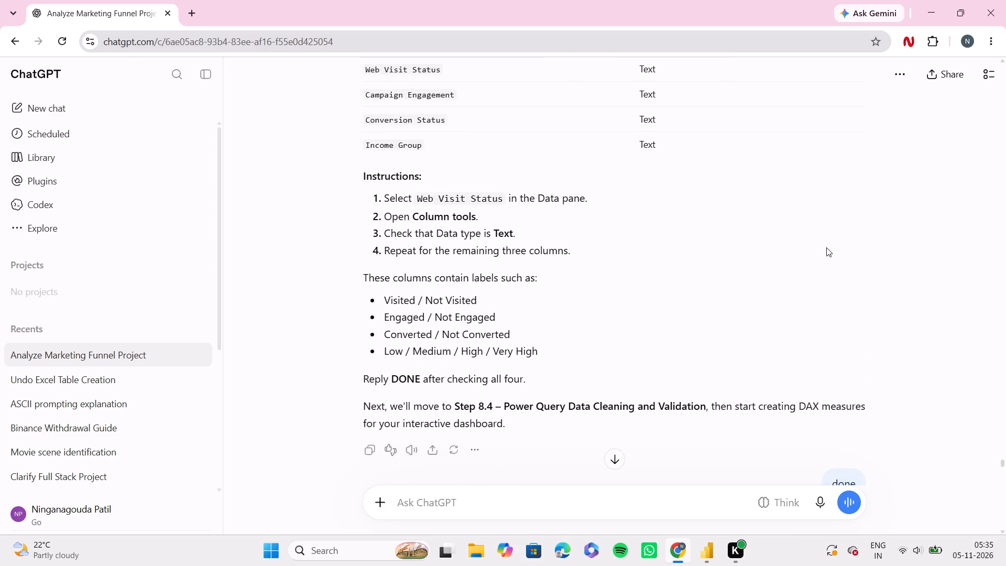
pyautogui.scroll(-3, 826, 247)
pyautogui.scroll(5, 826, 247)
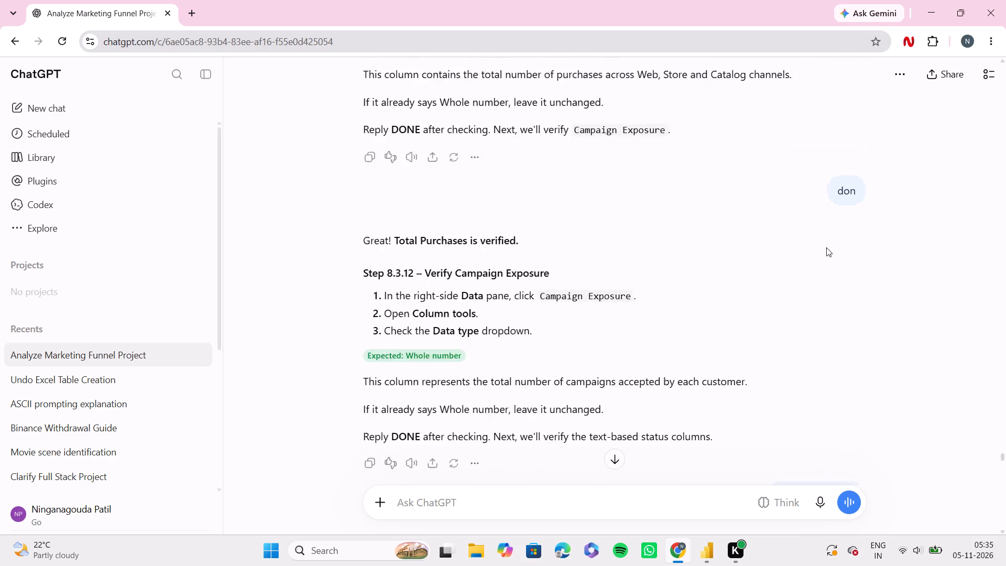
pyautogui.scroll(6, 826, 247)
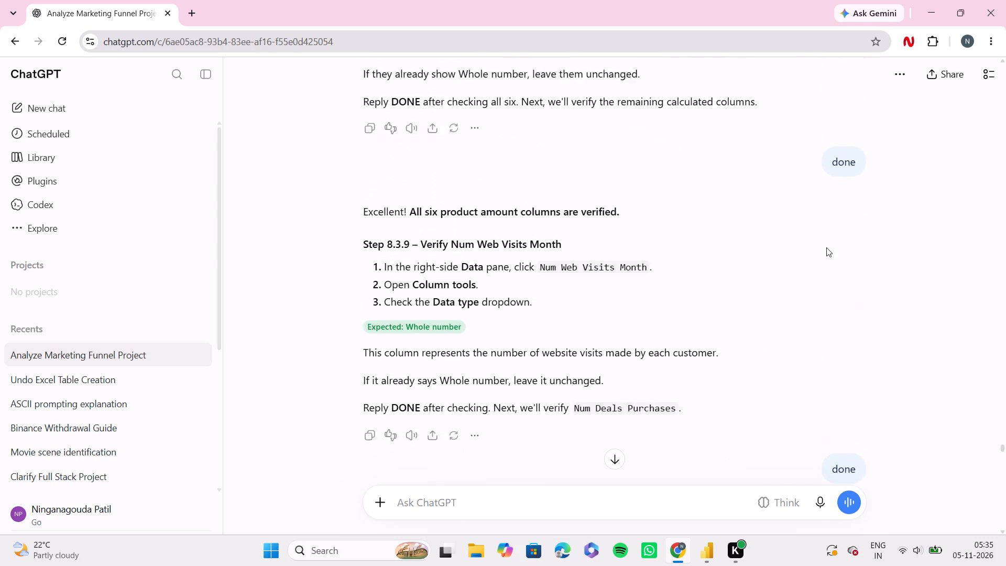
pyautogui.scroll(1, 826, 247)
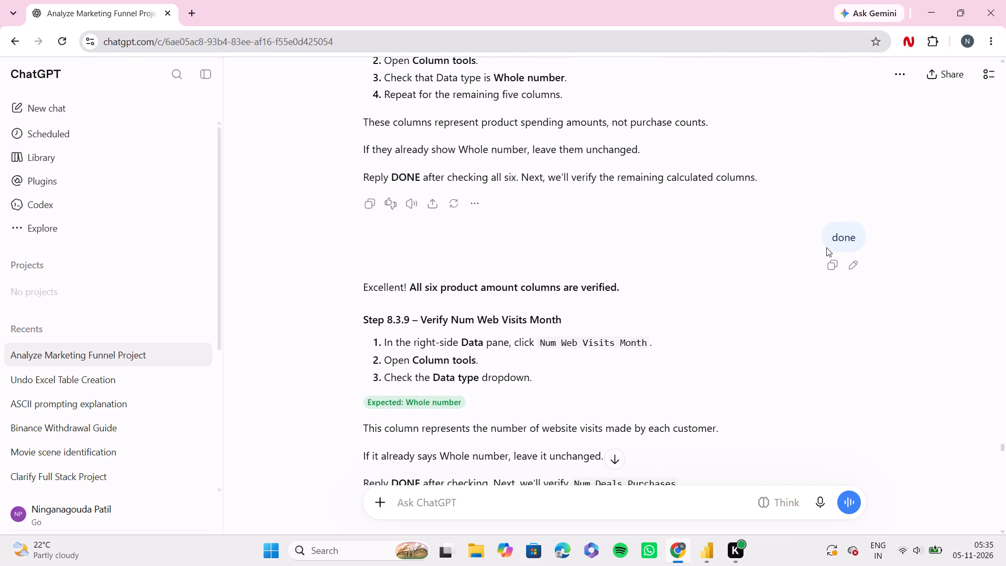
pyautogui.scroll(-2, 826, 247)
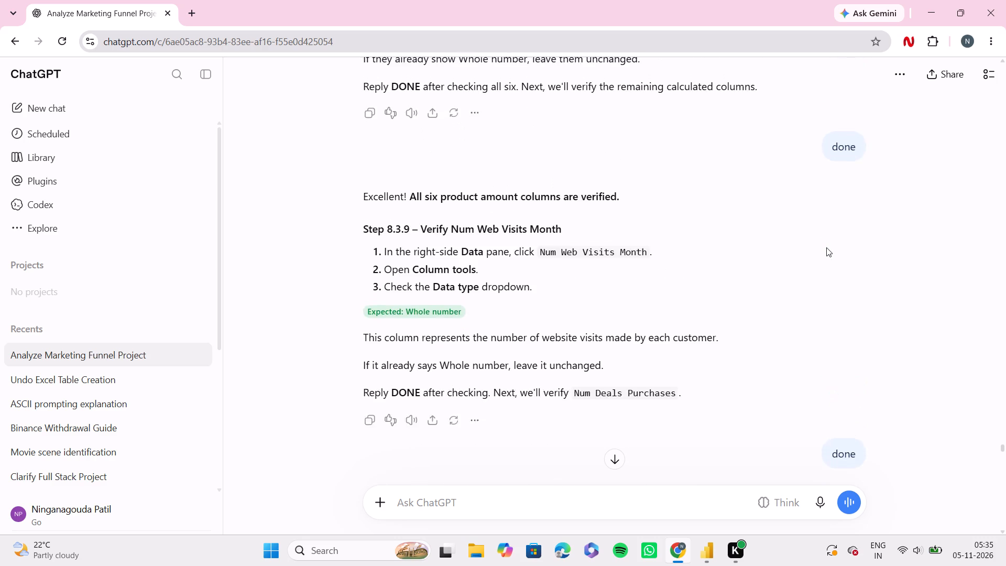
pyautogui.scroll(4, 826, 247)
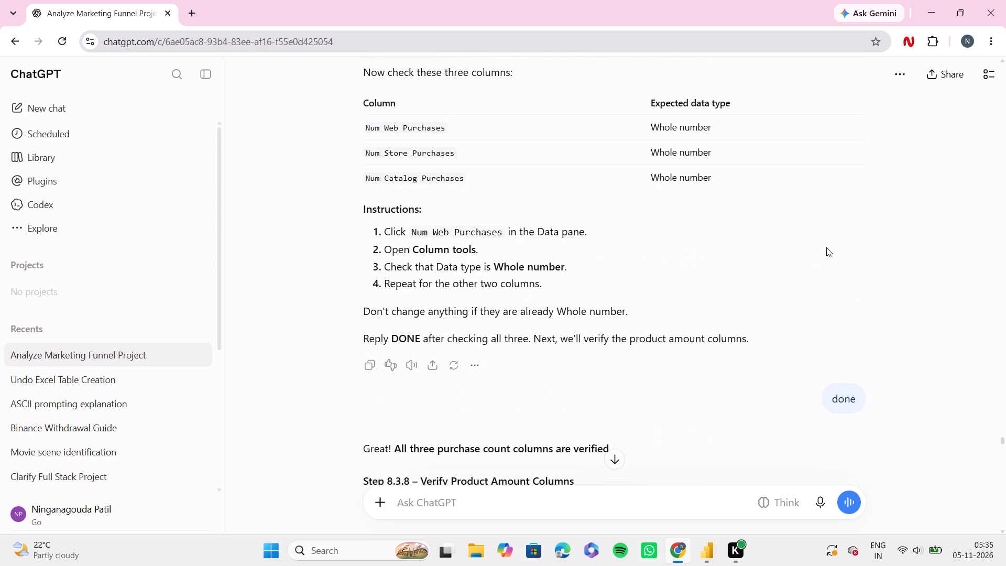
pyautogui.scroll(3, 826, 247)
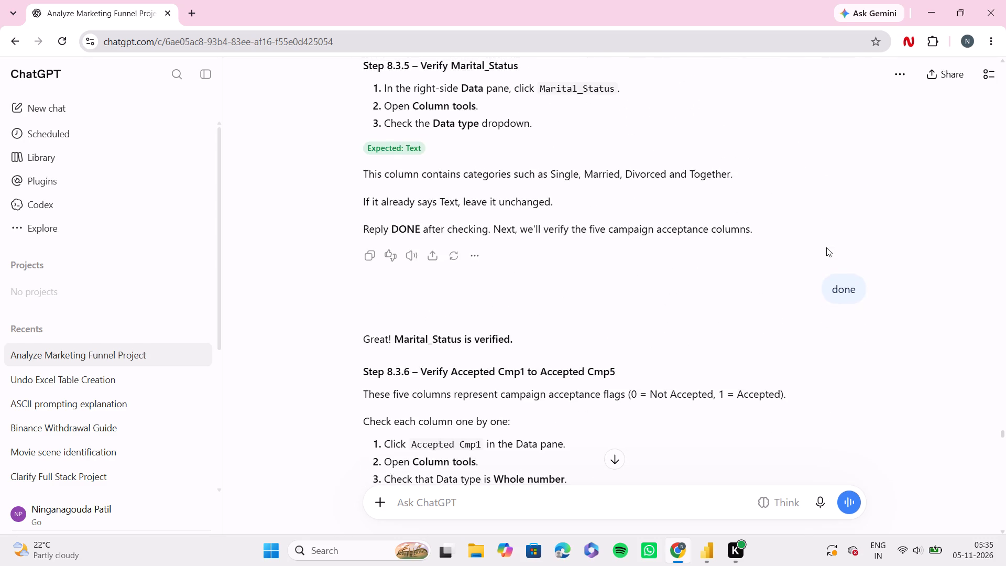
pyautogui.scroll(4, 826, 247)
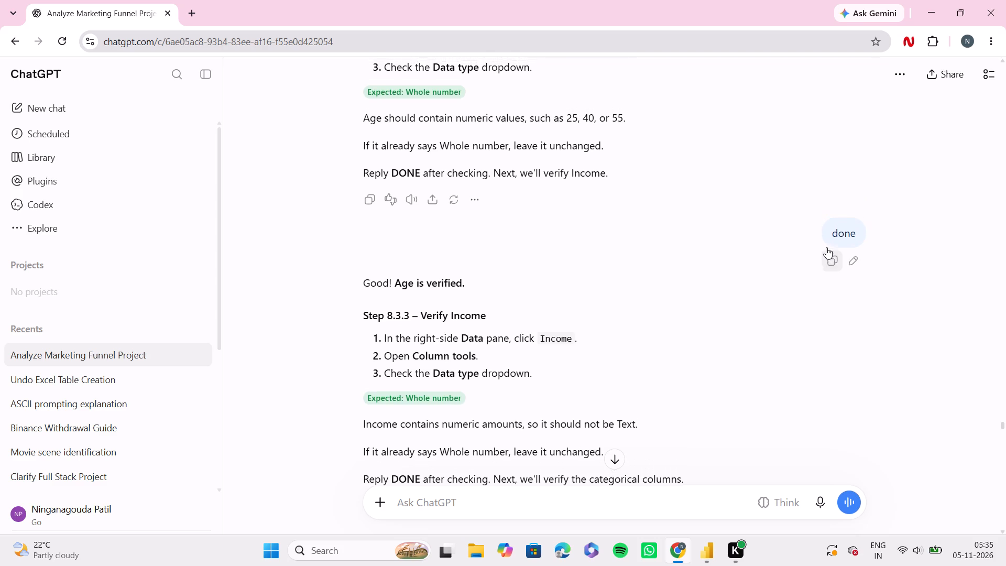
pyautogui.scroll(1, 826, 247)
pyautogui.scroll(-1, 826, 247)
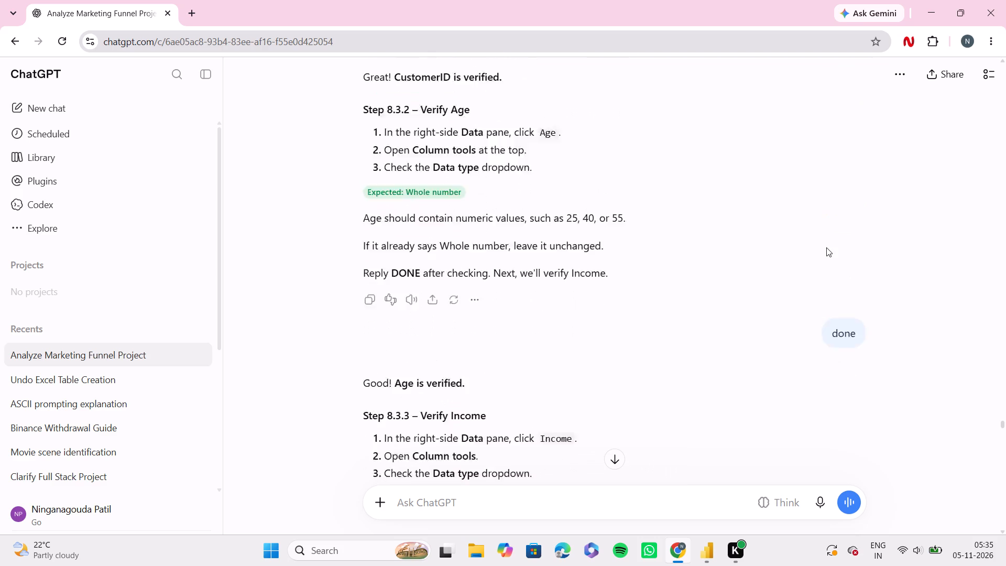
# Review the Step 8.5 instructions and DAX formulas for the customer measures, from Total Customers through Overall Conversion Rate.
pyautogui.scroll(-10, 826, 247)
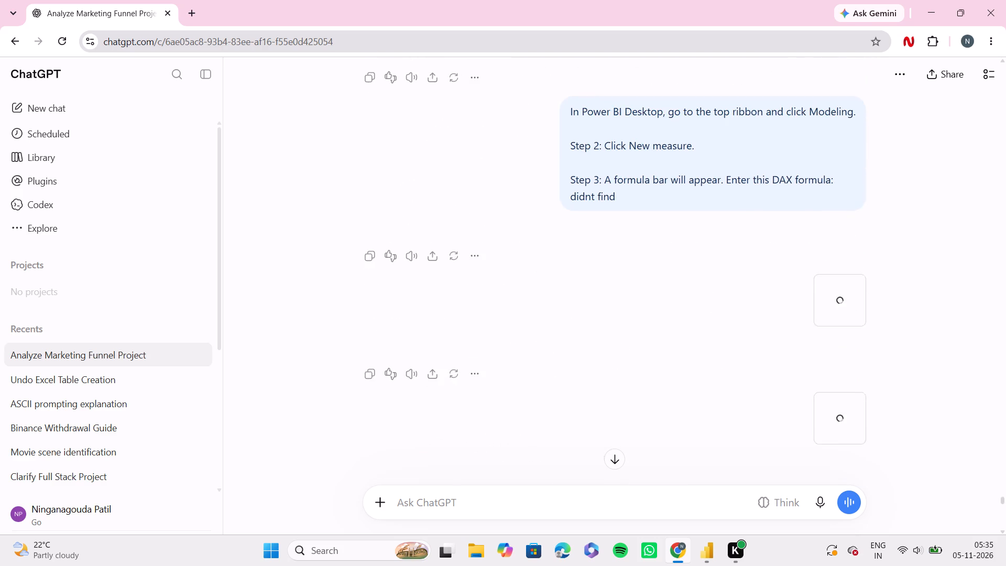
pyautogui.scroll(-6, 826, 247)
pyautogui.scroll(1, 826, 247)
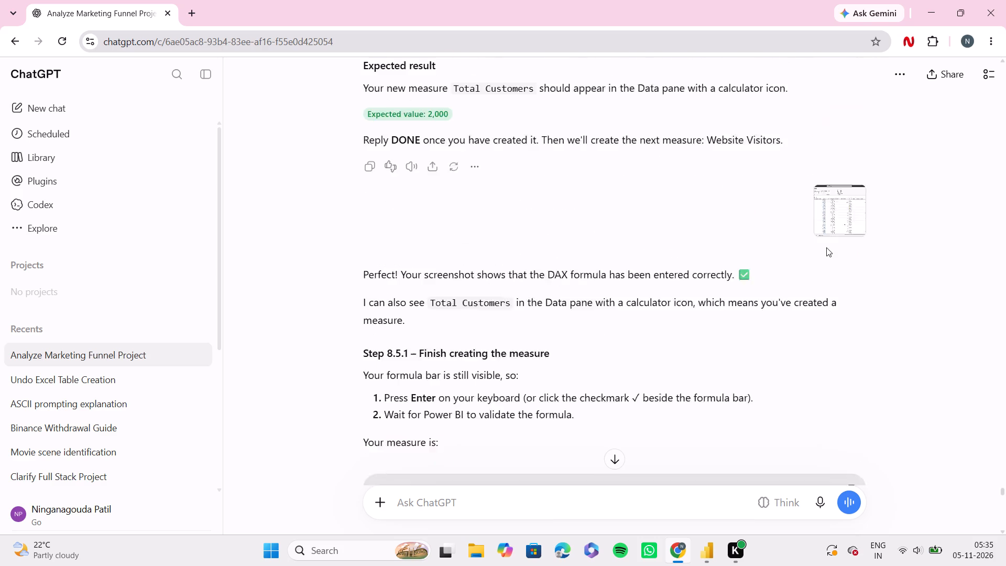
pyautogui.scroll(1, 826, 247)
pyautogui.scroll(-2, 826, 247)
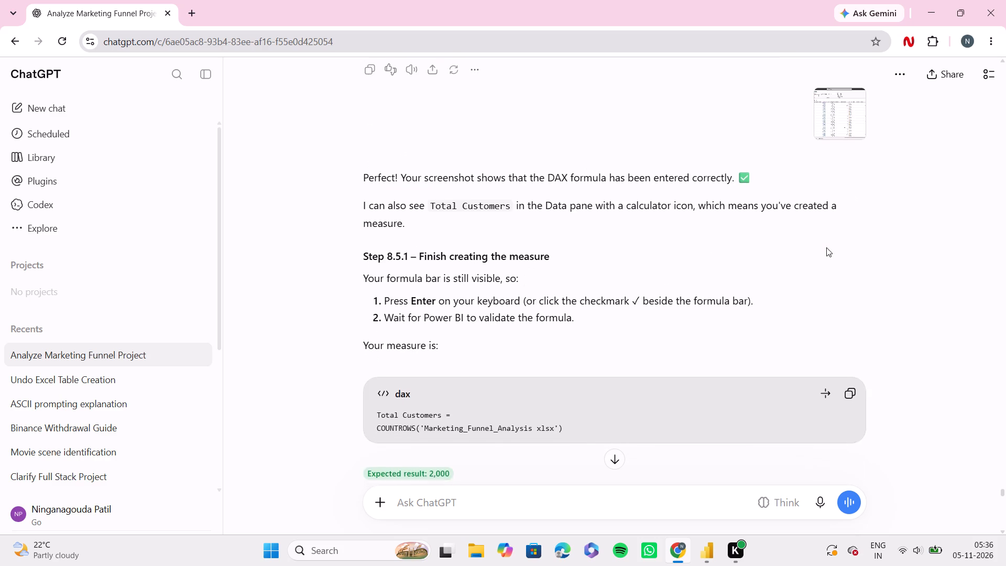
pyautogui.scroll(-3, 826, 247)
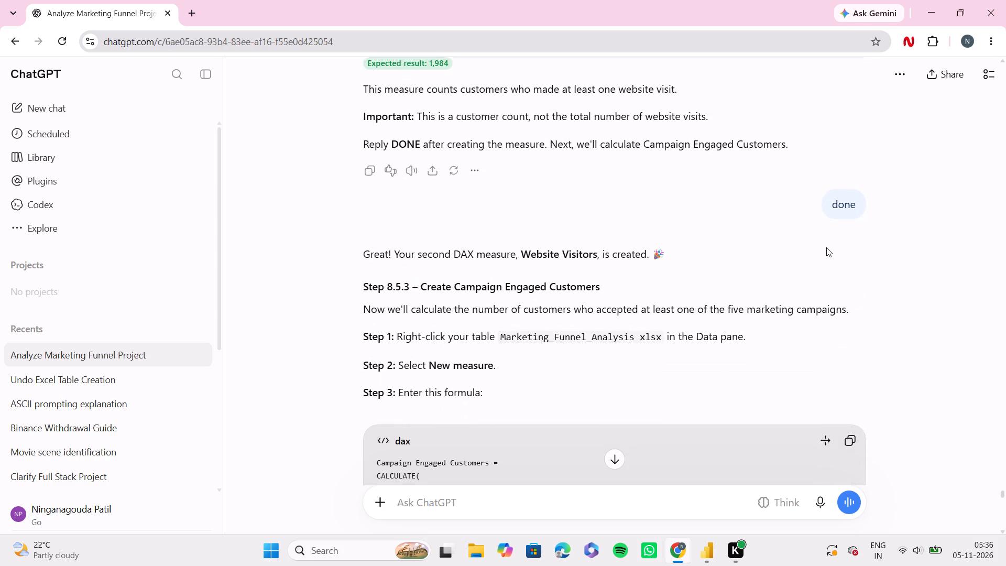
pyautogui.scroll(-4, 826, 247)
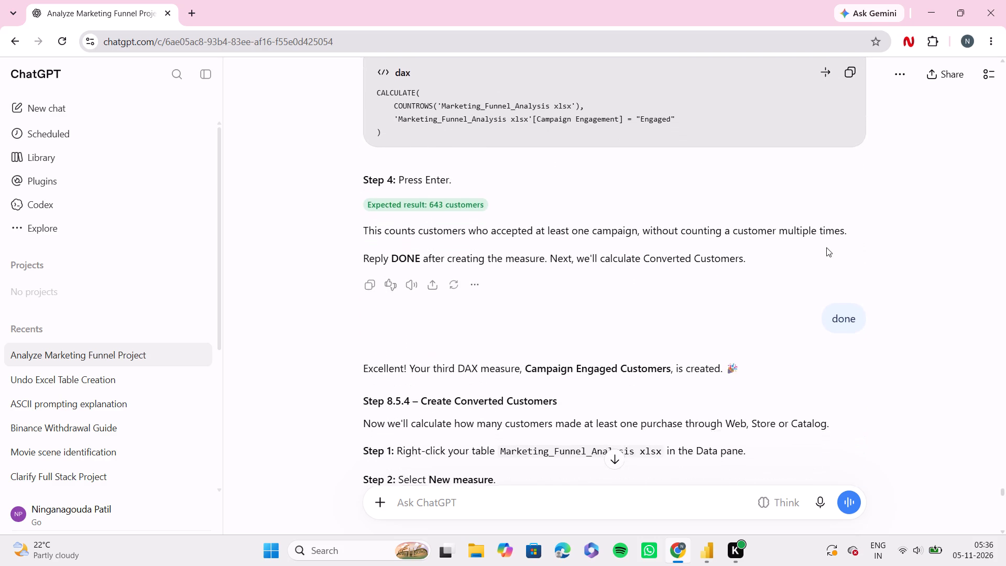
pyautogui.scroll(-3, 826, 247)
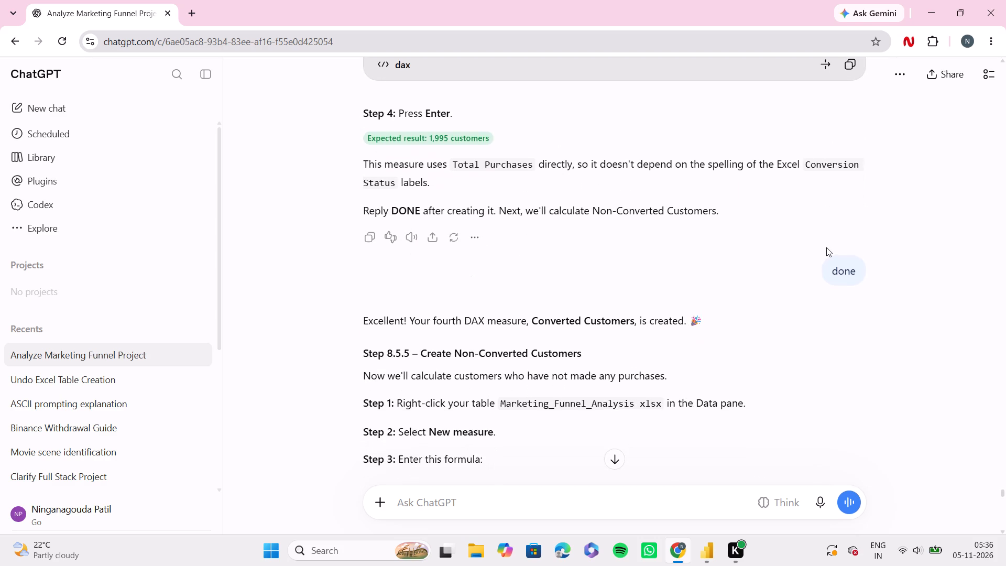
pyautogui.scroll(-5, 826, 247)
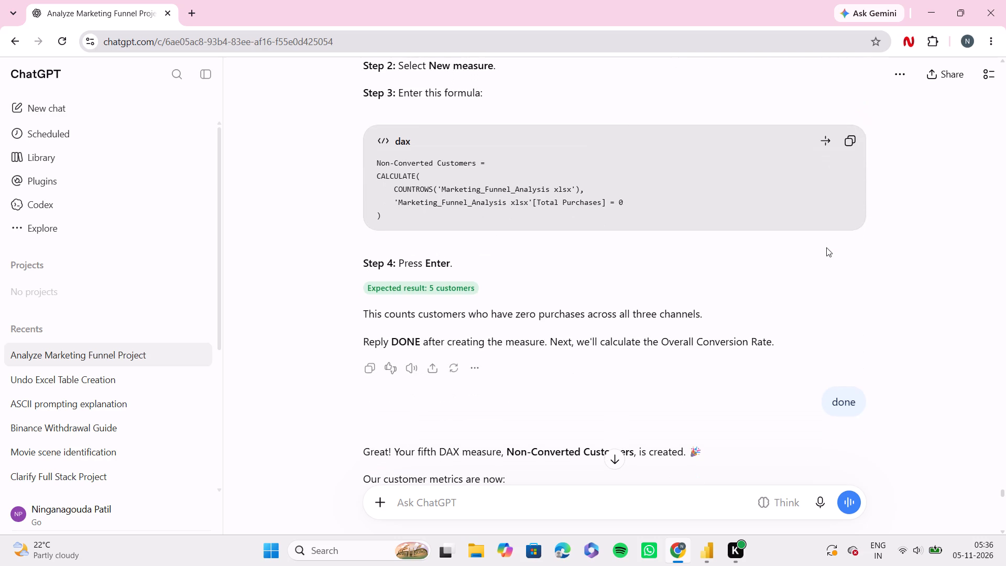
pyautogui.scroll(-3, 826, 247)
pyautogui.scroll(1, 826, 247)
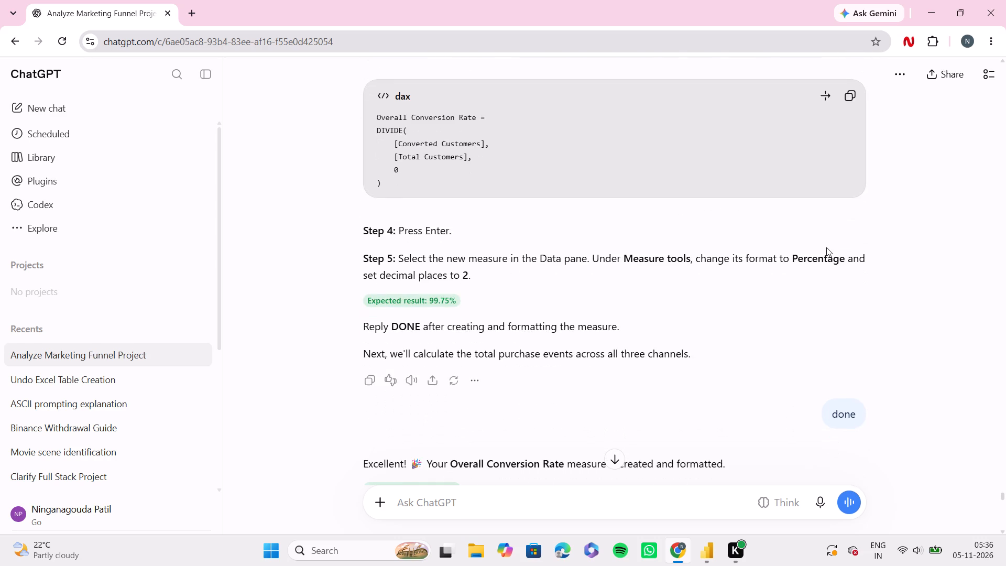
pyautogui.scroll(2, 826, 247)
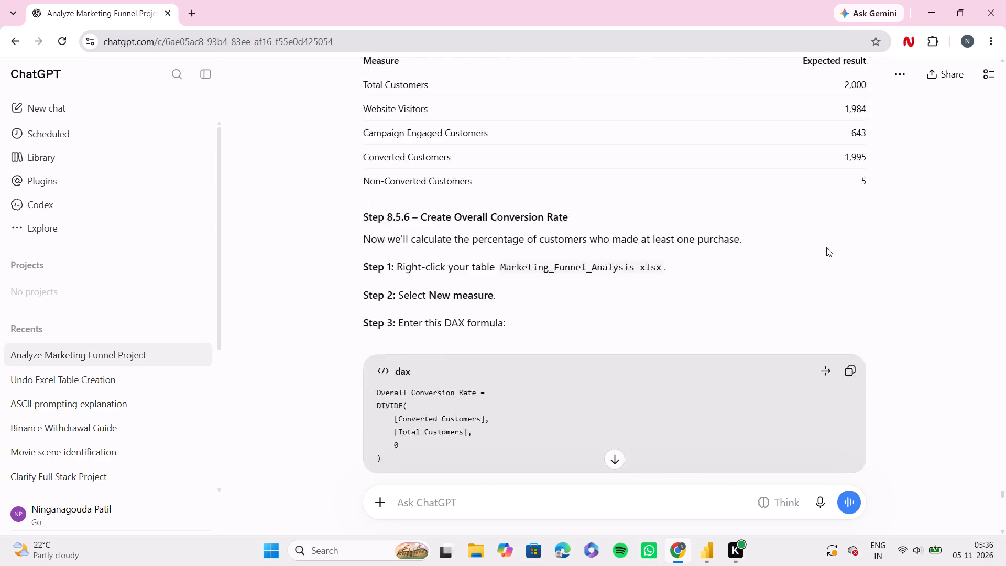
pyautogui.scroll(2, 826, 247)
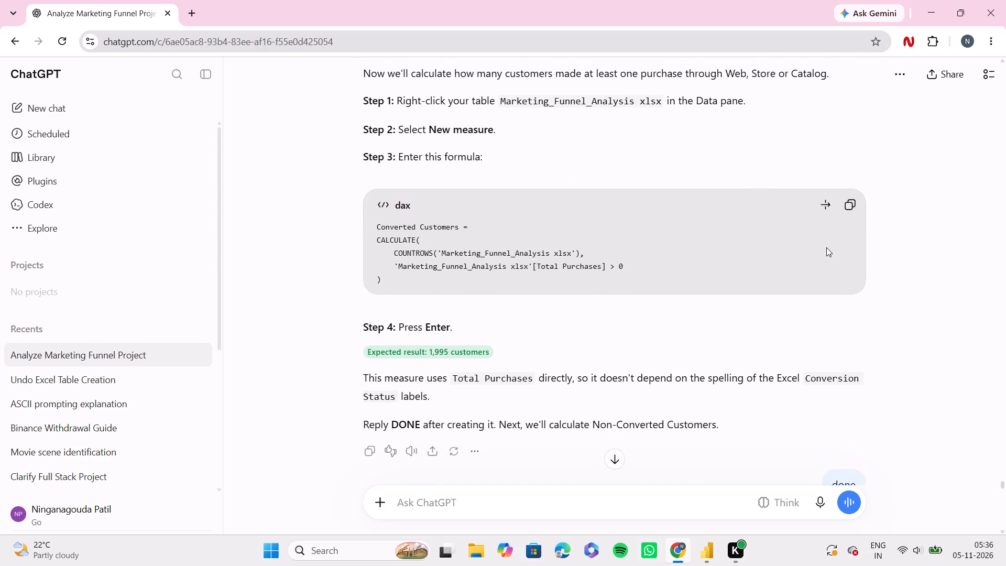
pyautogui.scroll(5, 826, 247)
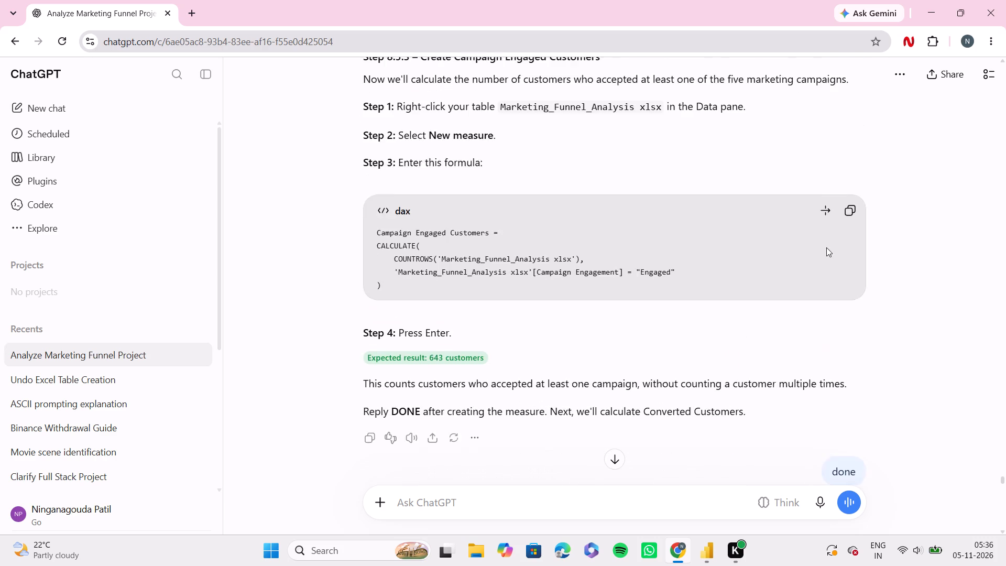
pyautogui.scroll(3, 826, 247)
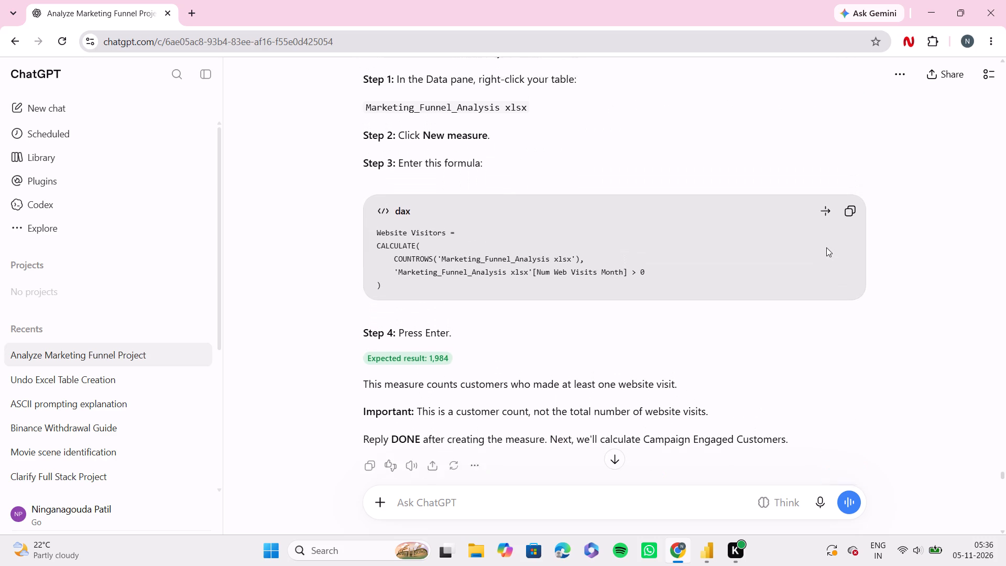
pyautogui.scroll(1, 826, 247)
# Read the formatting instructions in Step 8.5.20 and, in Power BI, set the Average Customer Spending measure's format to Decimal number.
pyautogui.scroll(-17, 826, 247)
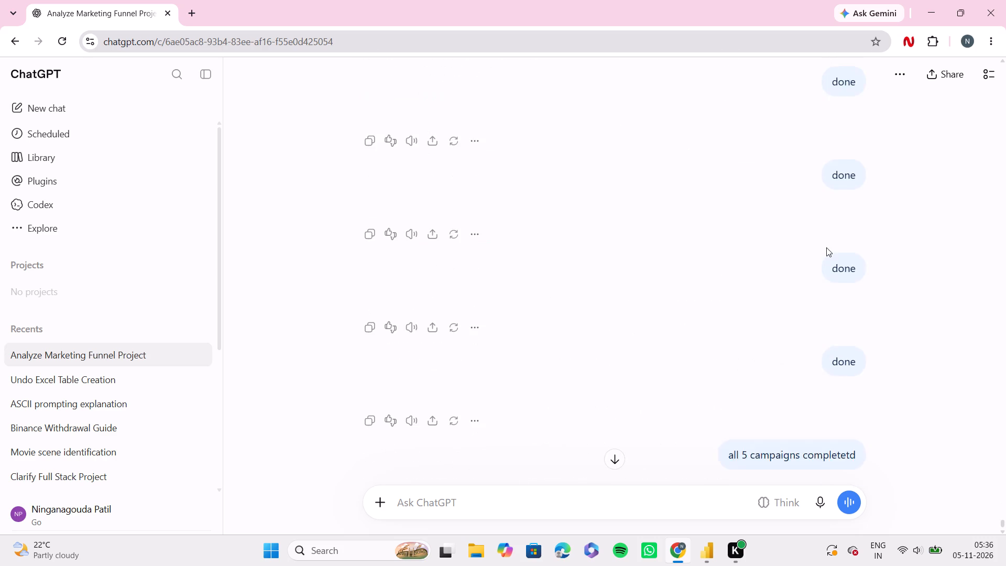
pyautogui.scroll(-8, 826, 247)
pyautogui.scroll(-2, 795, 319)
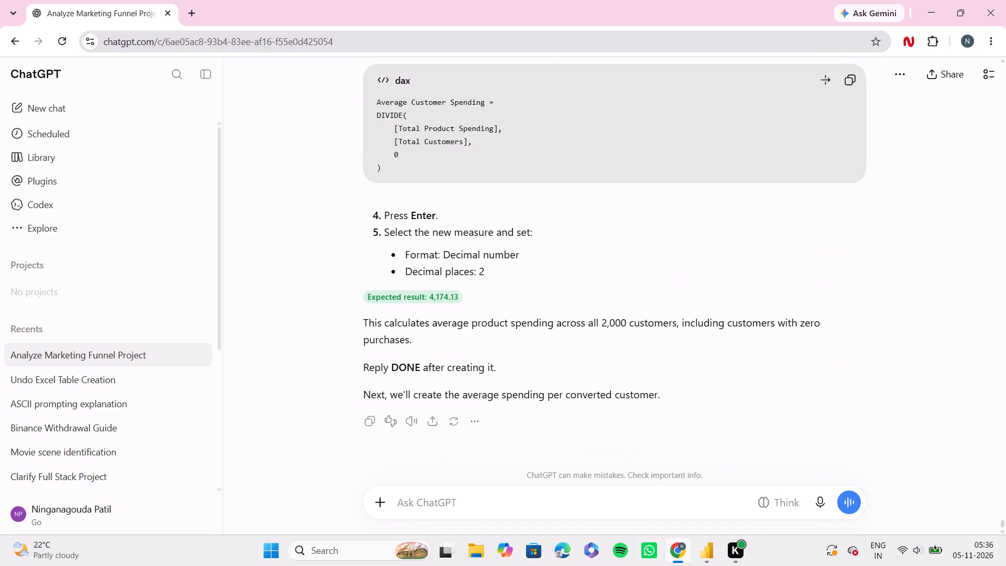
pyautogui.scroll(-1, 795, 319)
pyautogui.scroll(1, 795, 319)
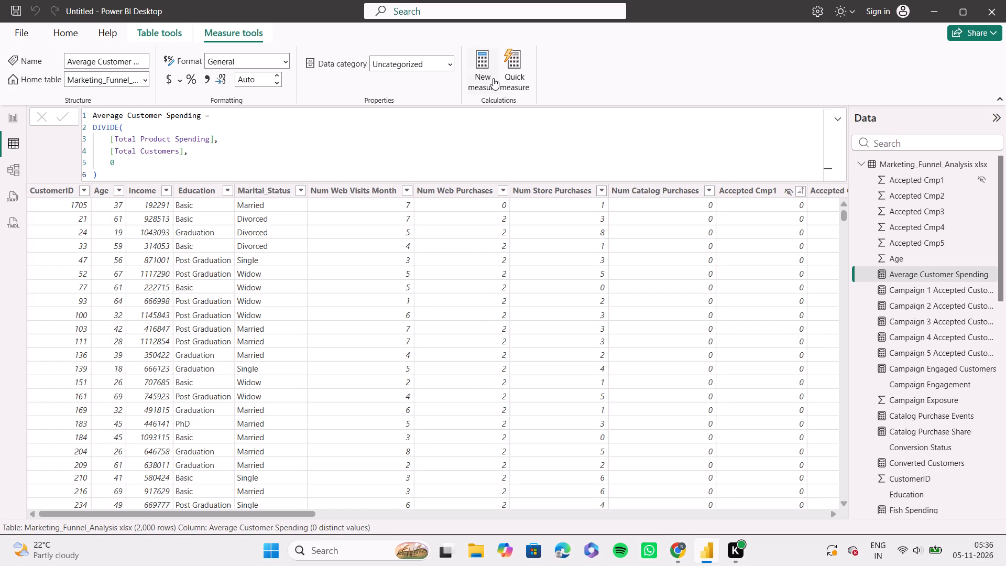
pyautogui.click(289, 59)
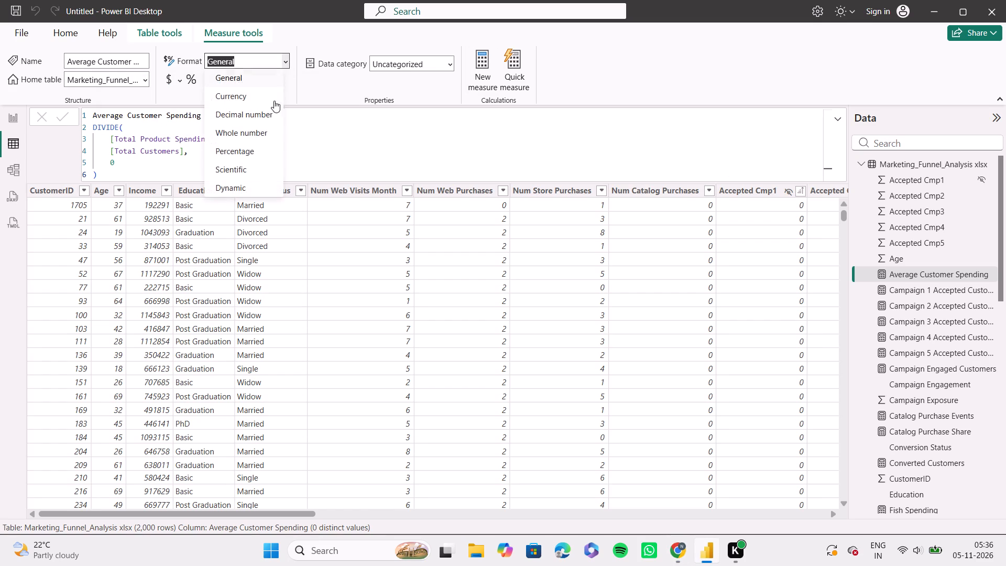
pyautogui.click(264, 116)
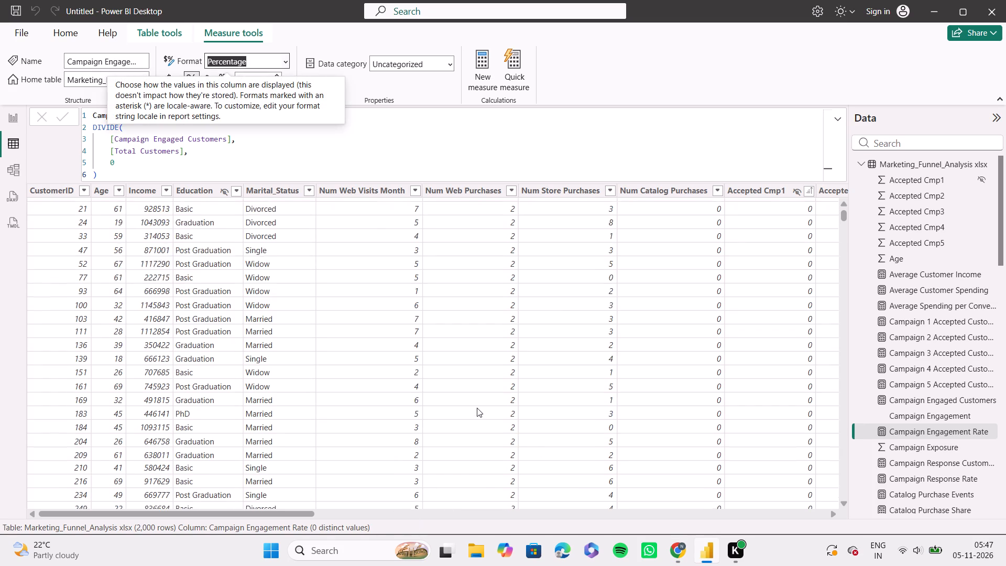
pyautogui.scroll(-1, 477, 408)
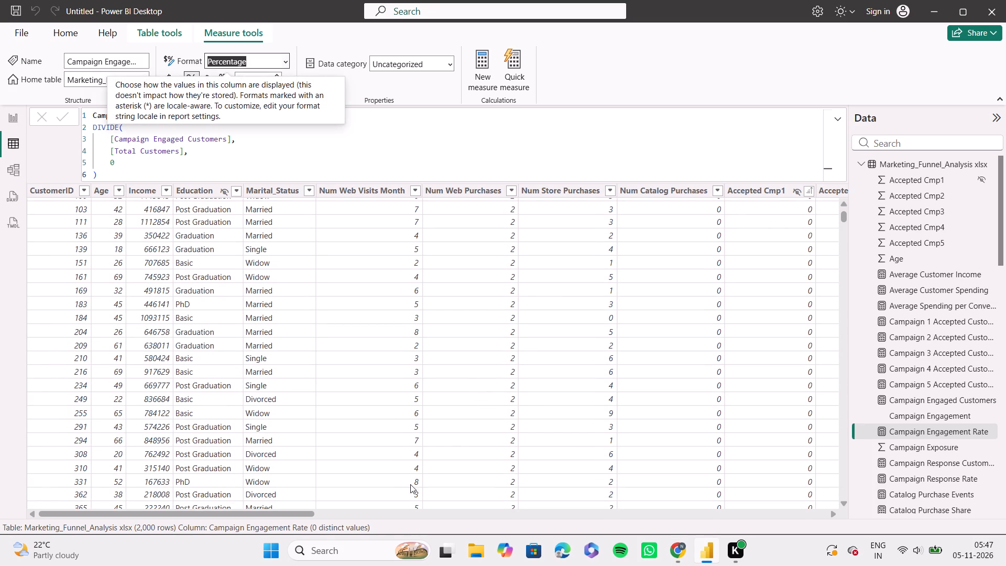
pyautogui.click(363, 527)
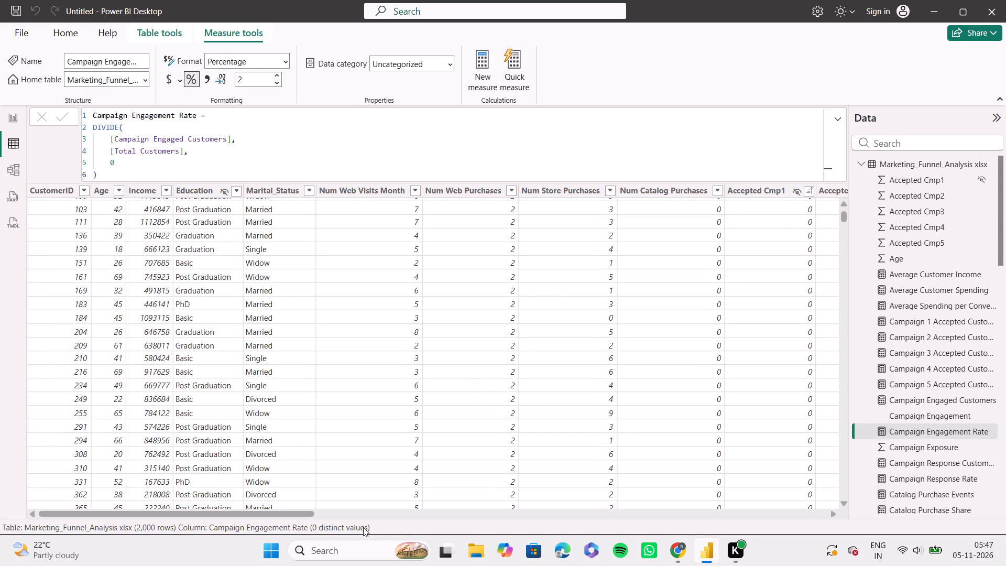
pyautogui.click(363, 527)
pyautogui.doubleClick(363, 527)
pyautogui.click(917, 170)
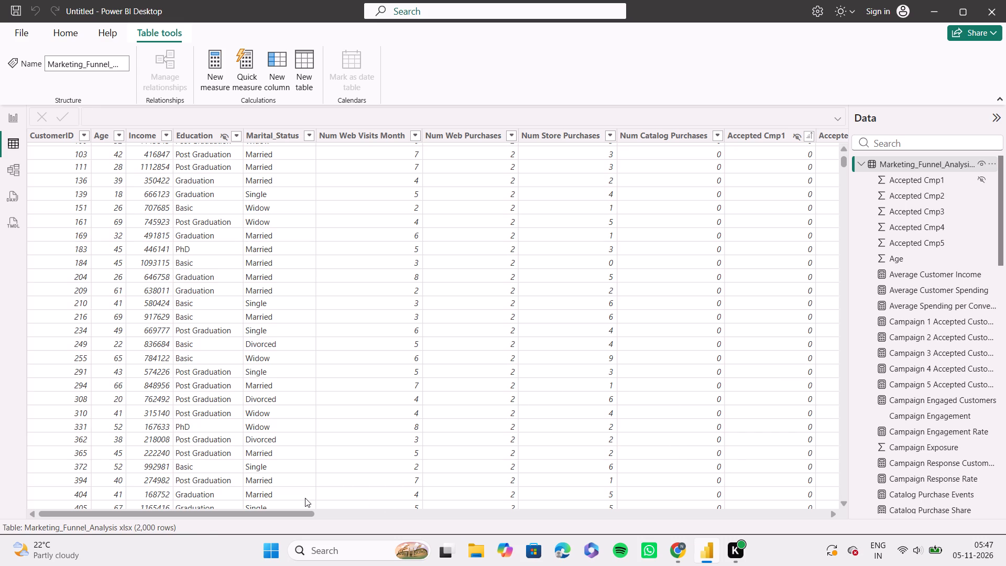
pyautogui.click(158, 530)
pyautogui.doubleClick(158, 530)
pyautogui.scroll(-7, 397, 455)
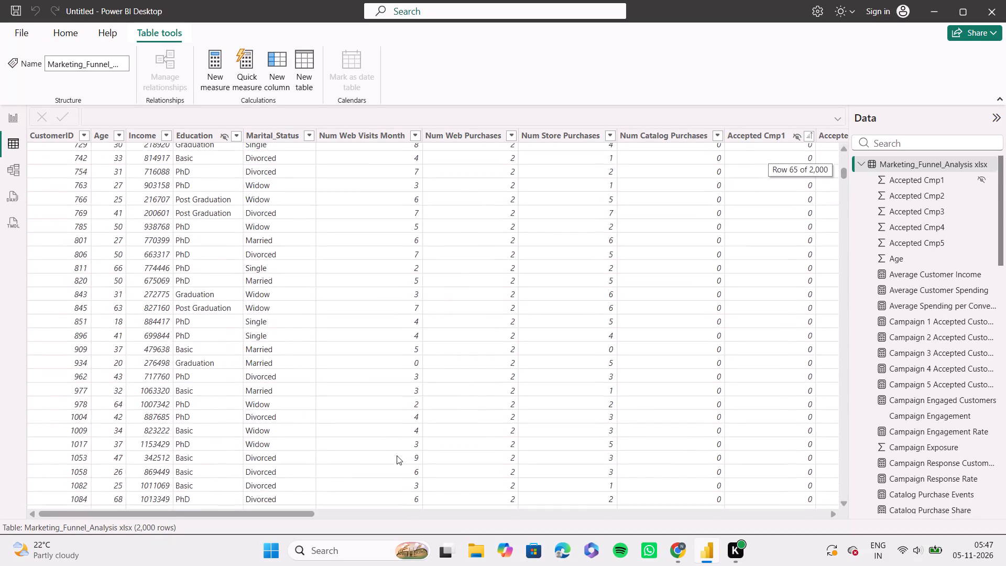
pyautogui.scroll(-18, 397, 455)
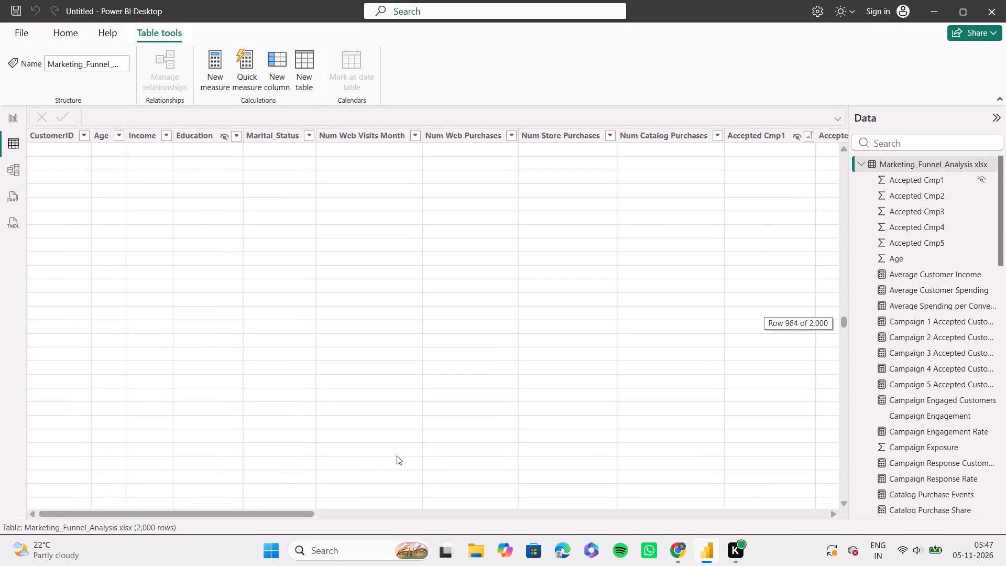
pyautogui.scroll(-12, 397, 455)
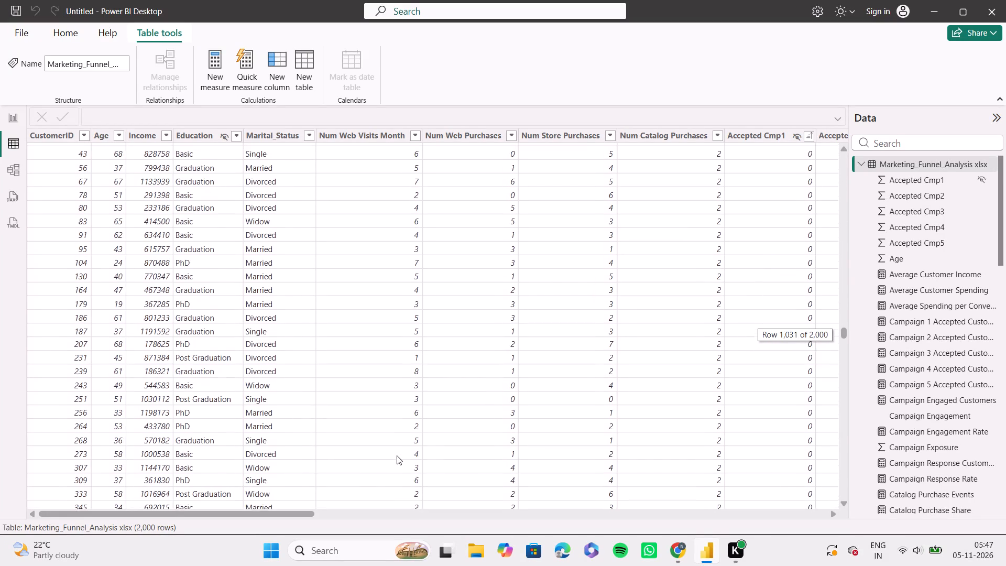
pyautogui.scroll(-20, 397, 455)
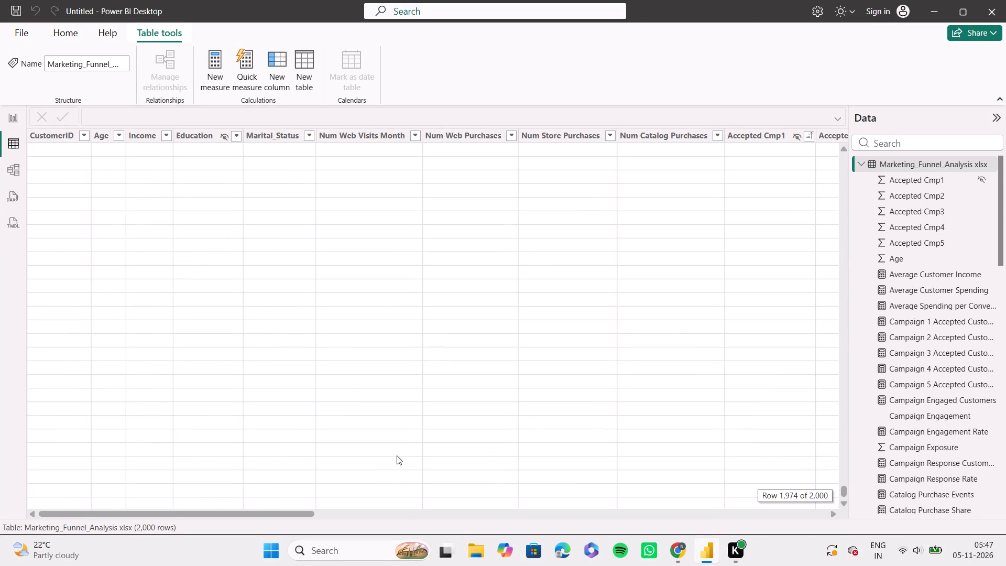
pyautogui.scroll(-2, 397, 455)
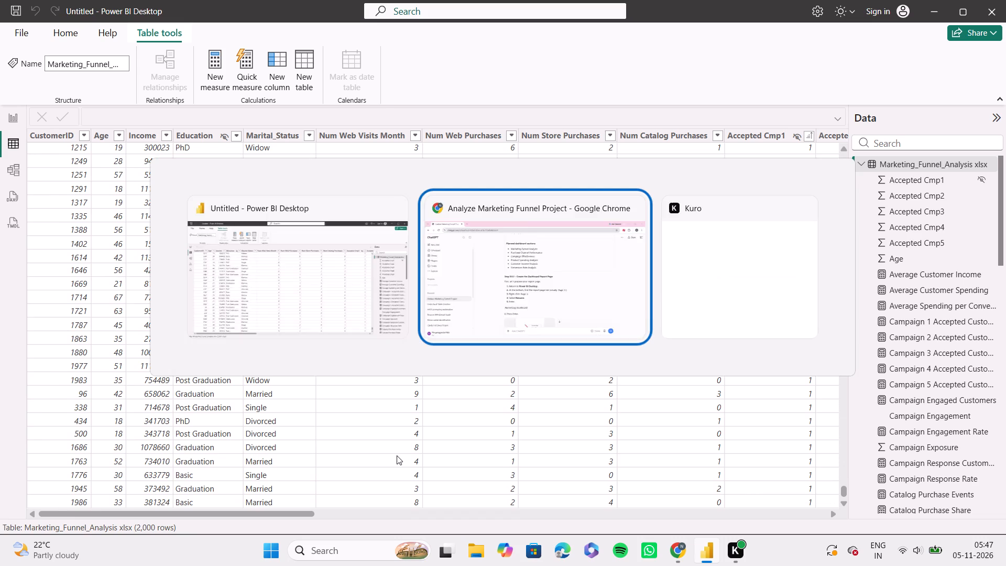
# Return to ChatGPT, recheck the Step 8.6.1 instructions and enlarge the example image of the page tab options.
pyautogui.scroll(-1, 482, 395)
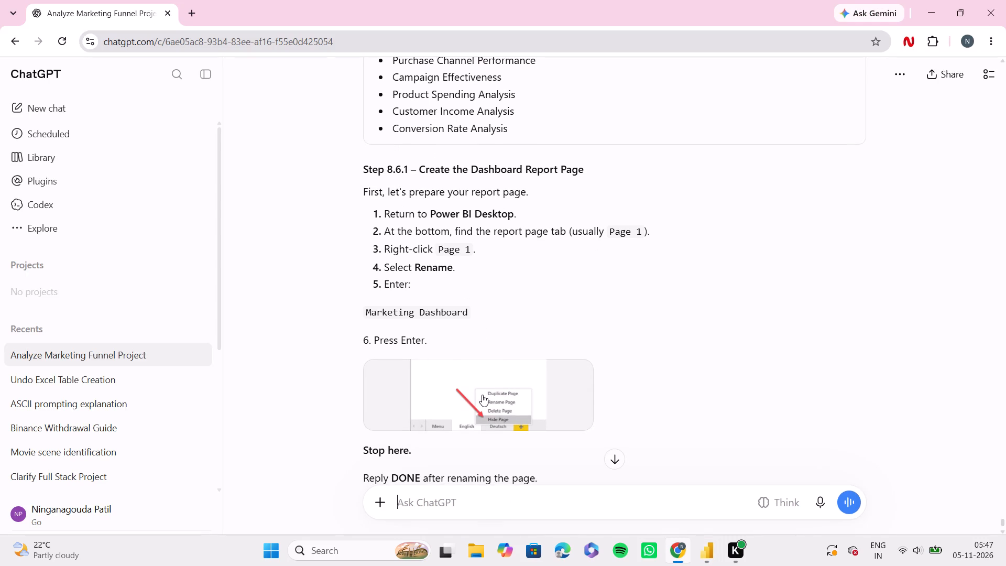
pyautogui.rightClick(482, 395)
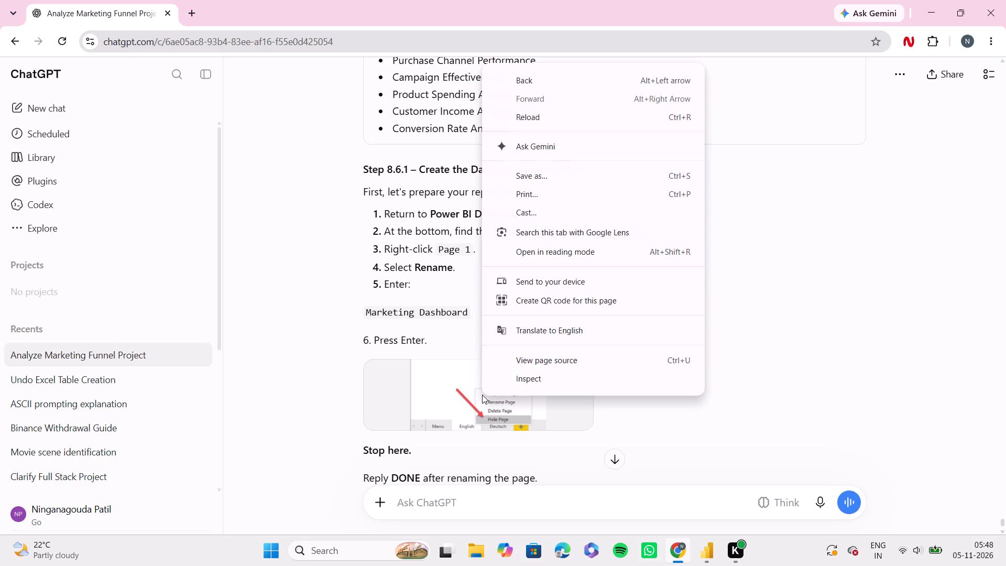
pyautogui.click(482, 395)
pyautogui.click(482, 395)
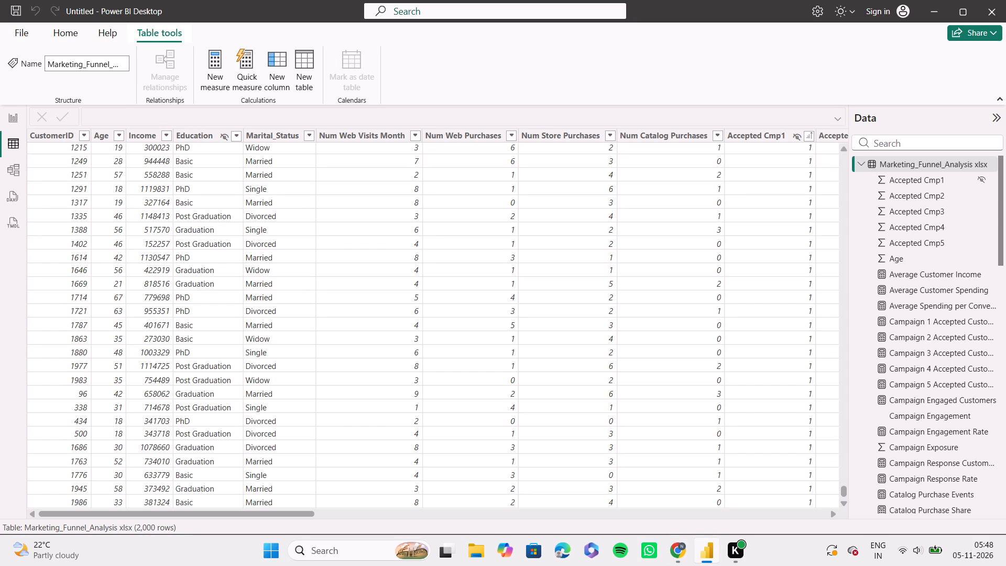
# Switch to Power BI and take a screenshot of the Table view with the Home ribbon showing.
pyautogui.click(58, 21)
pyautogui.click(64, 34)
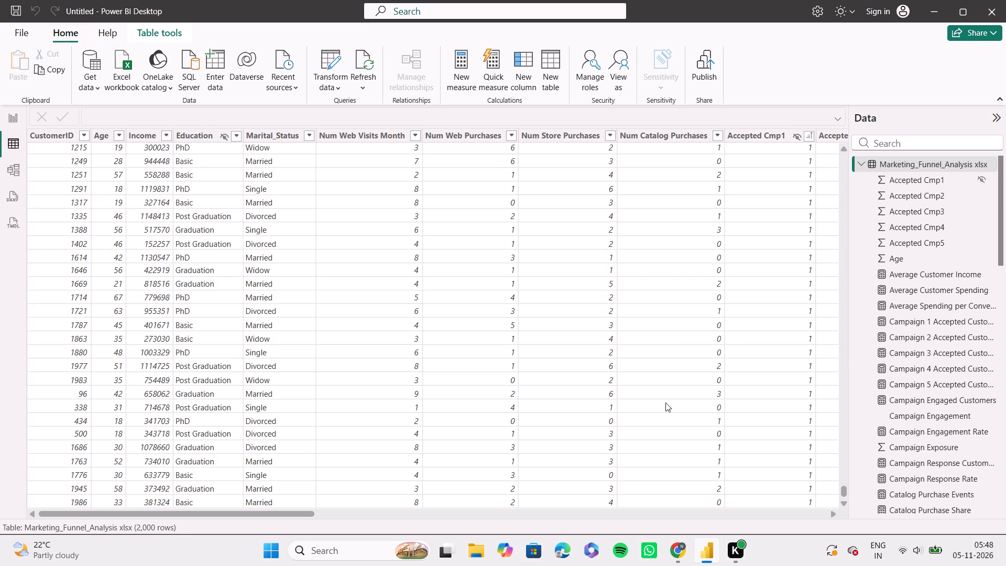
pyautogui.press('Print')
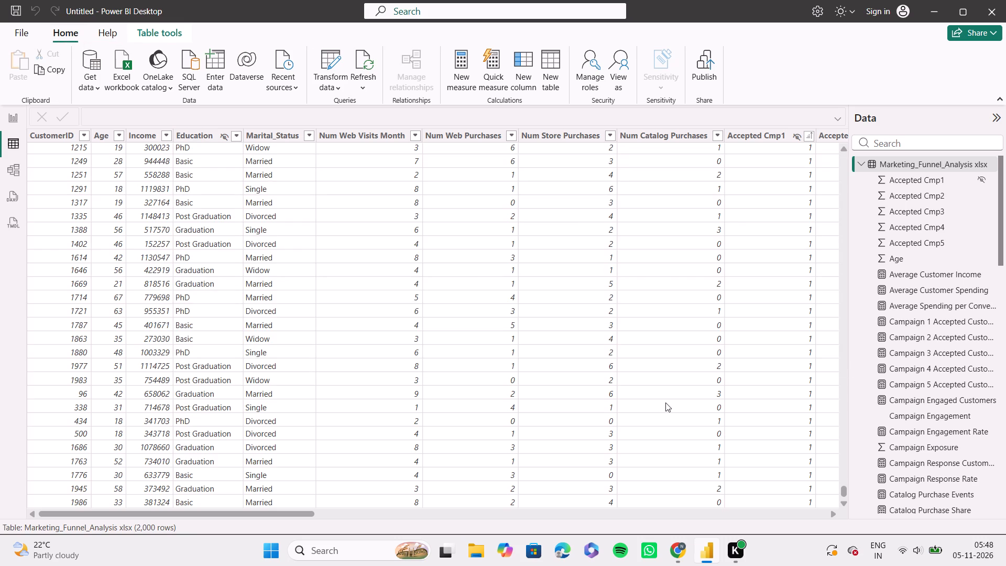
pyautogui.click(665, 402)
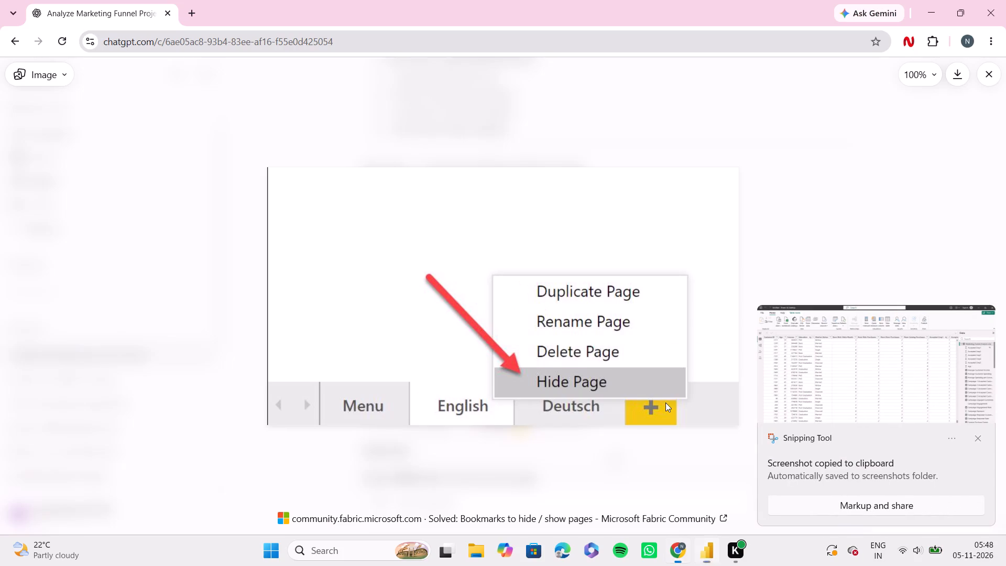
pyautogui.click(985, 78)
pyautogui.scroll(-2, 661, 220)
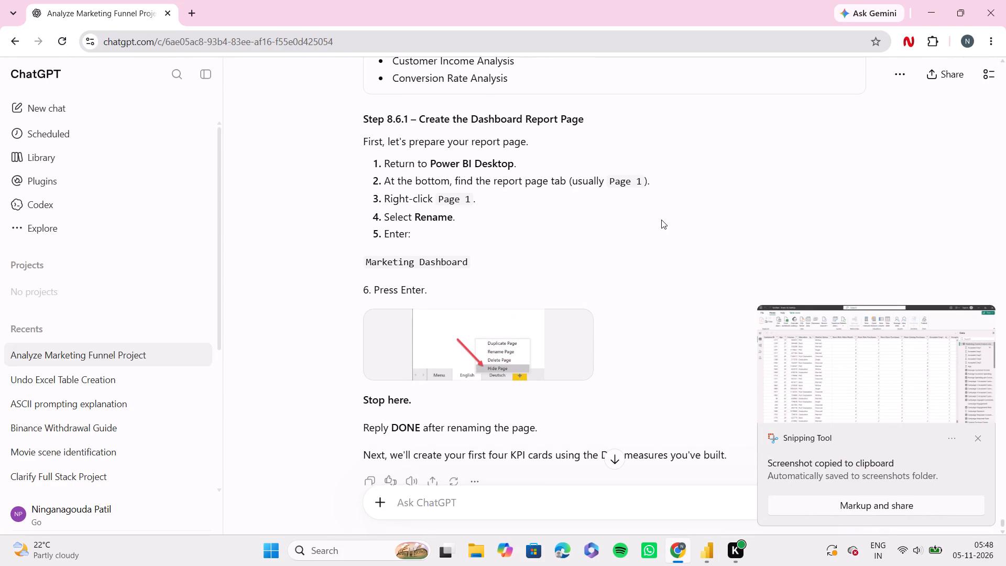
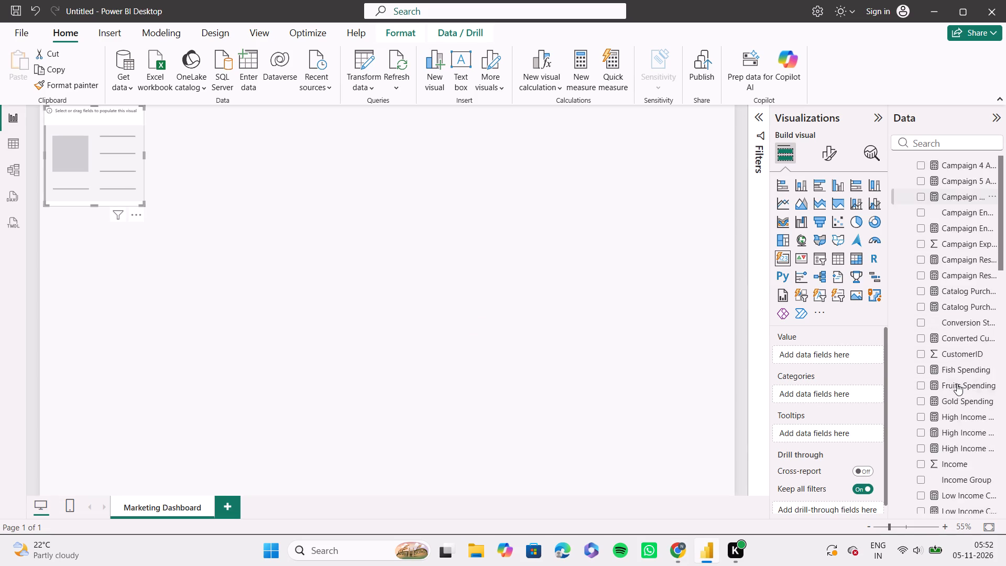
pyautogui.scroll(-6, 957, 384)
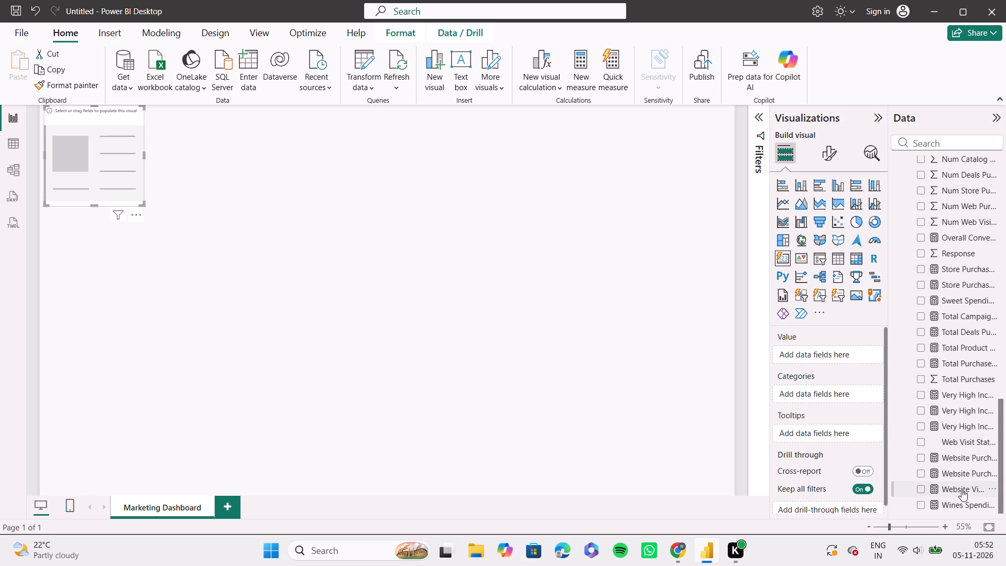
pyautogui.scroll(-2, 961, 489)
pyautogui.scroll(3, 961, 489)
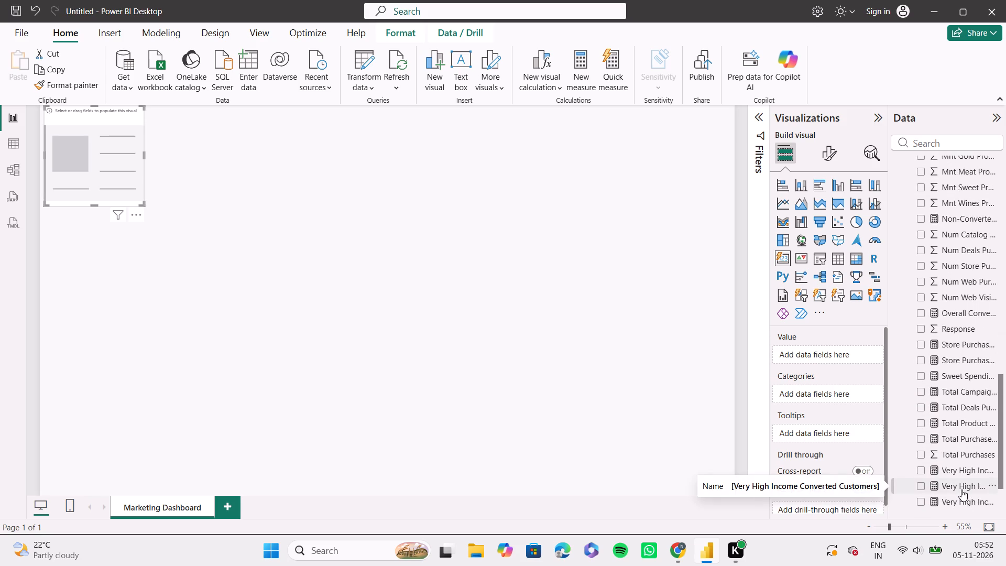
pyautogui.scroll(2, 961, 489)
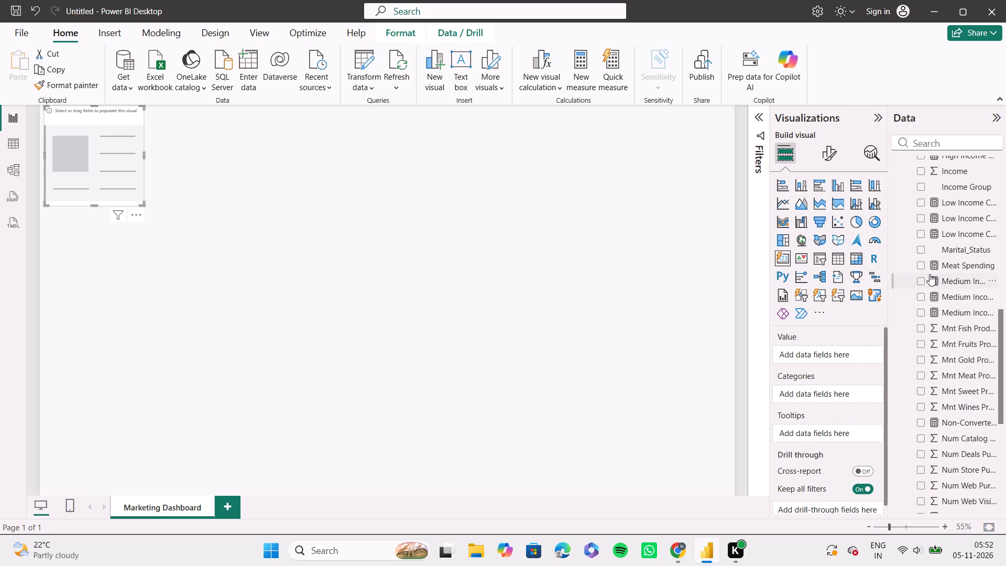
pyautogui.click(924, 147)
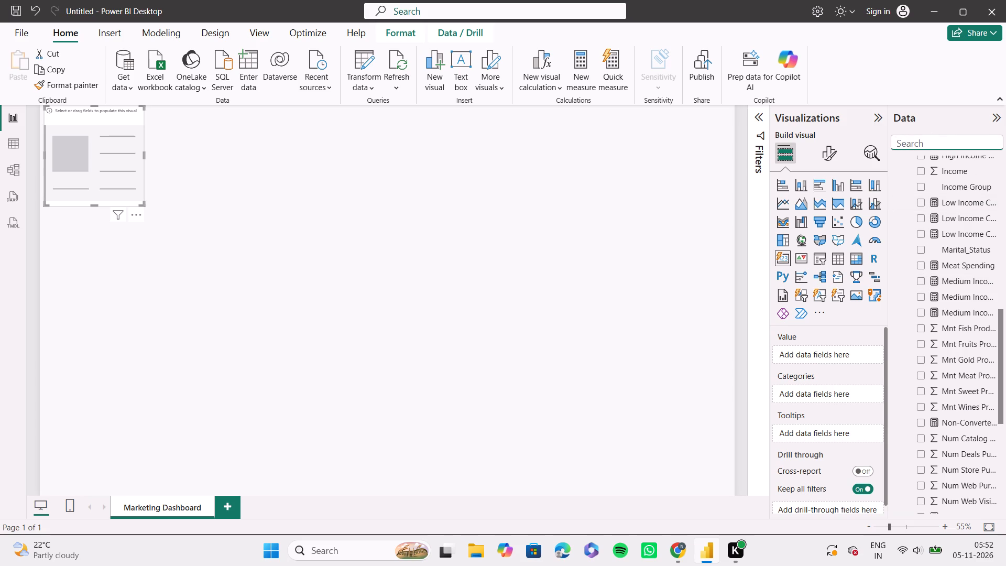
pyautogui.write('tot')
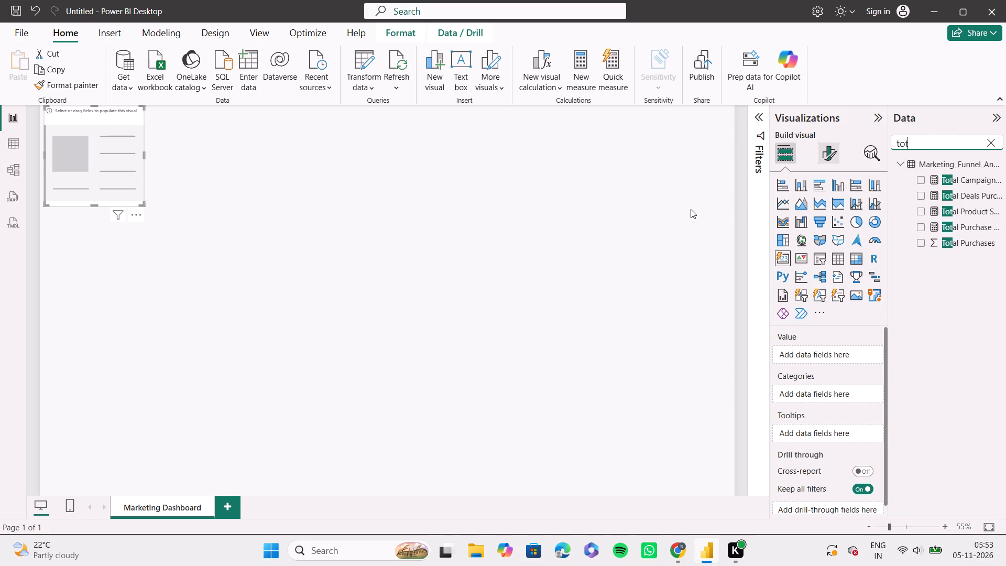
# In Table view, unhide the Total Customers measure of the Marketing_Funnel_Analysis xlsx table.
pyautogui.click(14, 137)
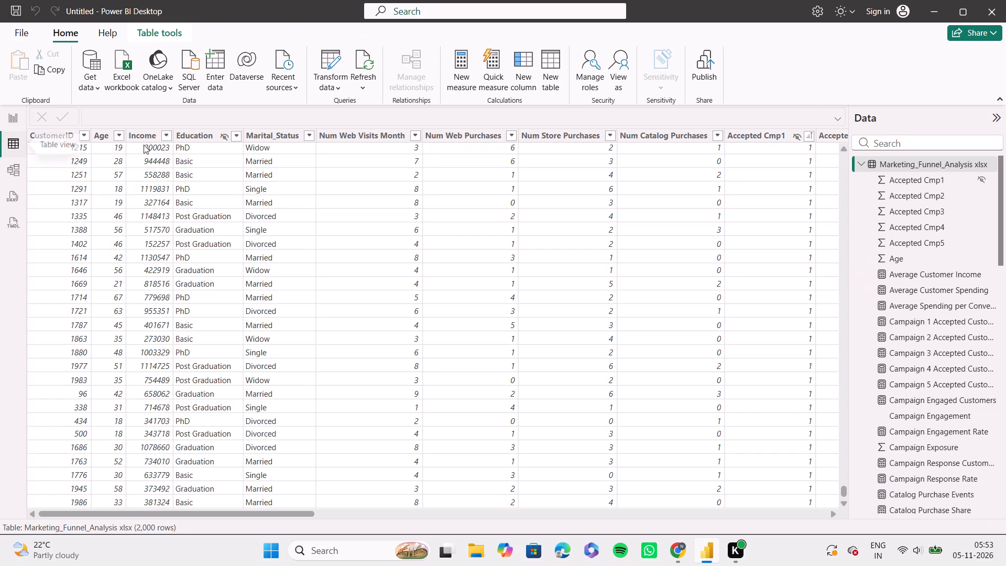
pyautogui.scroll(-7, 921, 342)
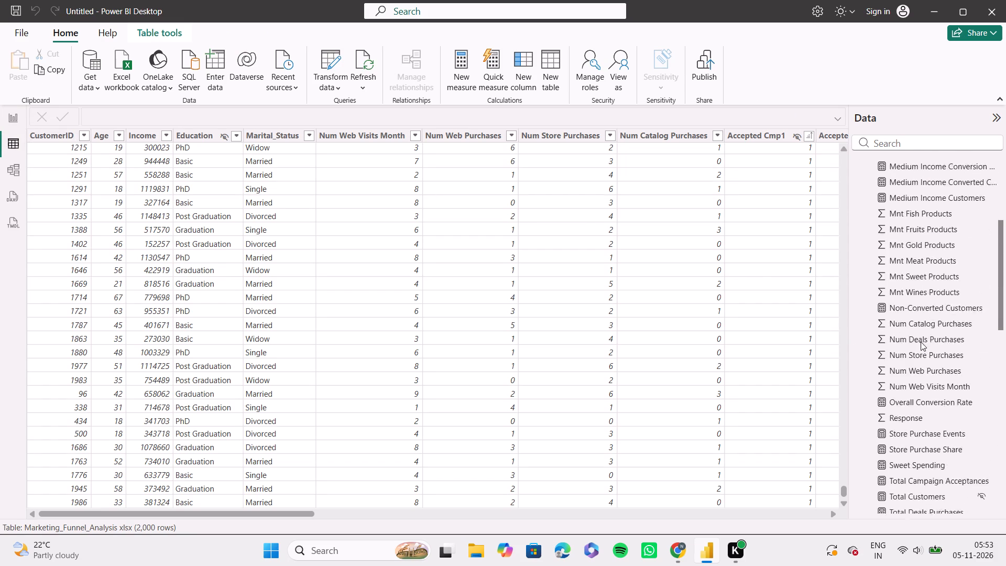
pyautogui.scroll(-3, 921, 342)
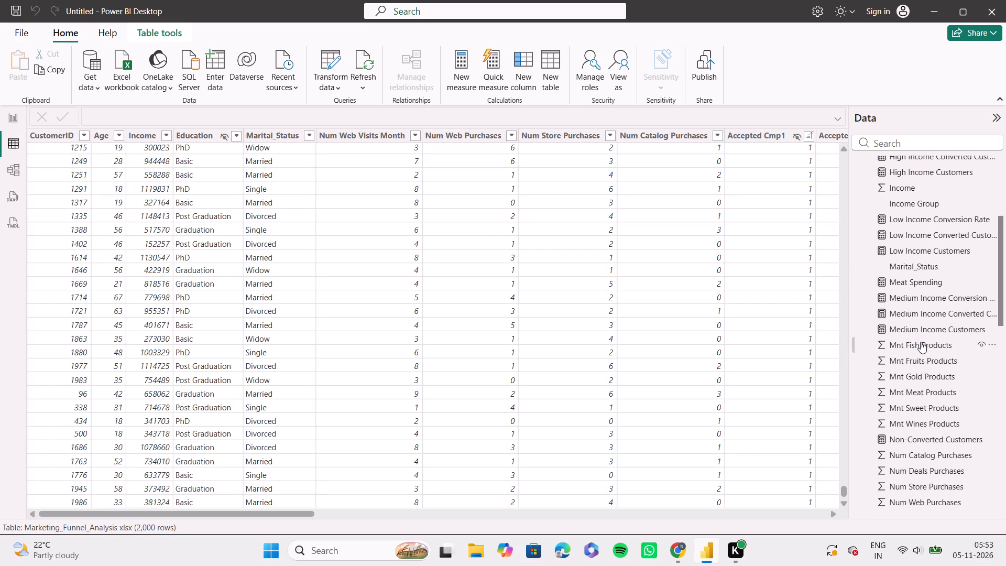
pyautogui.scroll(-5, 921, 342)
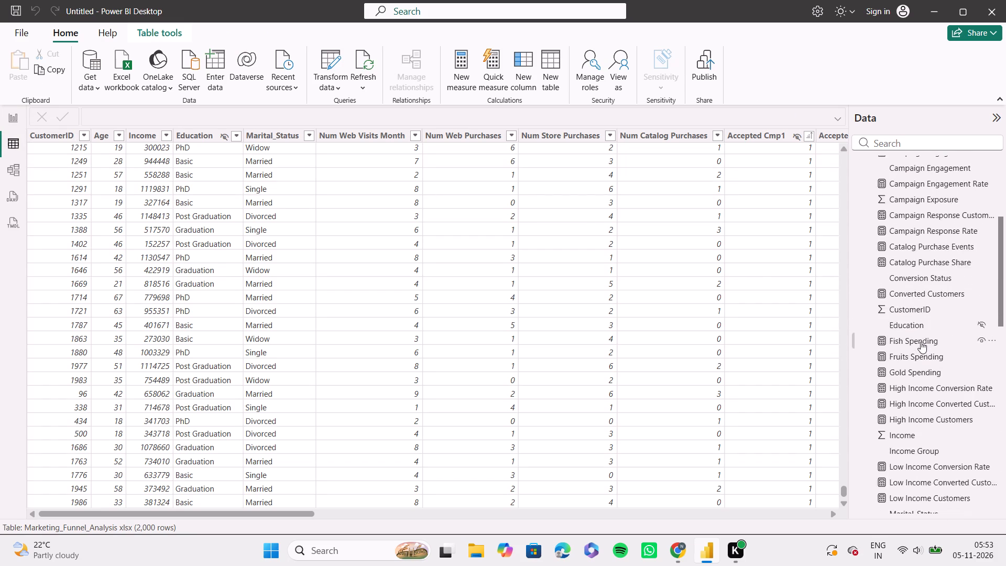
pyautogui.scroll(-7, 958, 454)
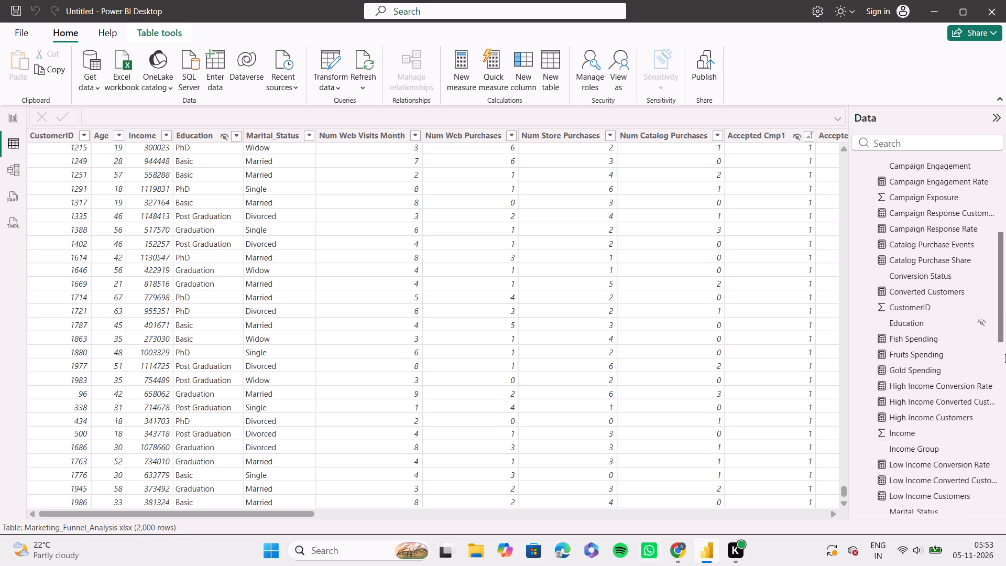
pyautogui.moveTo(1004, 338); pyautogui.dragTo(1005, 456)
pyautogui.moveTo(1005, 456); pyautogui.dragTo(1005, 500)
pyautogui.scroll(-12, 961, 353)
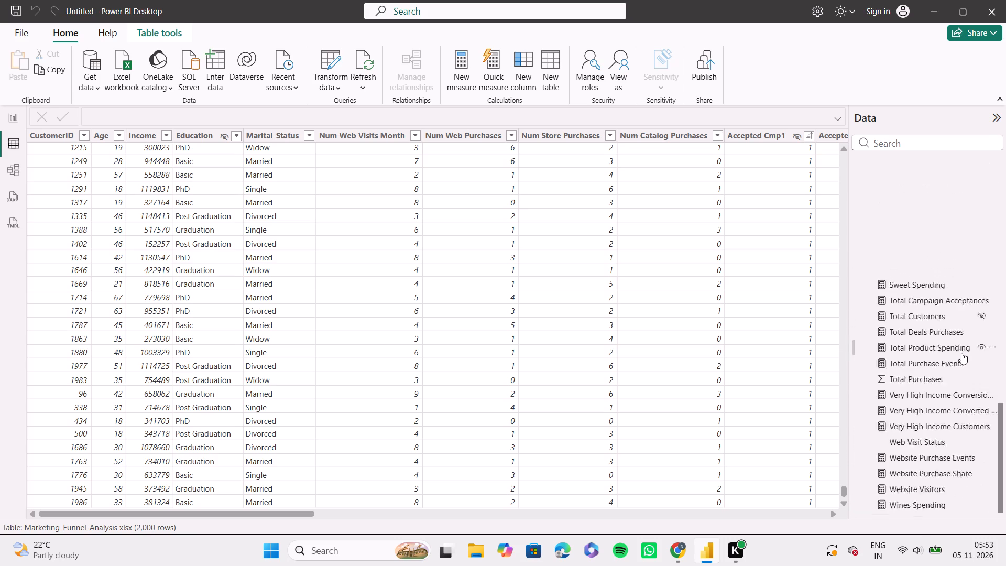
pyautogui.scroll(-7, 961, 353)
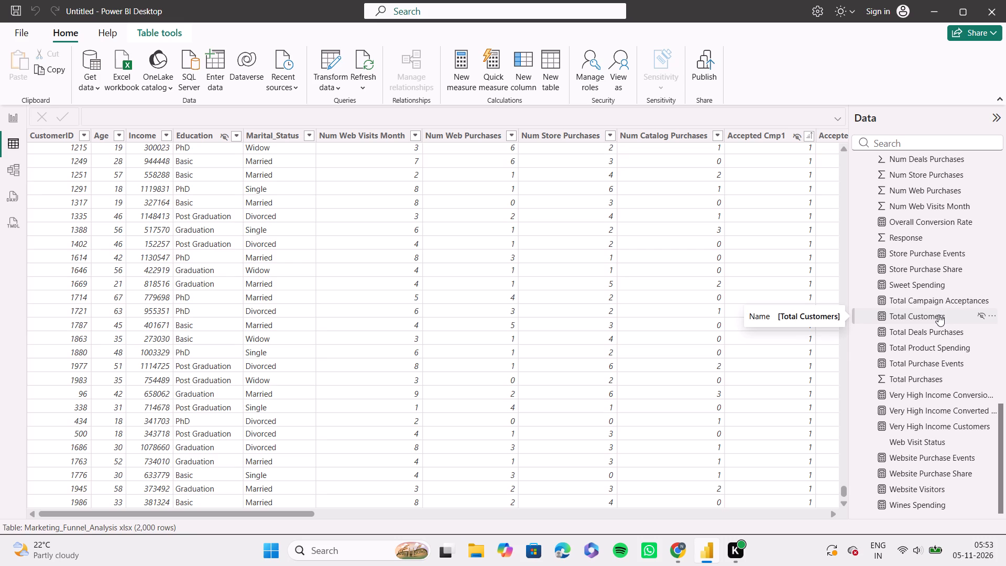
pyautogui.click(981, 315)
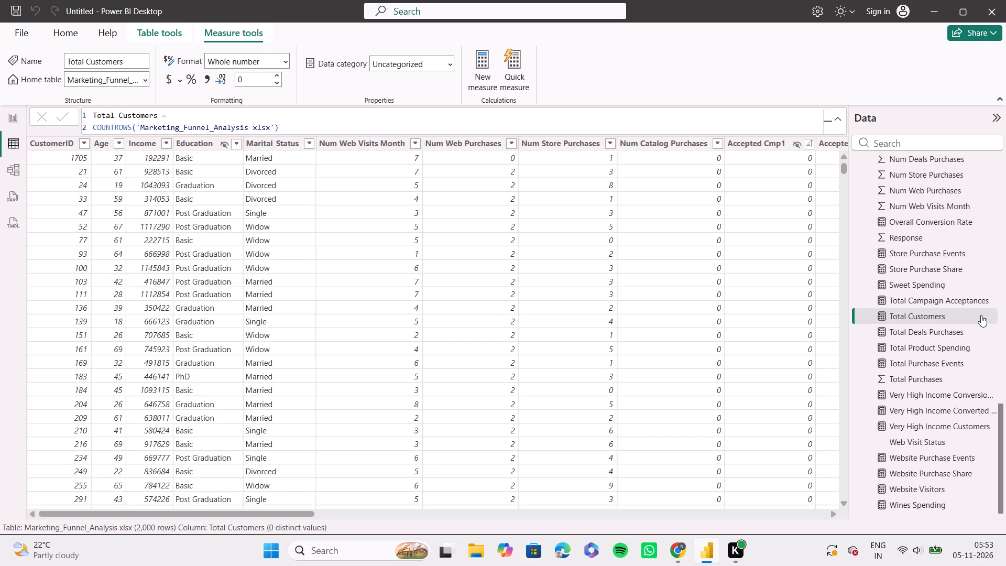
# In Report view, search the data fields for "total cu" and add the Total Customers measure to the blank card as its value.
pyautogui.click(4, 126)
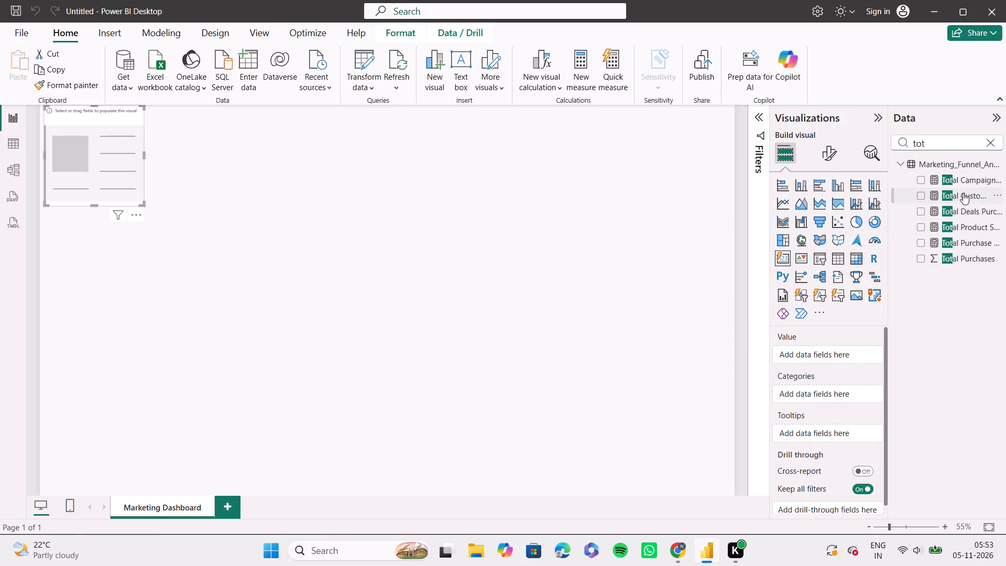
pyautogui.write('al')
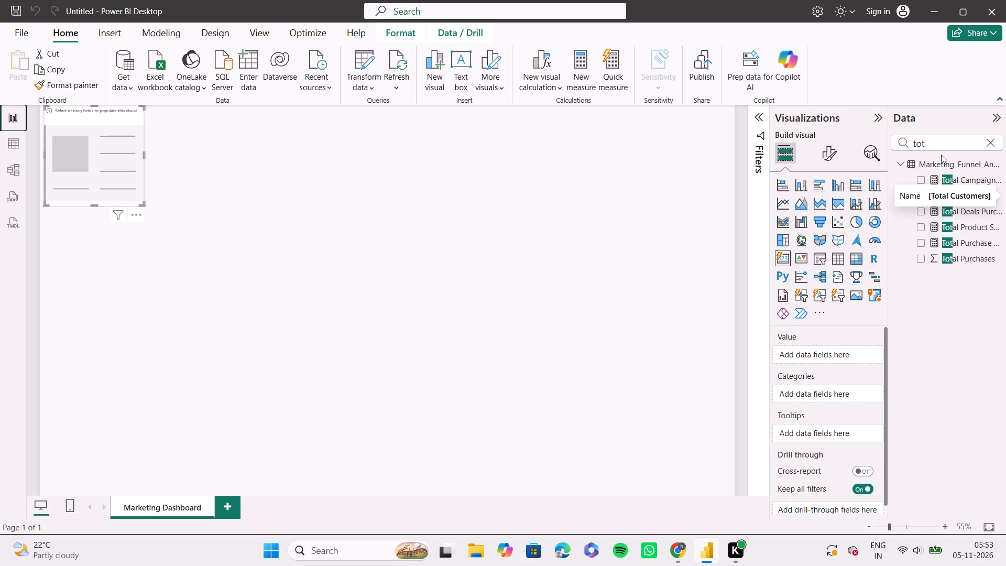
pyautogui.click(931, 141)
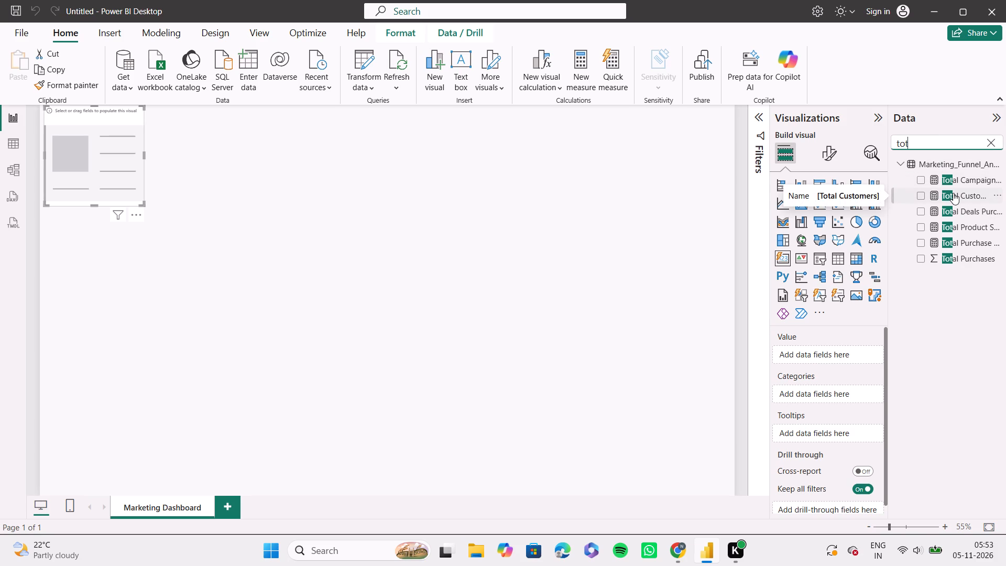
pyautogui.write('al cu')
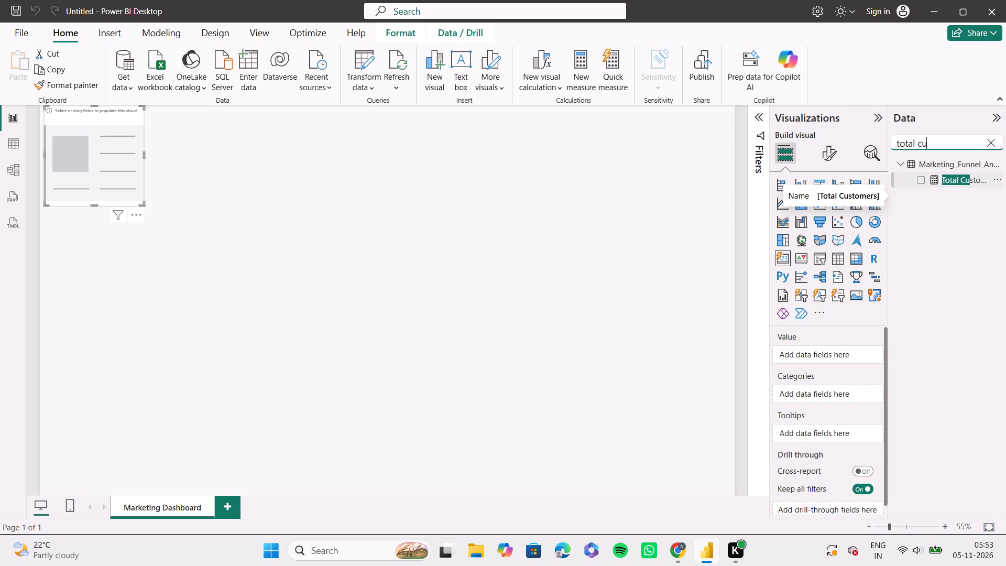
pyautogui.click(936, 176)
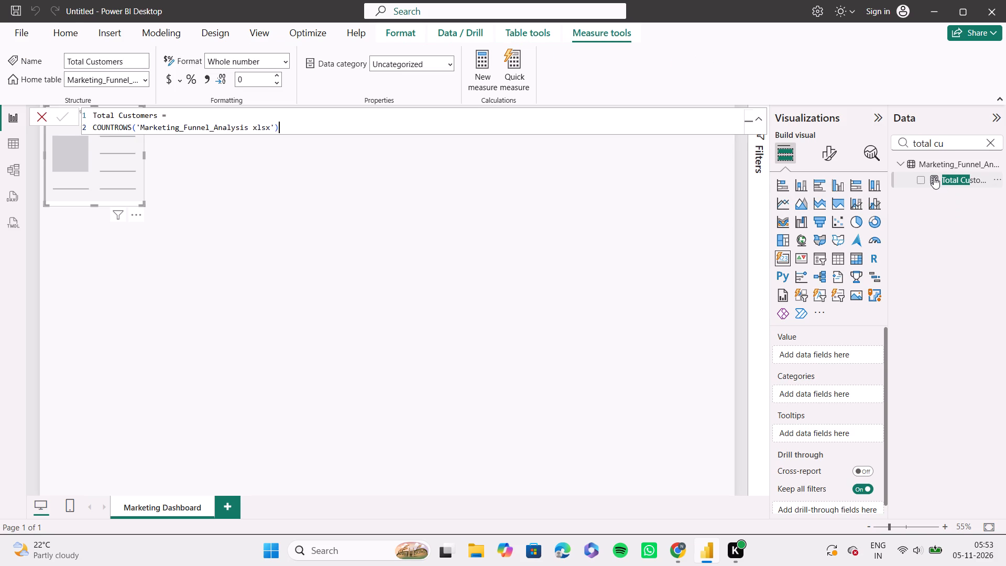
pyautogui.doubleClick(922, 179)
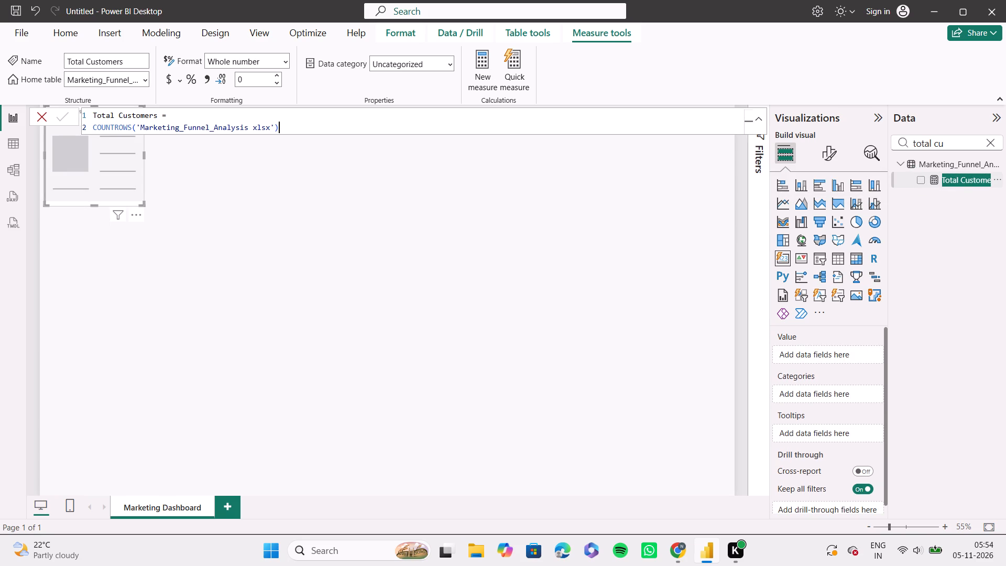
pyautogui.moveTo(958, 187); pyautogui.dragTo(578, 238)
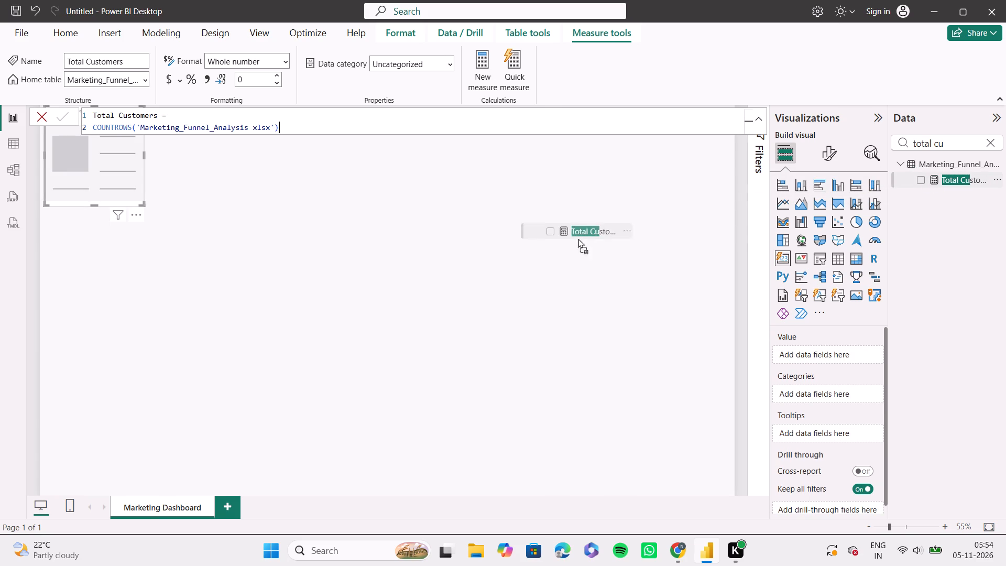
pyautogui.moveTo(578, 238); pyautogui.dragTo(164, 195)
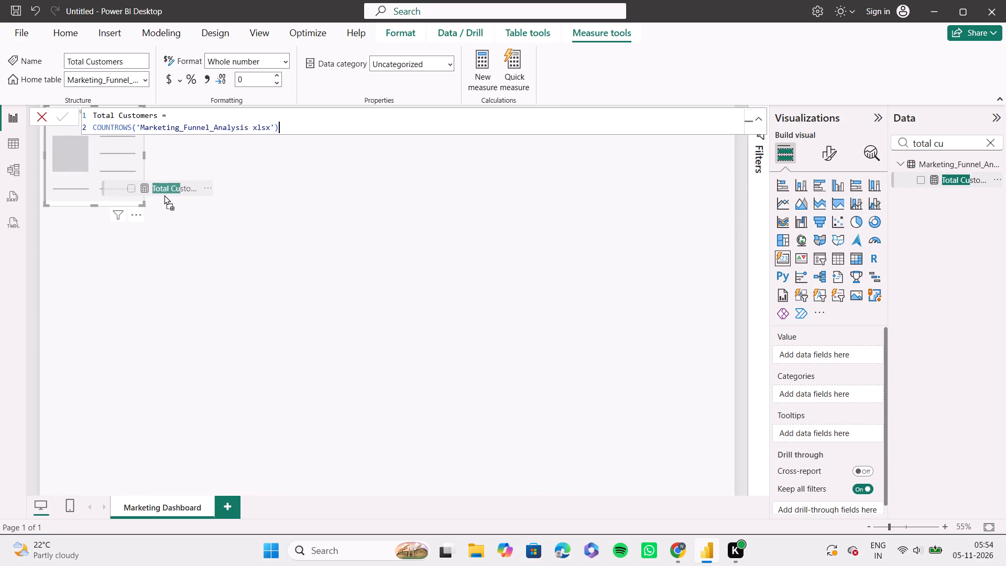
pyautogui.moveTo(164, 195); pyautogui.dragTo(90, 193)
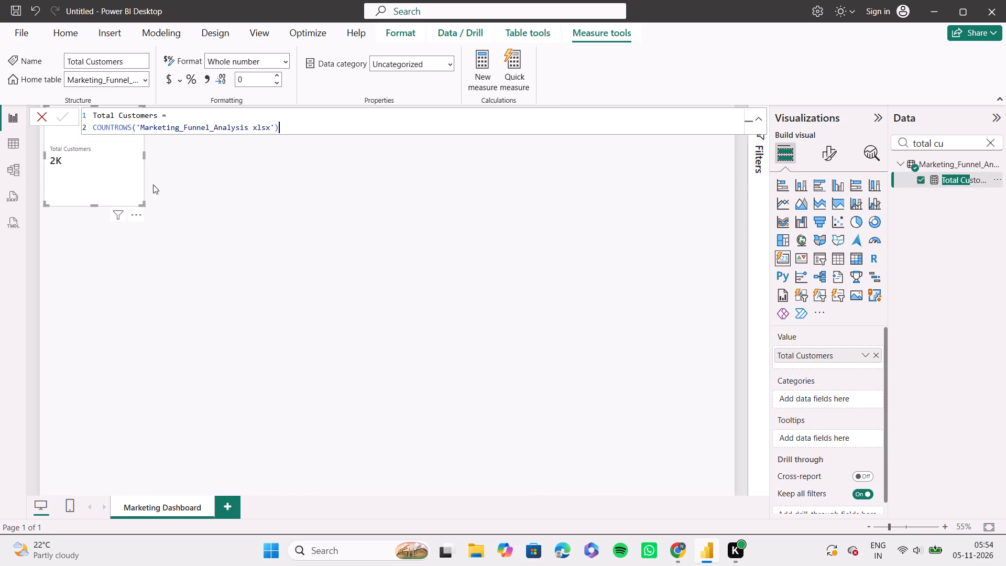
pyautogui.scroll(1, 180, 184)
pyautogui.click(760, 119)
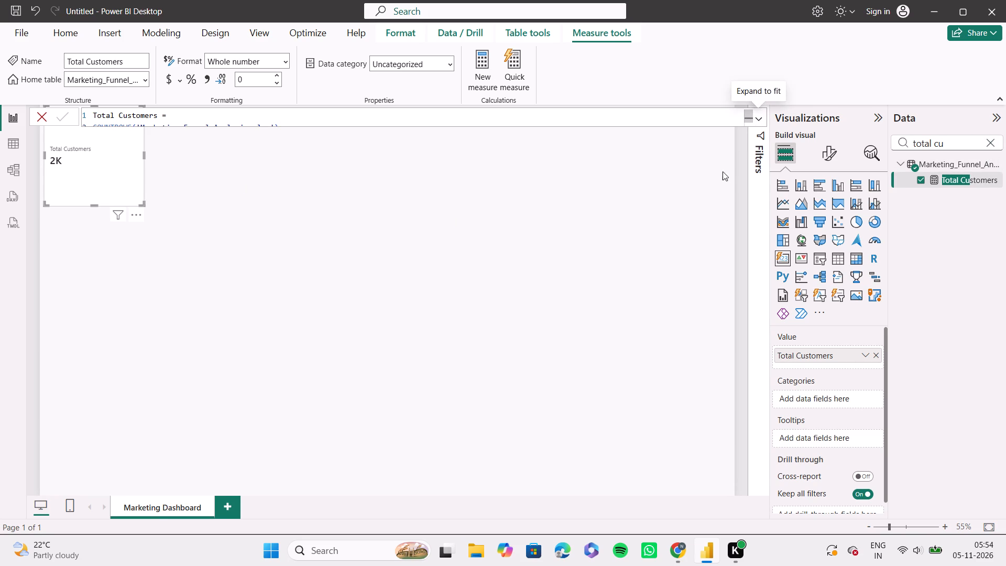
pyautogui.click(39, 117)
pyautogui.scroll(1, 220, 205)
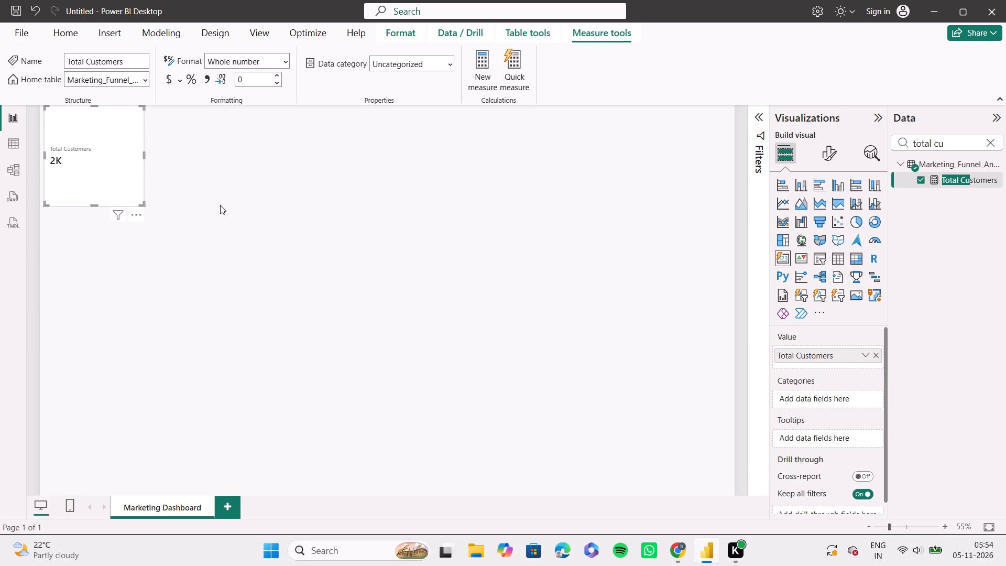
# Check the guide's resize instructions in ChatGPT, and in Power BI move the Total Customers card to the page's left edge and enlarge it.
pyautogui.scroll(1, 220, 205)
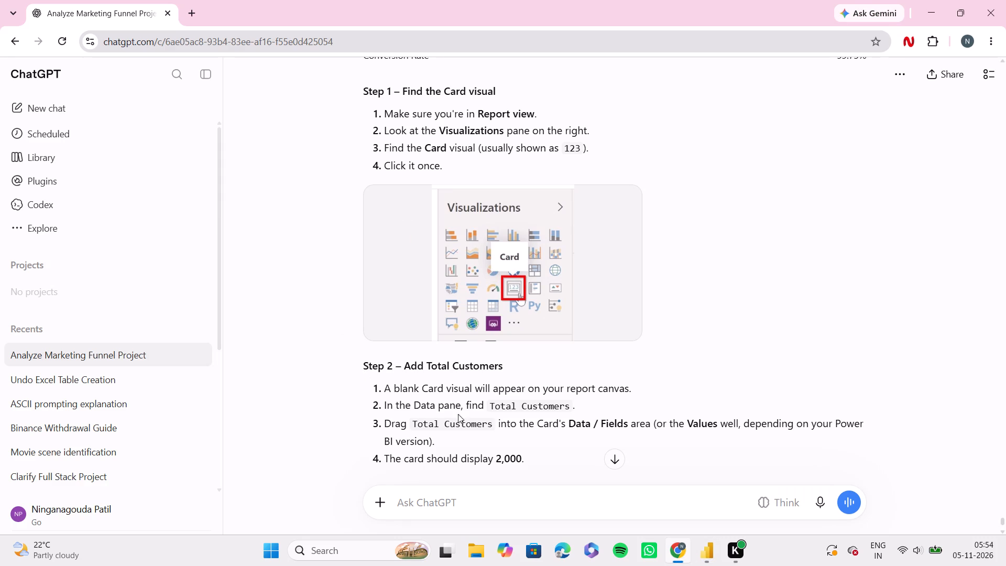
pyautogui.scroll(-2, 463, 420)
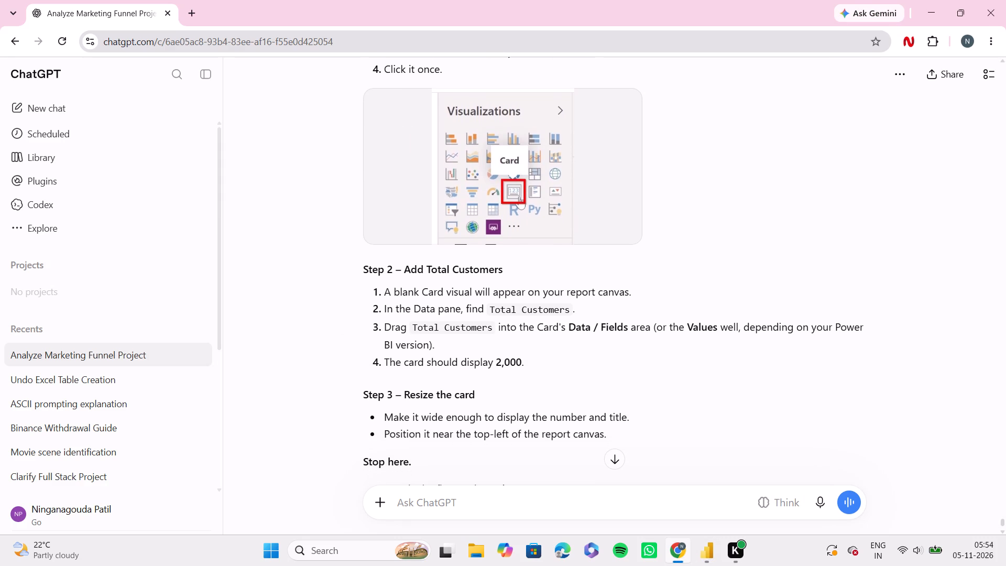
pyautogui.scroll(-1, 463, 420)
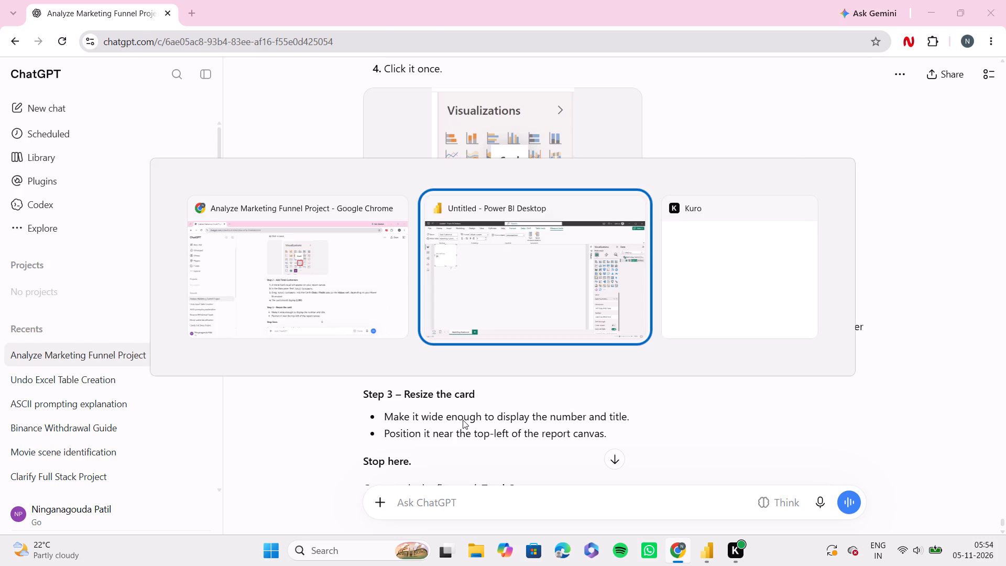
pyautogui.moveTo(144, 200); pyautogui.dragTo(135, 200)
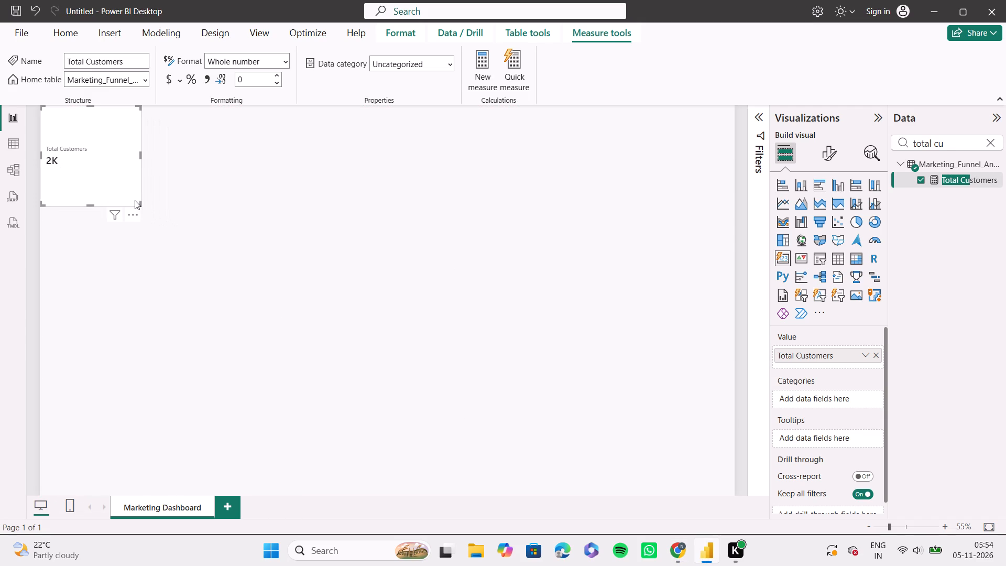
pyautogui.click(121, 158)
pyautogui.moveTo(140, 156); pyautogui.dragTo(149, 157)
pyautogui.moveTo(149, 157); pyautogui.dragTo(183, 164)
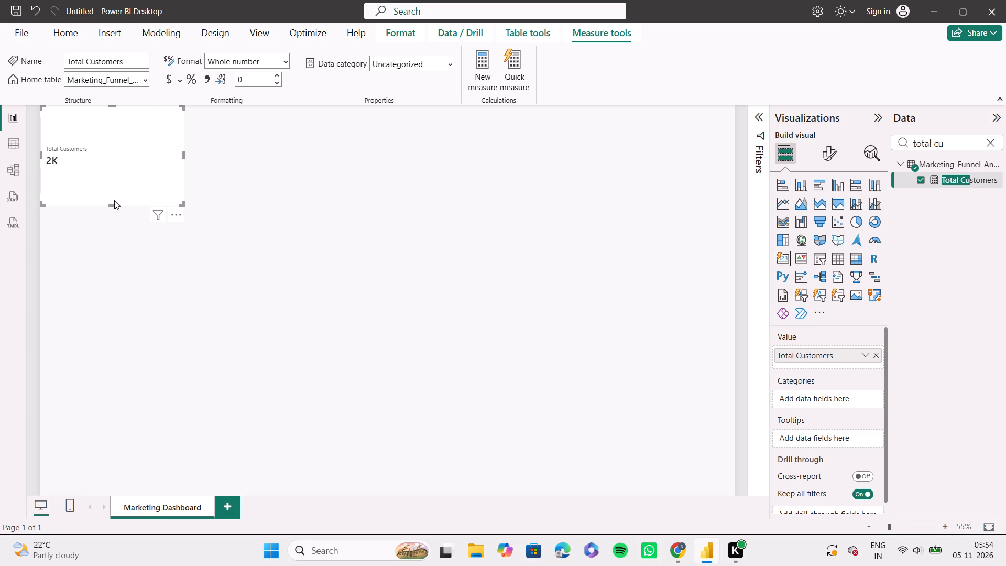
pyautogui.moveTo(114, 203); pyautogui.dragTo(113, 224)
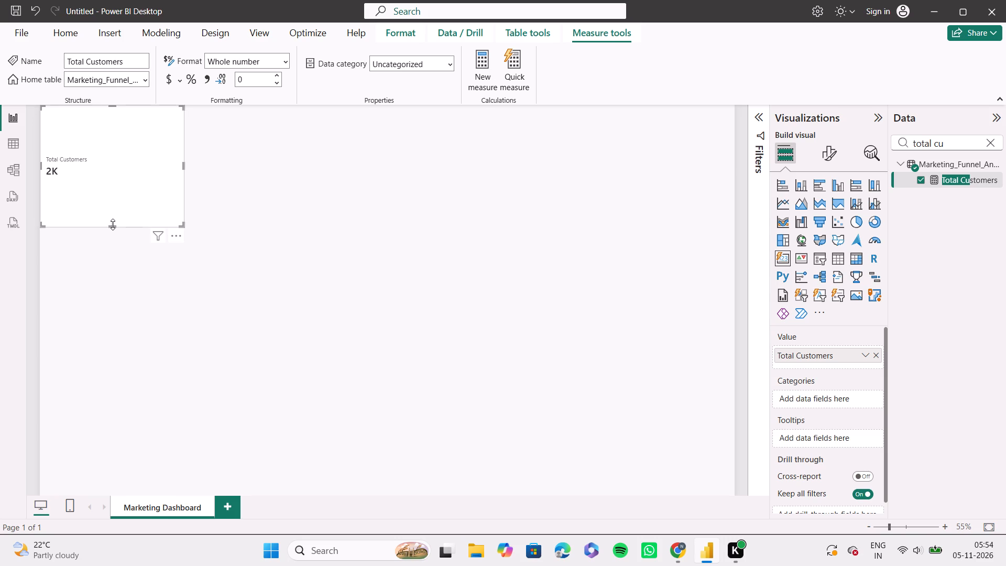
pyautogui.press('Print')
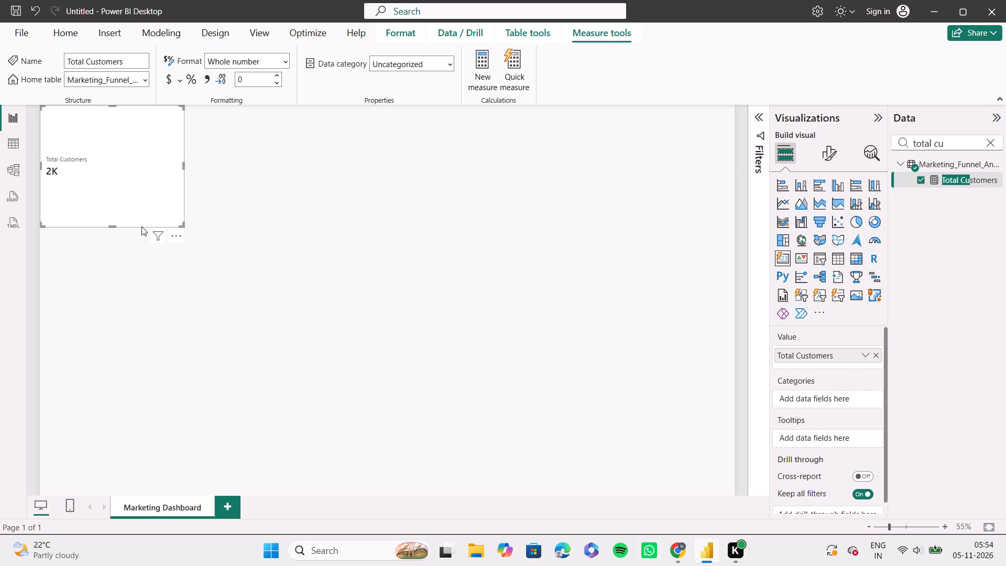
pyautogui.click(141, 226)
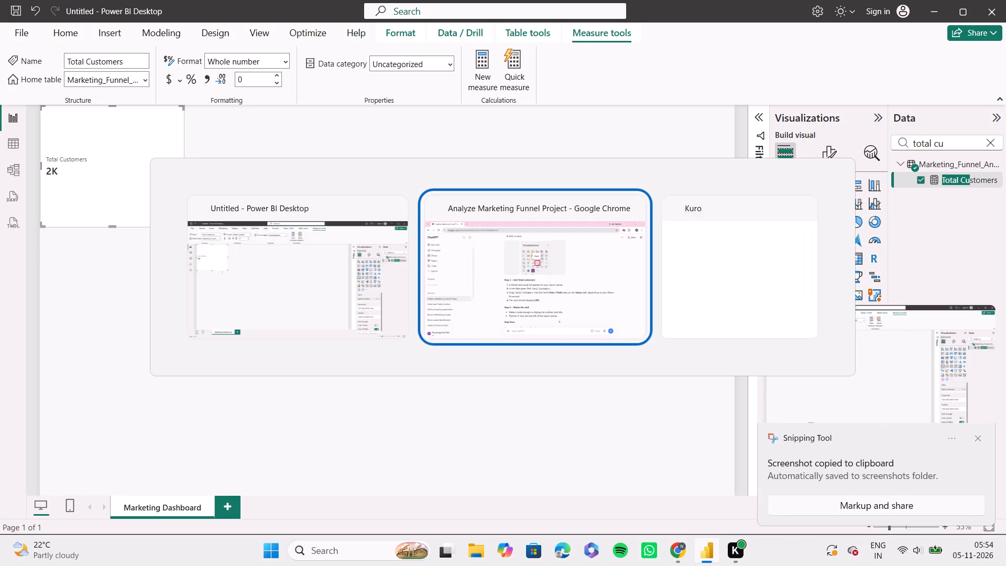
pyautogui.click(412, 501)
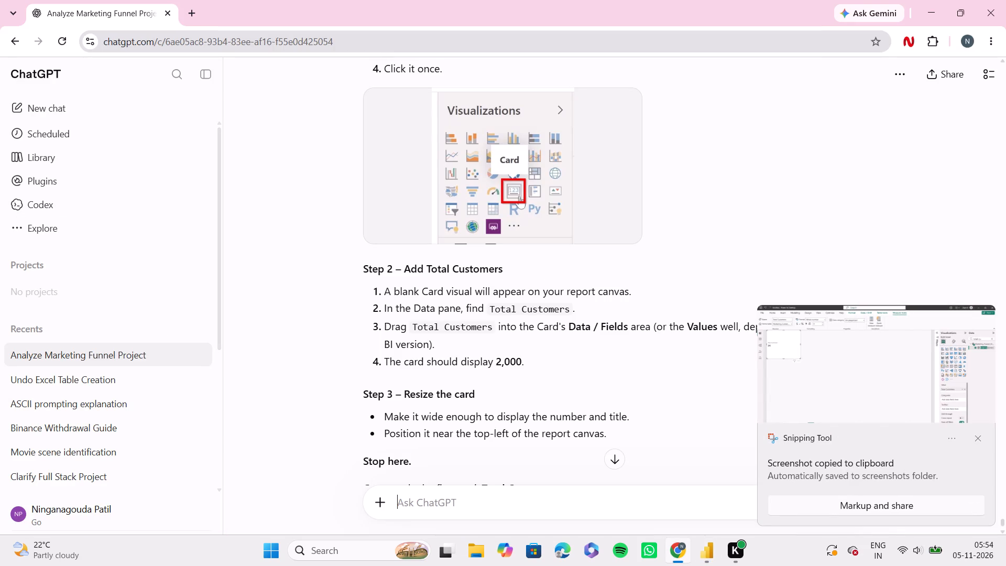
pyautogui.hotkey('ctrl', 'v')
pyautogui.scroll(-1, 485, 264)
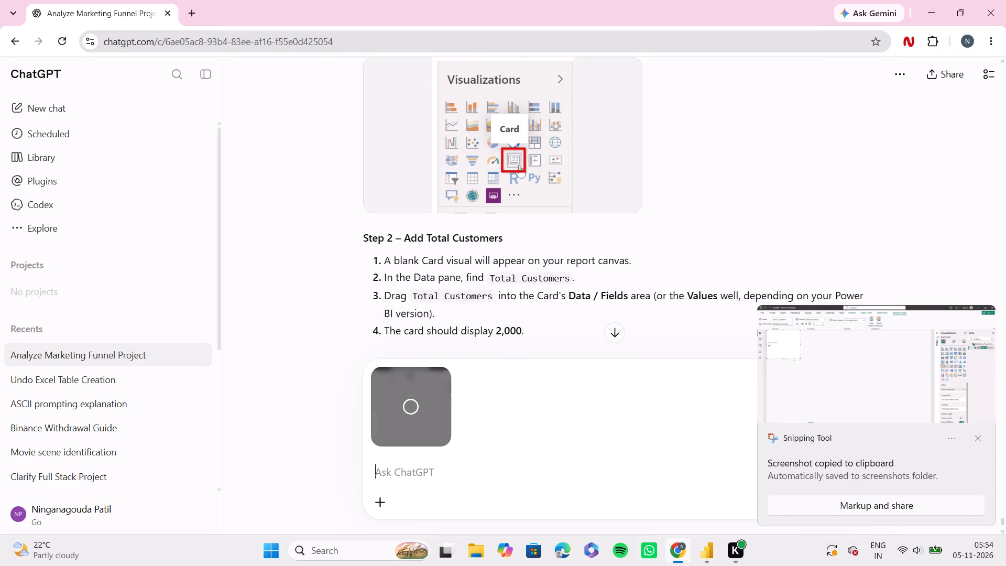
pyautogui.scroll(-2, 485, 264)
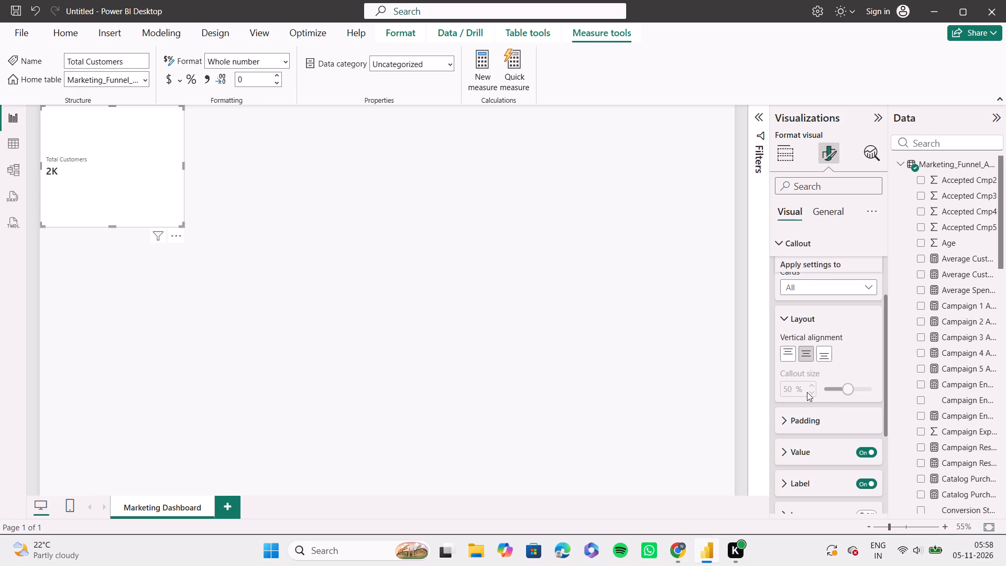
# In Power BI, collapse the Callout layout options and apply the callout settings to the Total Customers series.
pyautogui.scroll(1, 810, 316)
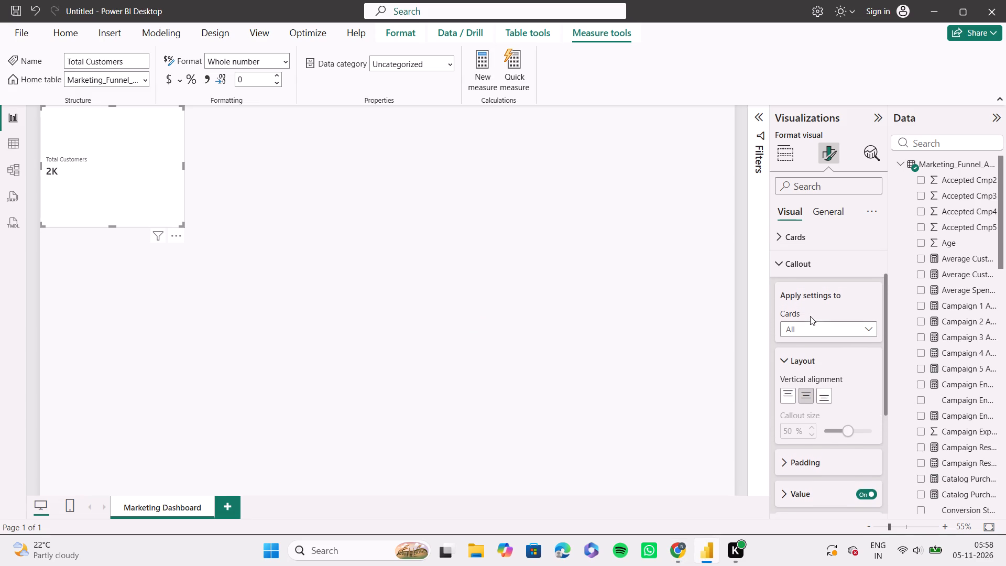
pyautogui.scroll(1, 810, 316)
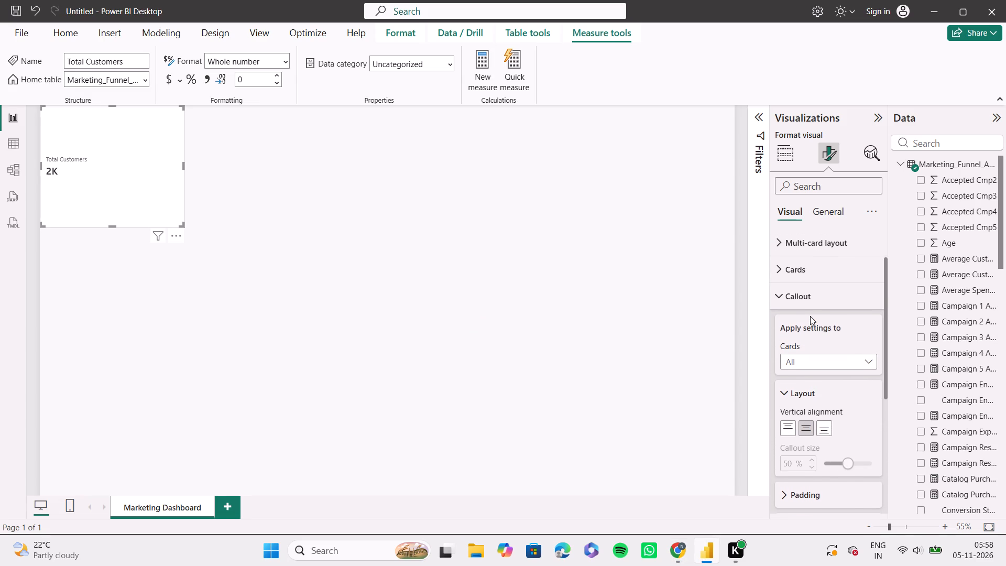
pyautogui.scroll(-2, 810, 316)
pyautogui.hscroll(1, 810, 316)
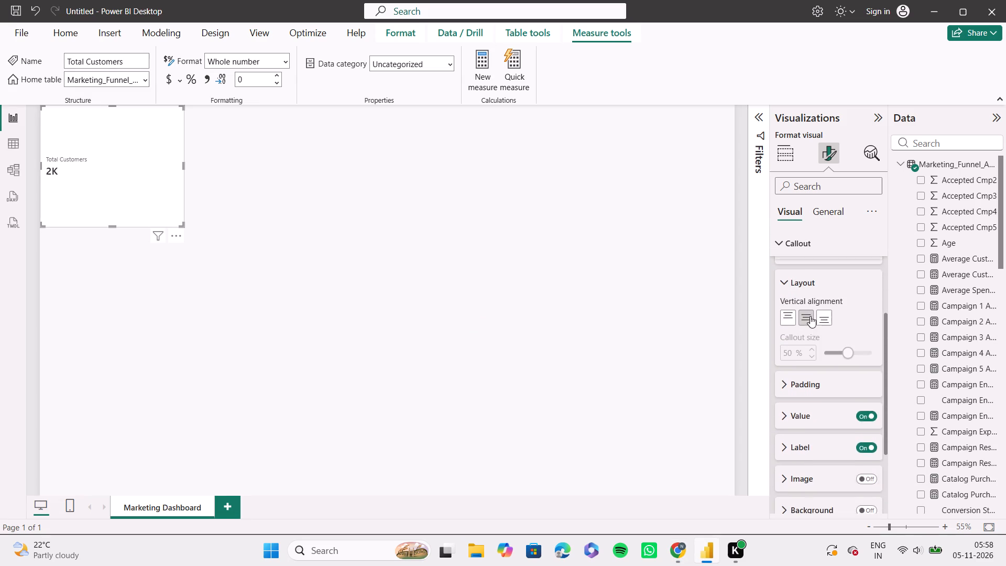
pyautogui.hscroll(2, 810, 316)
pyautogui.scroll(1, 810, 316)
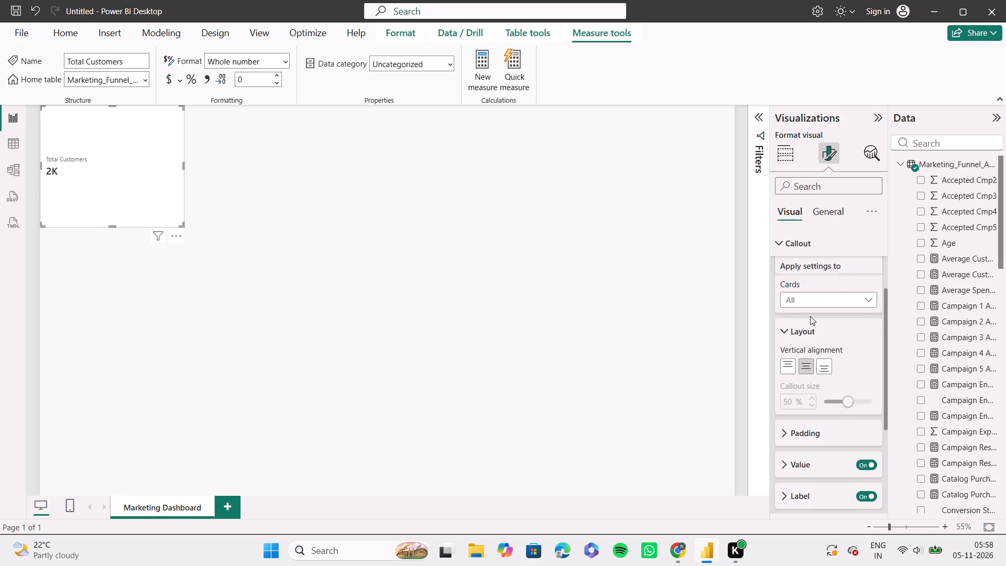
pyautogui.scroll(1, 810, 316)
pyautogui.click(791, 334)
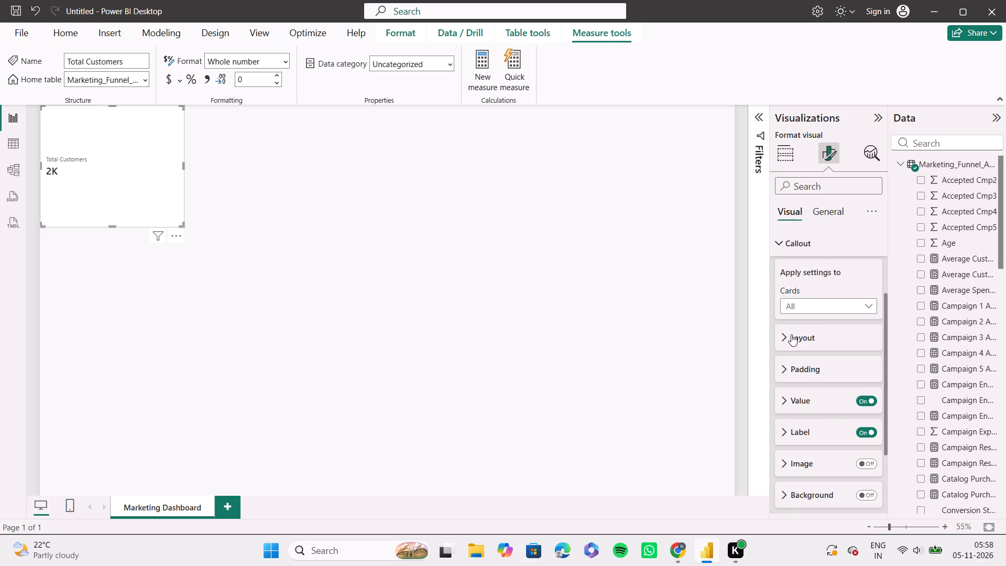
pyautogui.scroll(1, 796, 326)
pyautogui.click(822, 328)
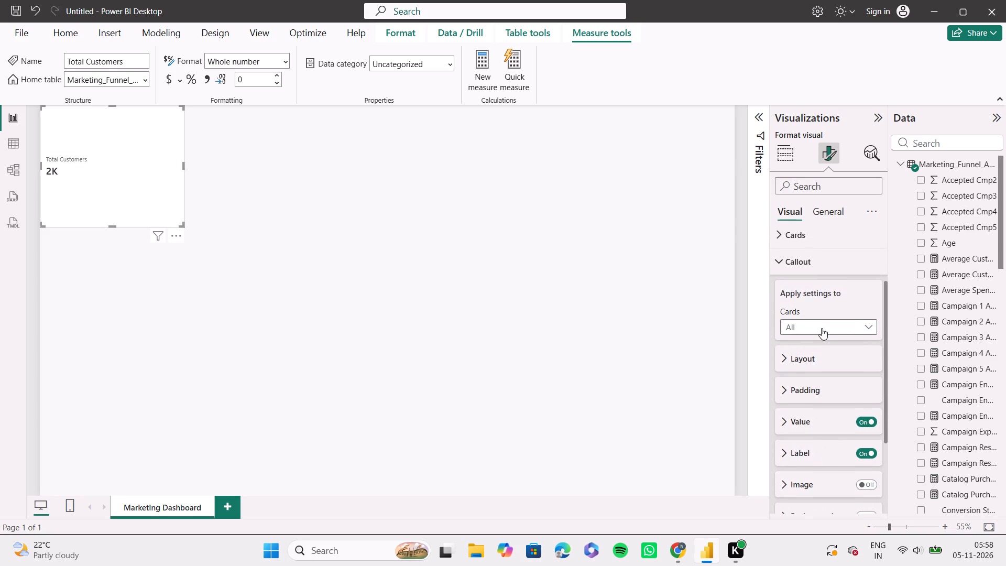
pyautogui.click(815, 358)
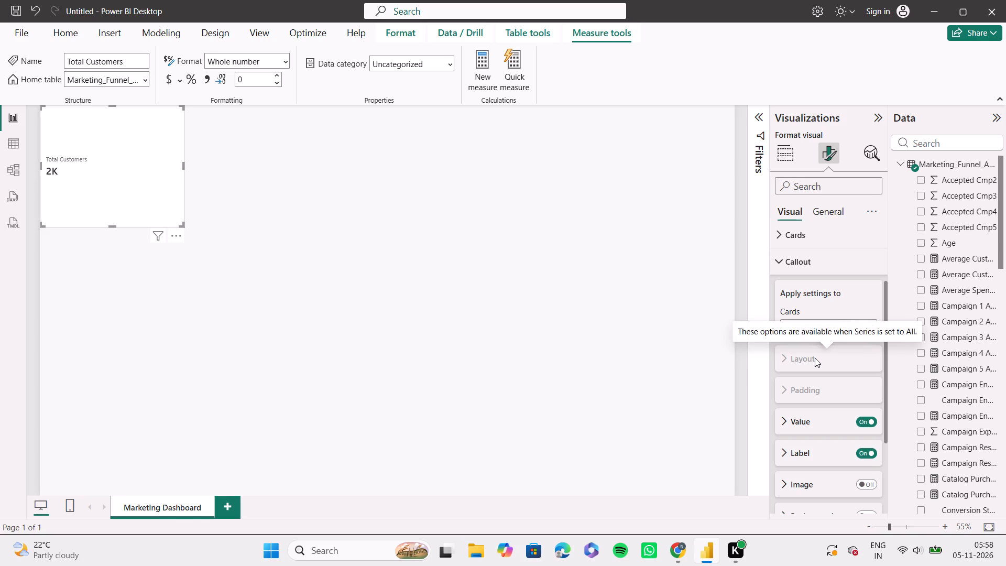
pyautogui.scroll(1, 815, 358)
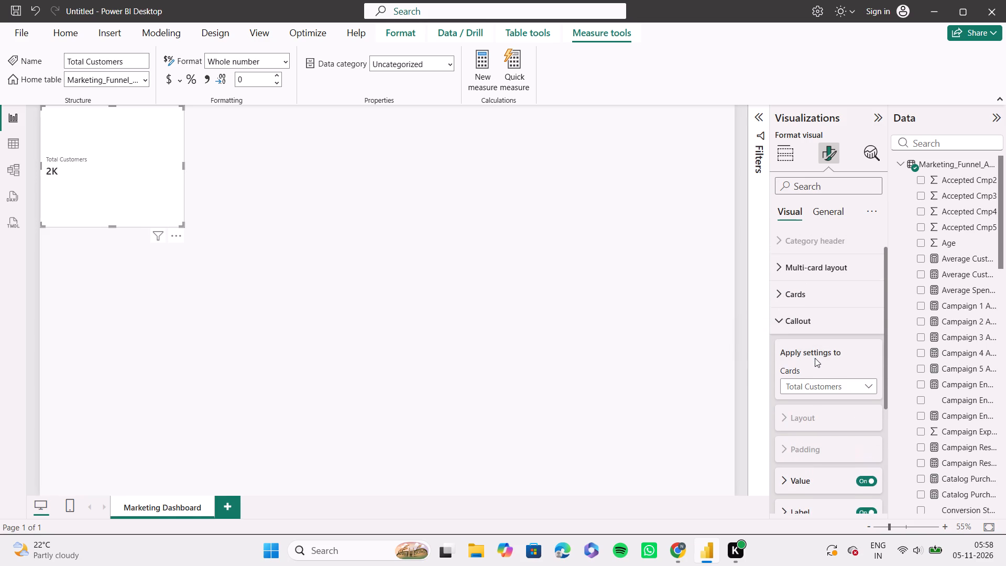
pyautogui.click(815, 358)
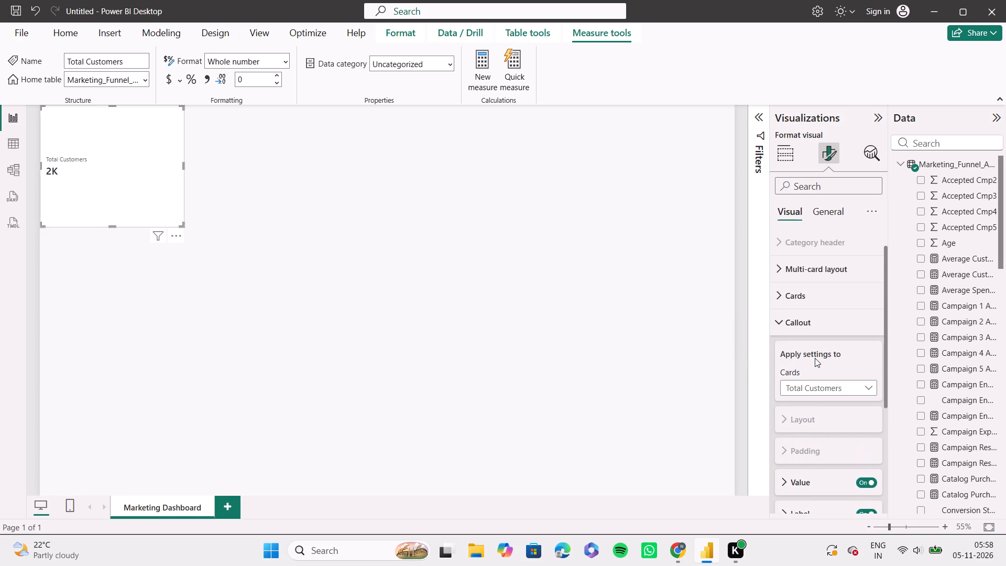
# Look through the Cards formatting settings, including the layout arrangement choices, for the display units option.
pyautogui.click(794, 321)
pyautogui.click(794, 321)
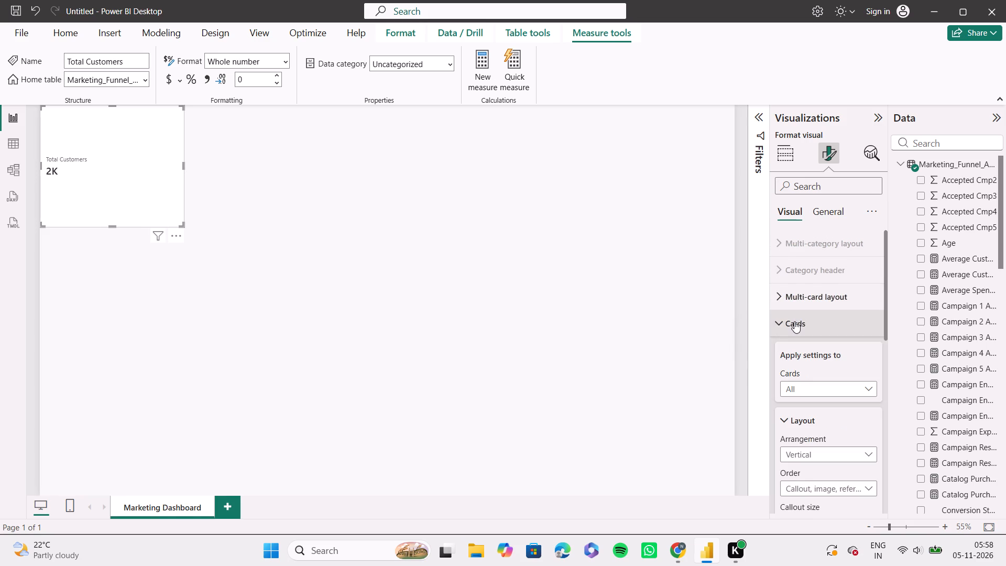
pyautogui.scroll(-1, 807, 388)
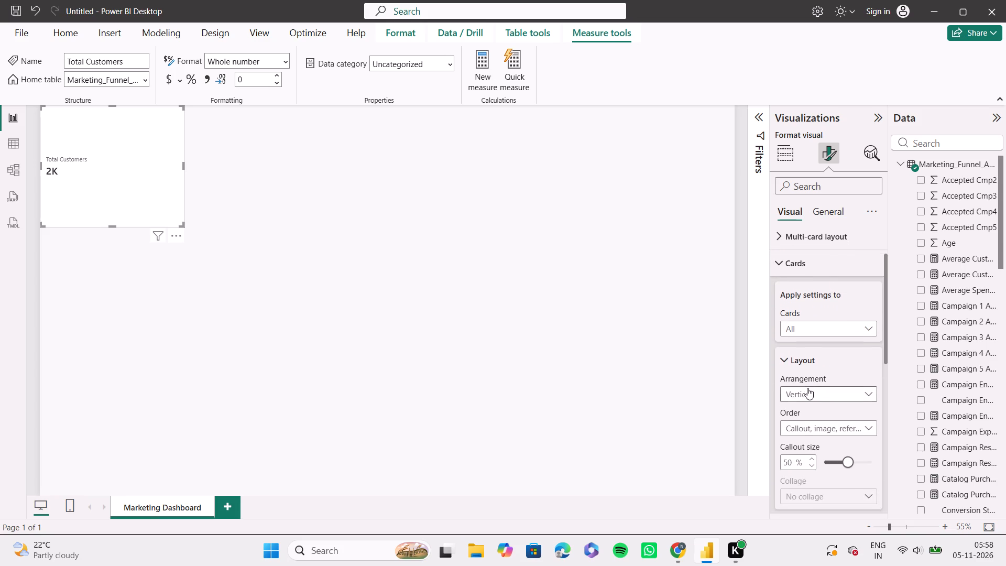
pyautogui.scroll(-3, 807, 388)
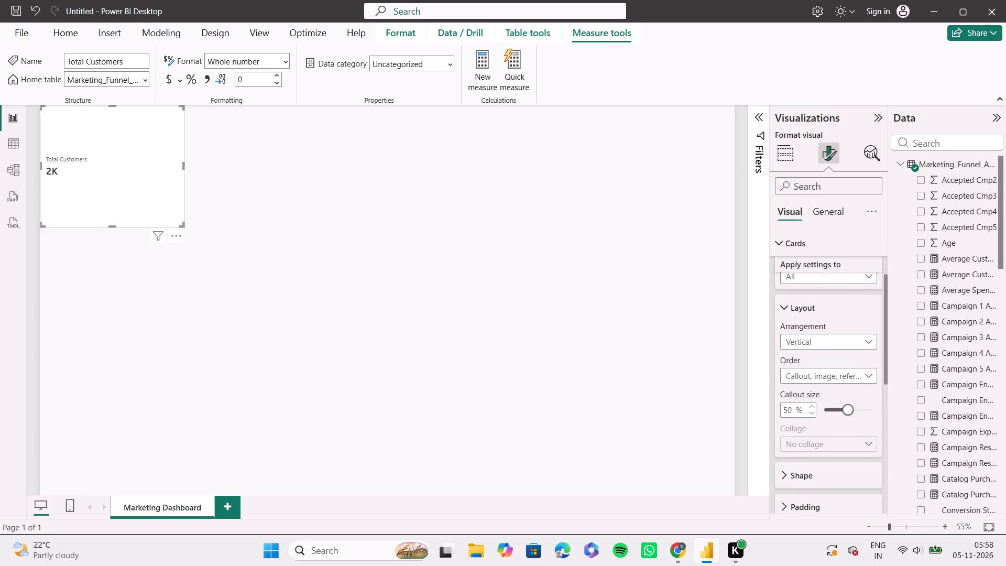
pyautogui.scroll(-1, 807, 388)
pyautogui.click(874, 369)
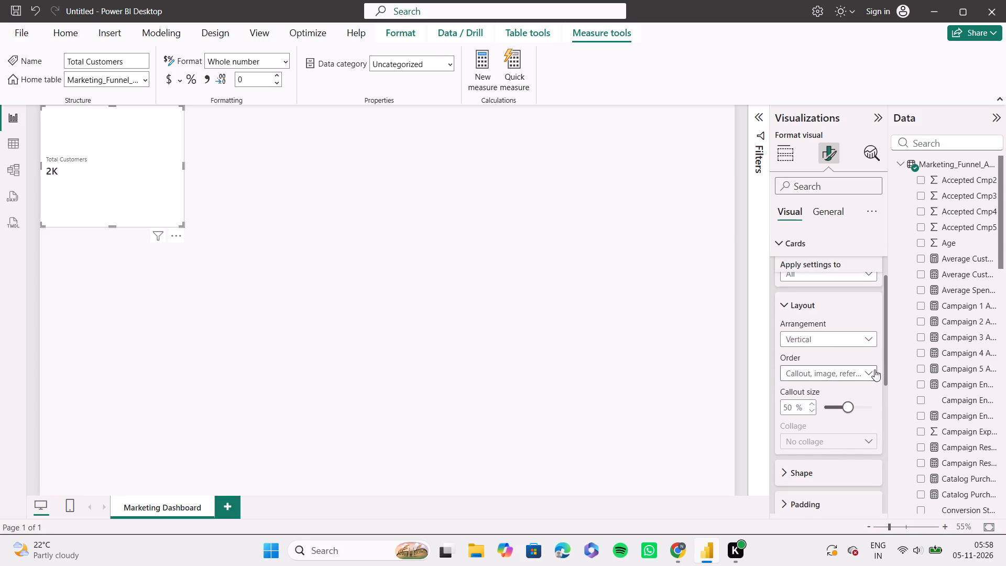
pyautogui.click(874, 369)
pyautogui.click(869, 339)
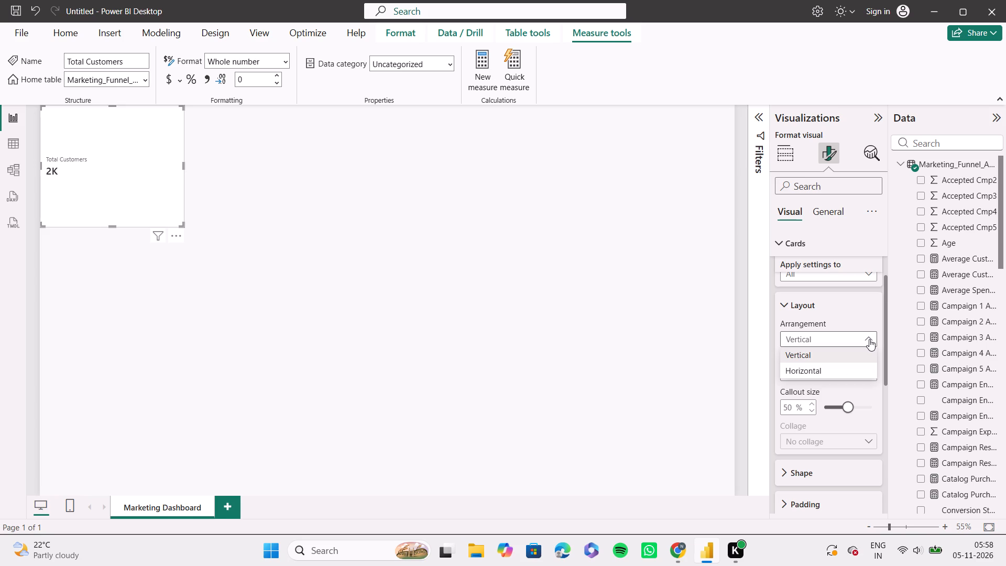
pyautogui.click(869, 339)
pyautogui.scroll(2, 869, 339)
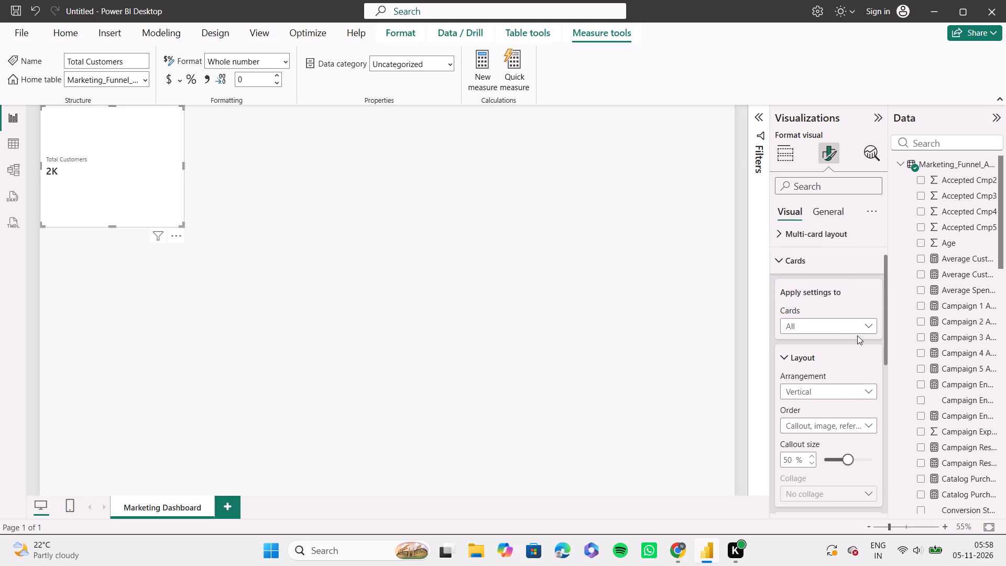
pyautogui.scroll(1, 851, 329)
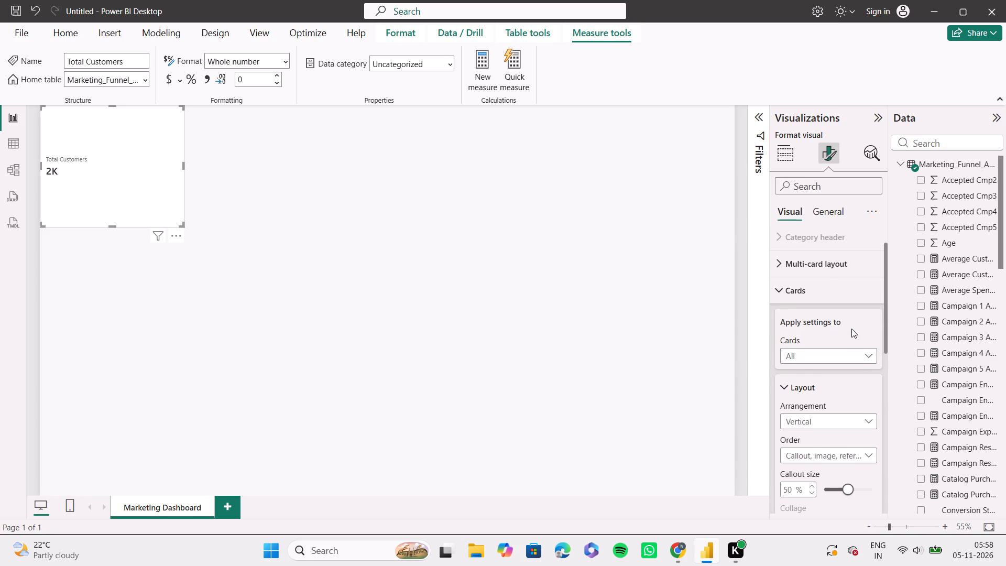
pyautogui.scroll(1, 851, 329)
# Check the filters affecting the Total Customers card and the card's additional options.
pyautogui.click(163, 193)
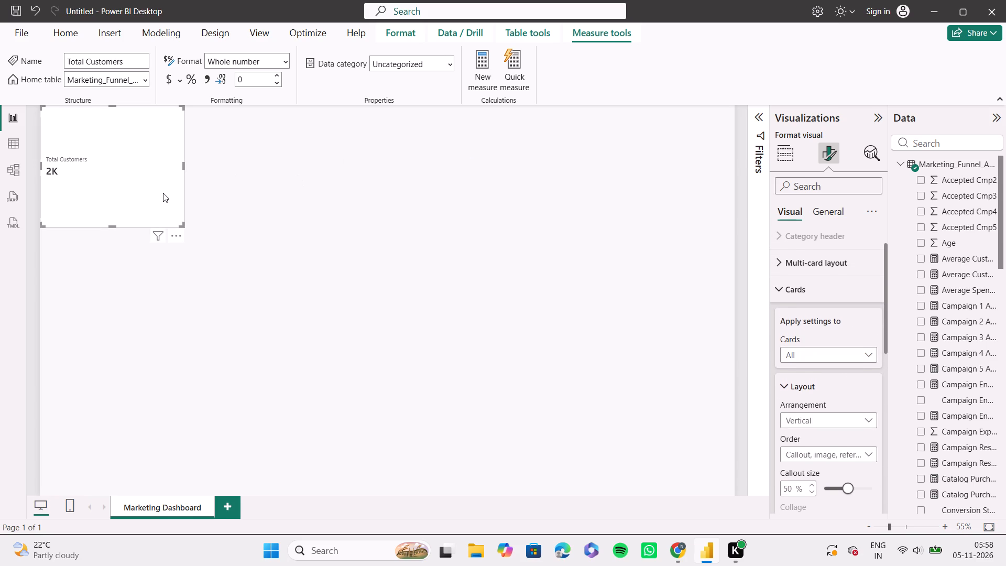
pyautogui.click(159, 236)
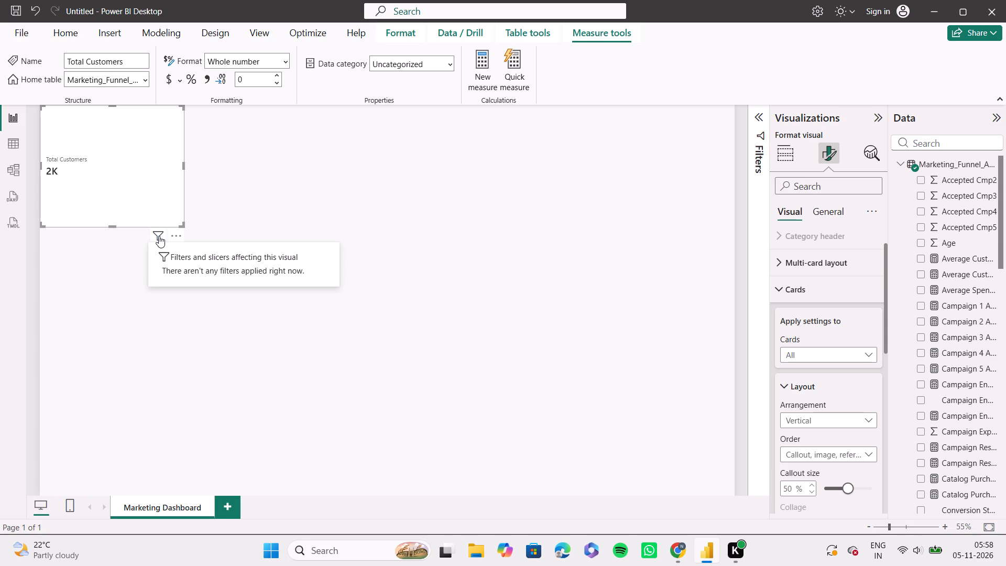
pyautogui.click(159, 236)
pyautogui.click(169, 236)
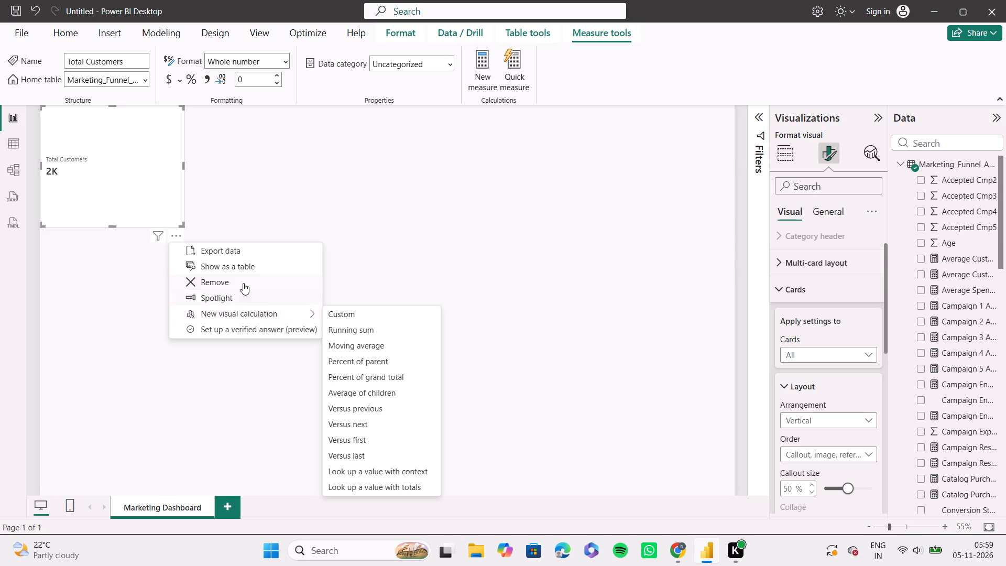
pyautogui.click(100, 127)
# Move the Total Customers card slightly inward from the upper-left corner of the report canvas.
pyautogui.tripleClick(100, 127)
pyautogui.moveTo(100, 127); pyautogui.dragTo(132, 148)
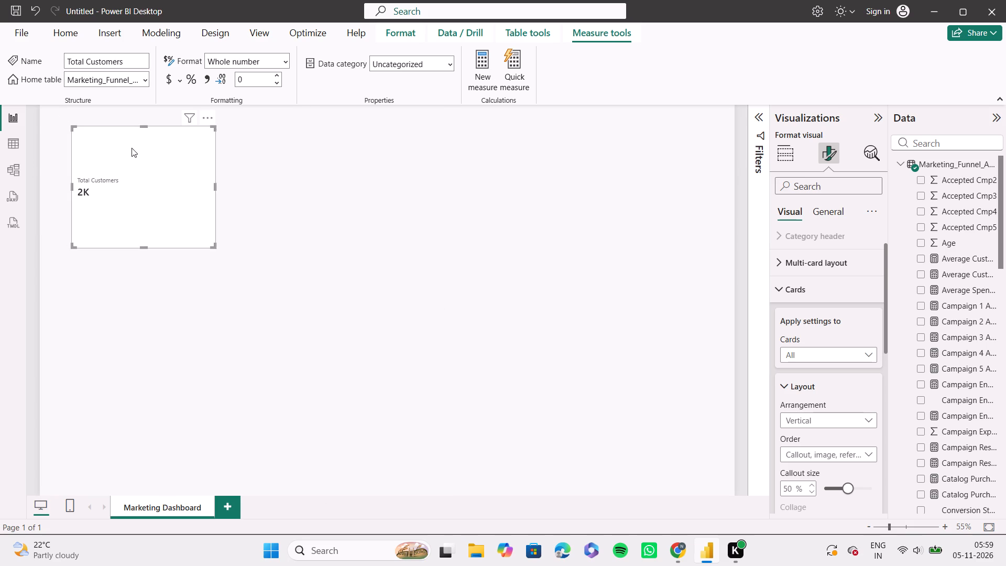
pyautogui.click(93, 142)
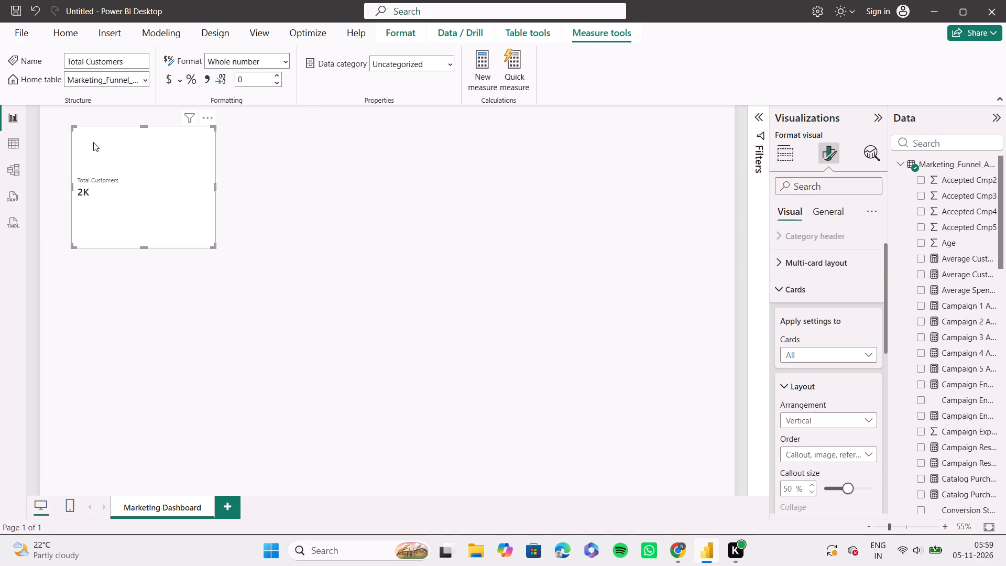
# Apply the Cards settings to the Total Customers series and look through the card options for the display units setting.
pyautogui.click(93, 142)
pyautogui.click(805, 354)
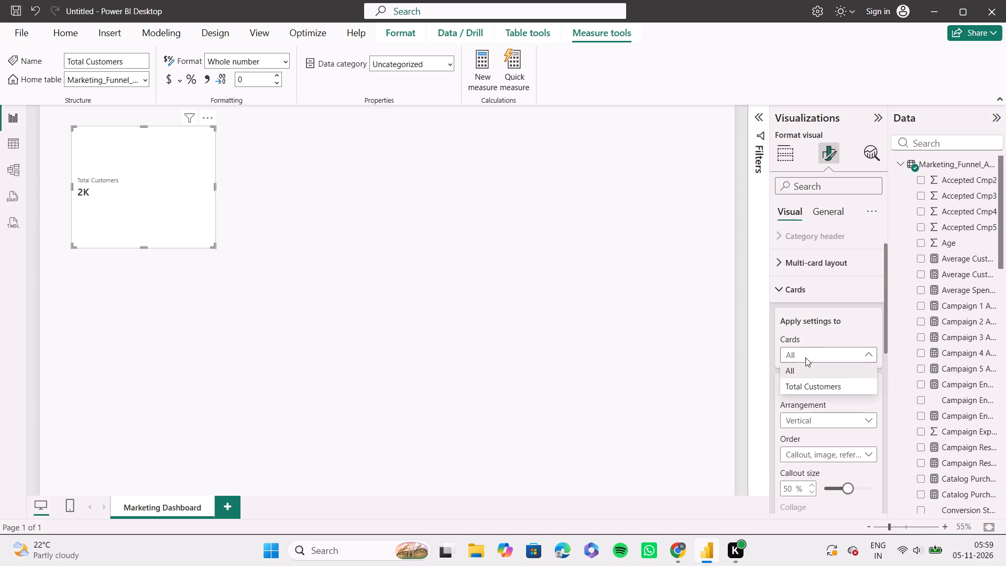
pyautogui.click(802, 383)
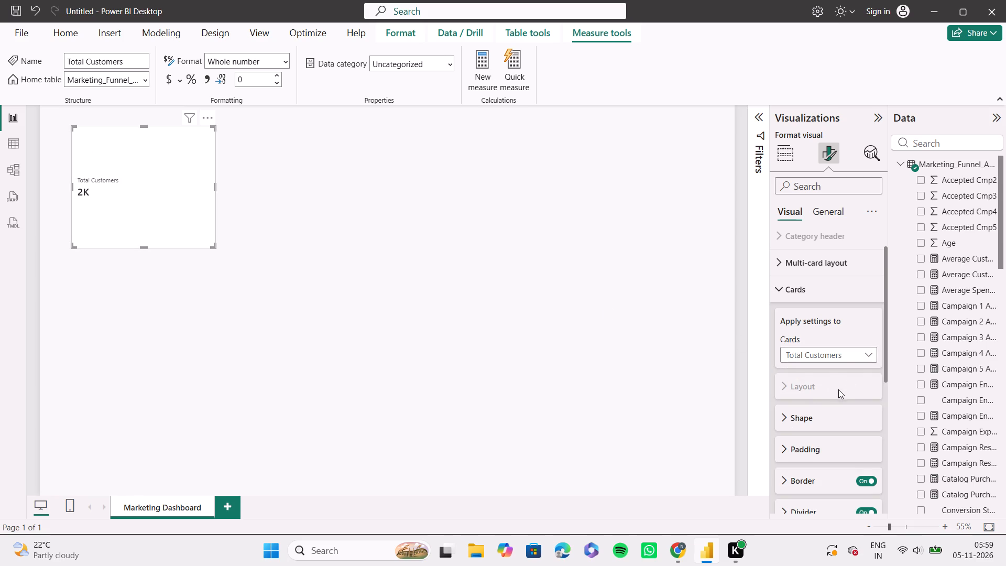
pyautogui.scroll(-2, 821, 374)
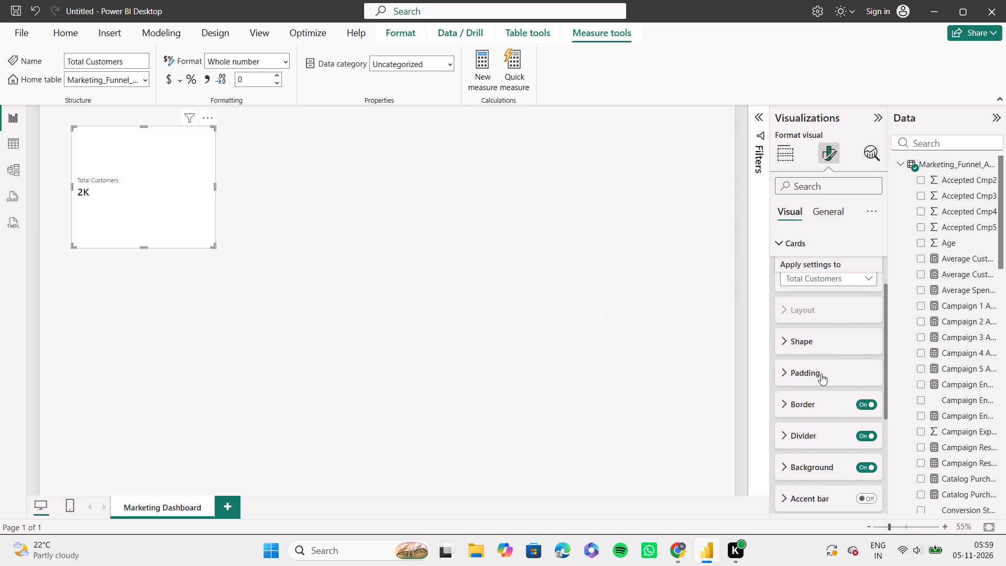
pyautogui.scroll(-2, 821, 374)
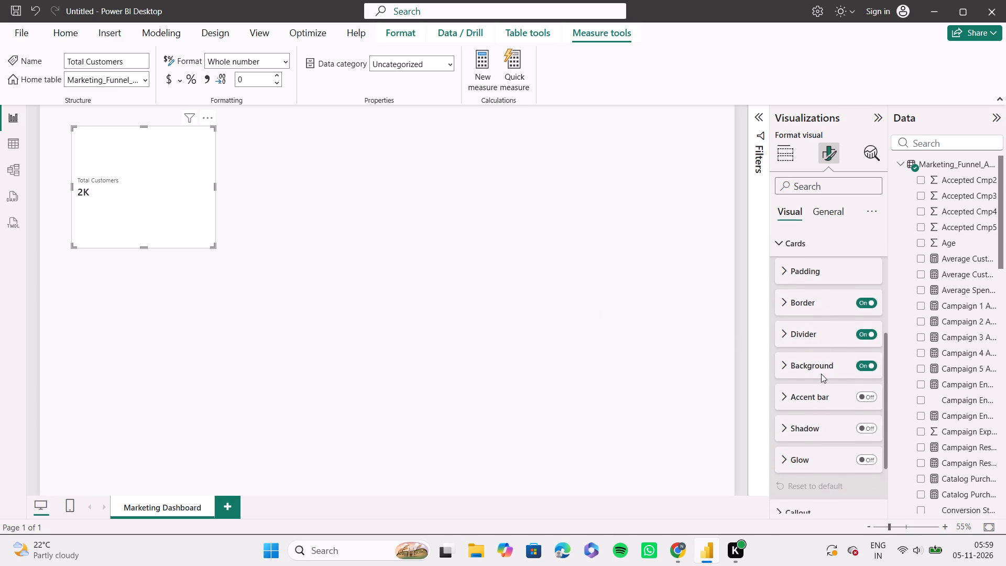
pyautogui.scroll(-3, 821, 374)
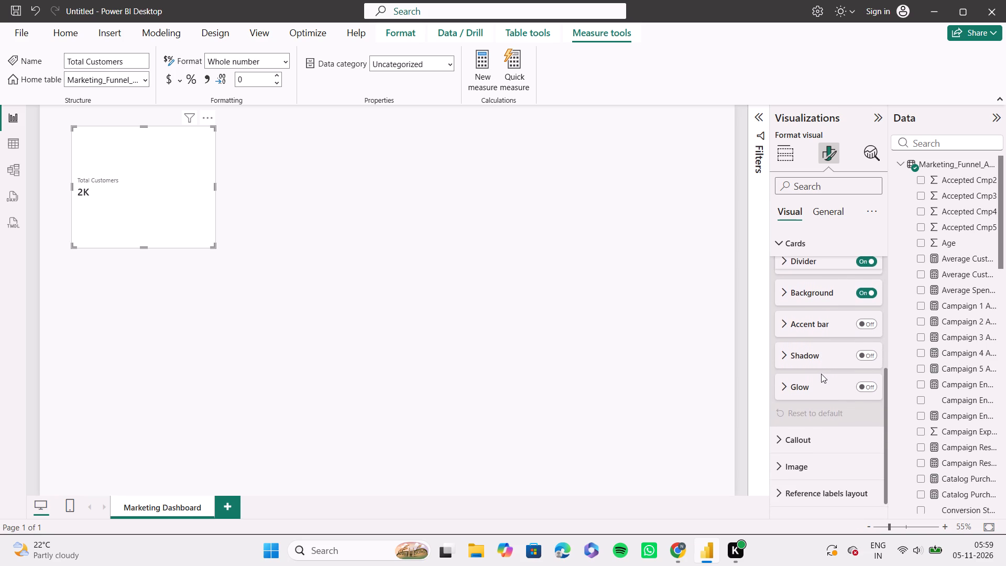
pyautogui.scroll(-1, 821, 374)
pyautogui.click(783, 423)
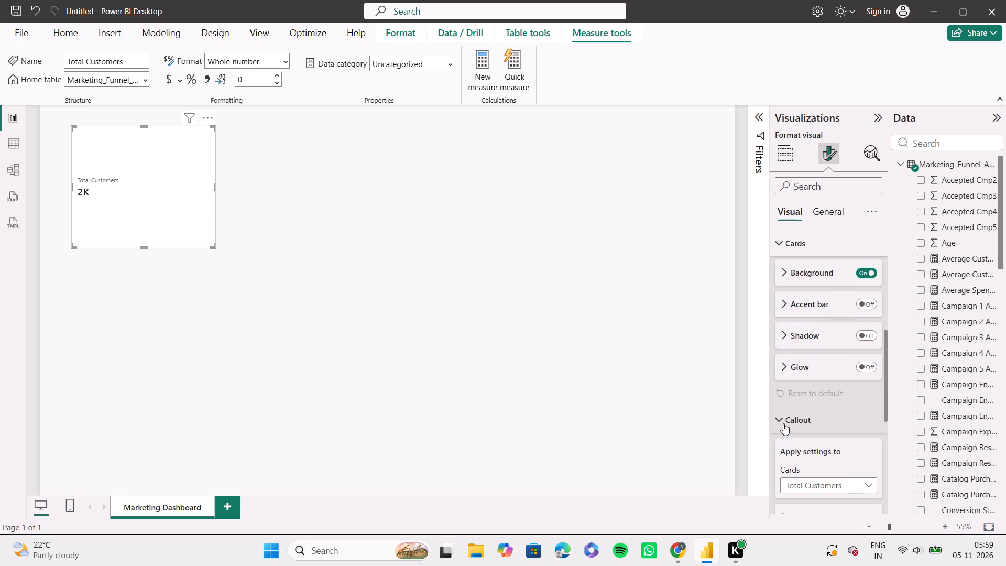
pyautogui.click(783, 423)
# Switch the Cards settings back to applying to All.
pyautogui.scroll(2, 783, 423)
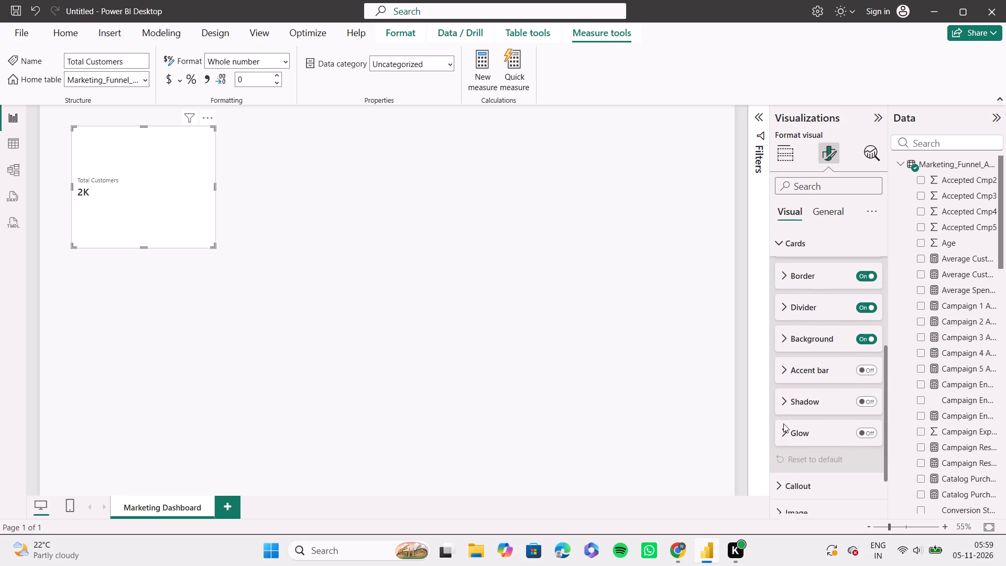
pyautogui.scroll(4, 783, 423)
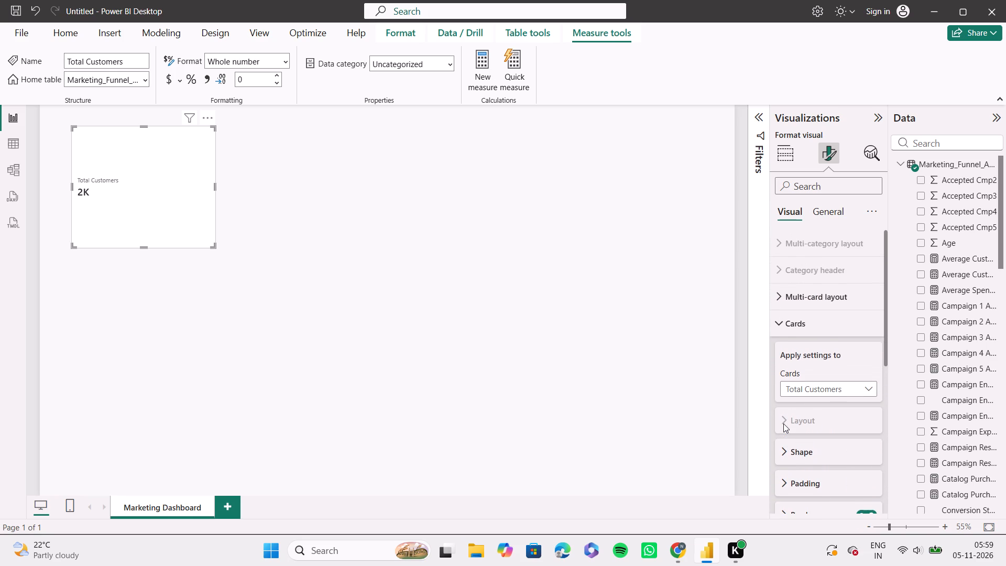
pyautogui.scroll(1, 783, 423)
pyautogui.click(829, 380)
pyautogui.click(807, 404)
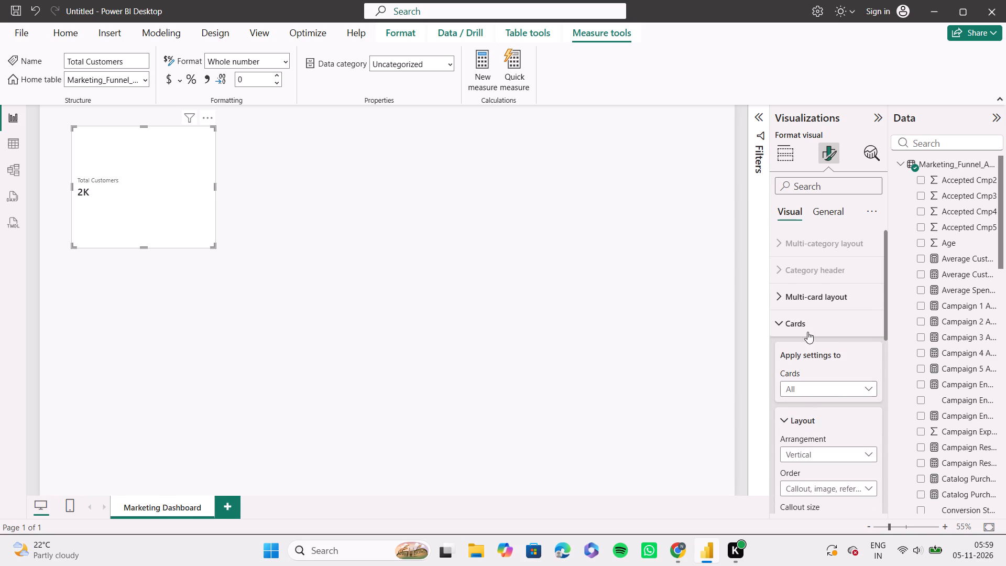
# Collapse the Cards settings and check the Value options under Callout for the display units setting.
pyautogui.click(791, 326)
pyautogui.click(783, 346)
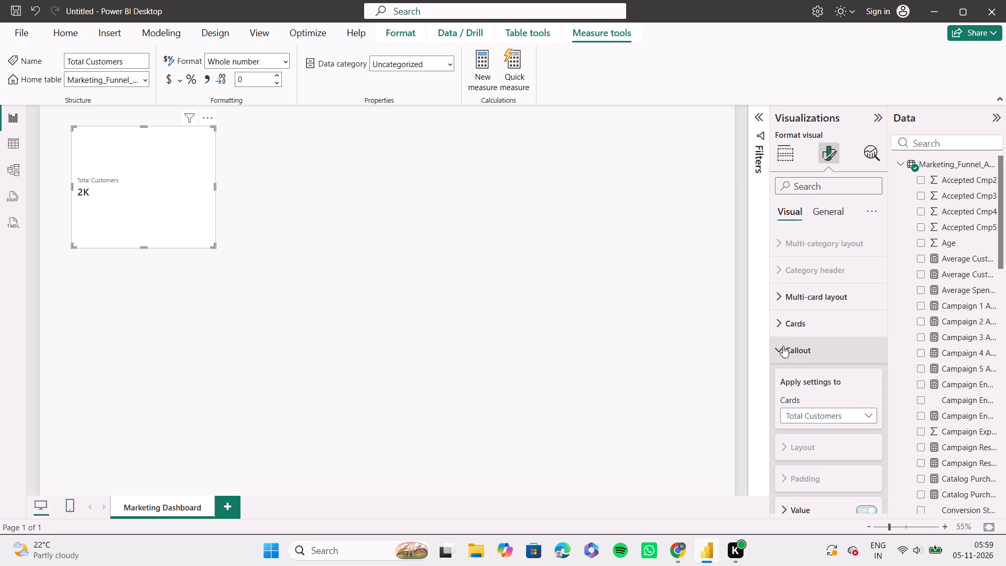
pyautogui.scroll(-3, 806, 391)
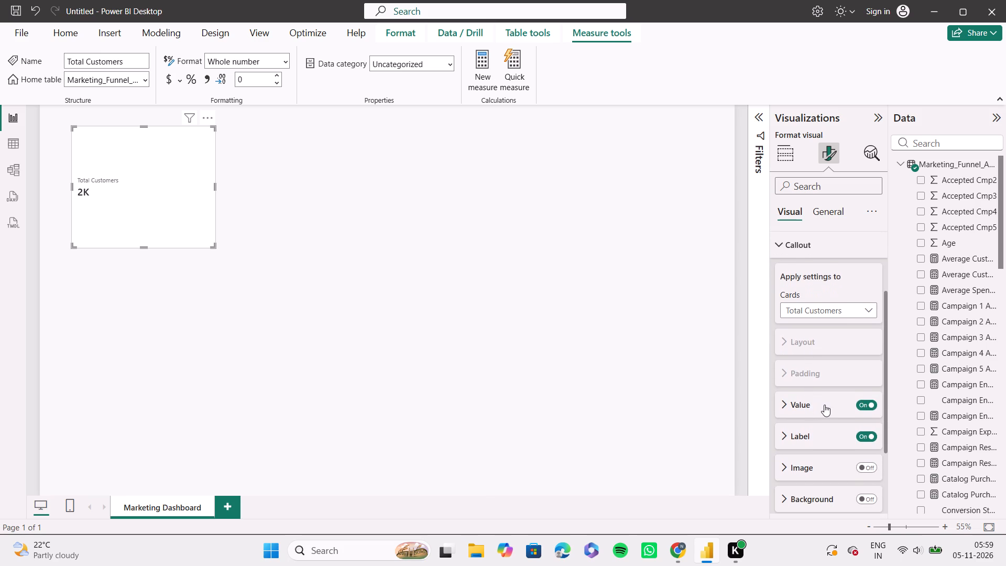
pyautogui.click(793, 405)
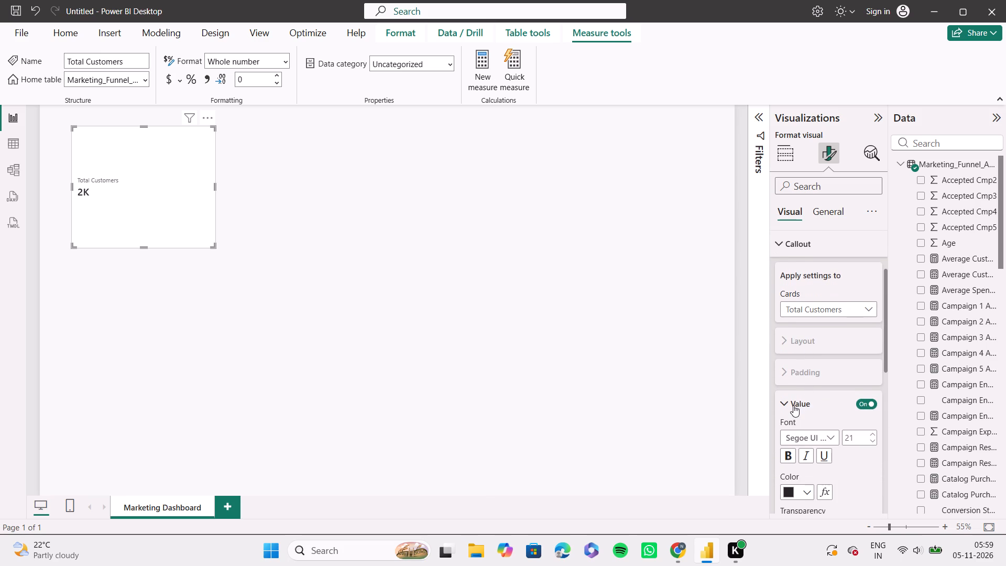
pyautogui.scroll(-2, 793, 405)
pyautogui.scroll(1, 793, 405)
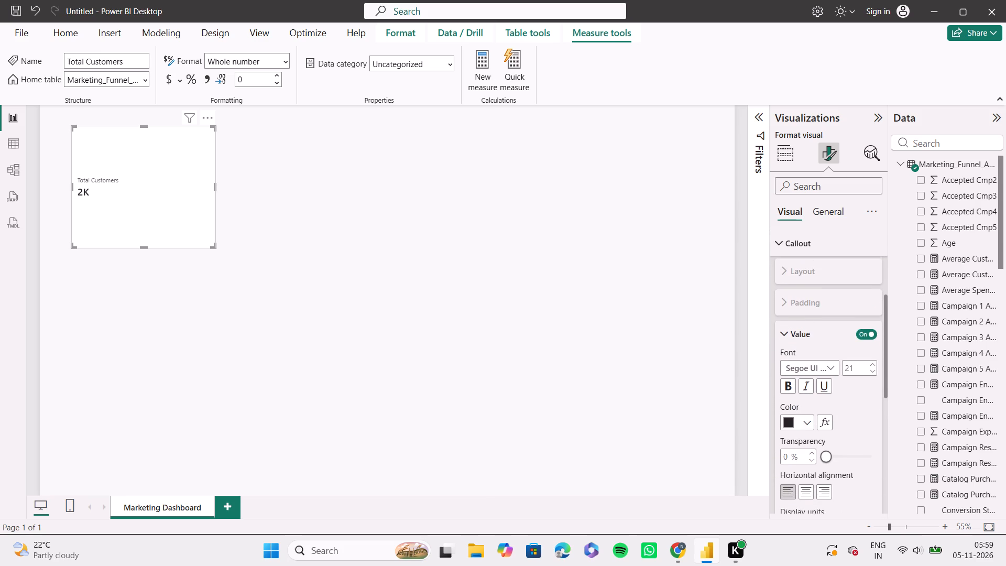
pyautogui.click(790, 338)
# Look through the remaining Callout sections for Total Customers and the neighbouring formatting categories for display units.
pyautogui.scroll(-1, 790, 338)
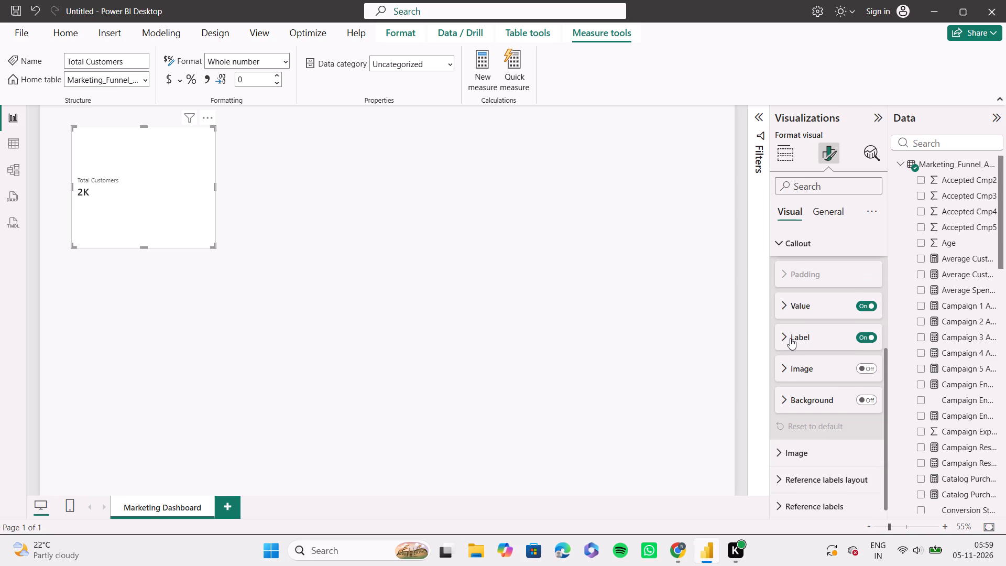
pyautogui.scroll(-1, 790, 338)
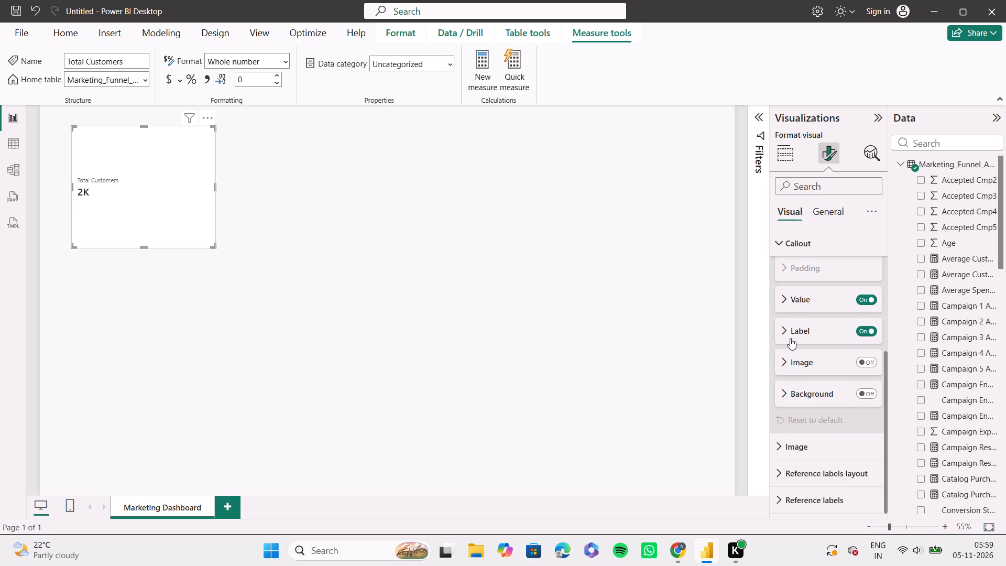
pyautogui.scroll(3, 790, 338)
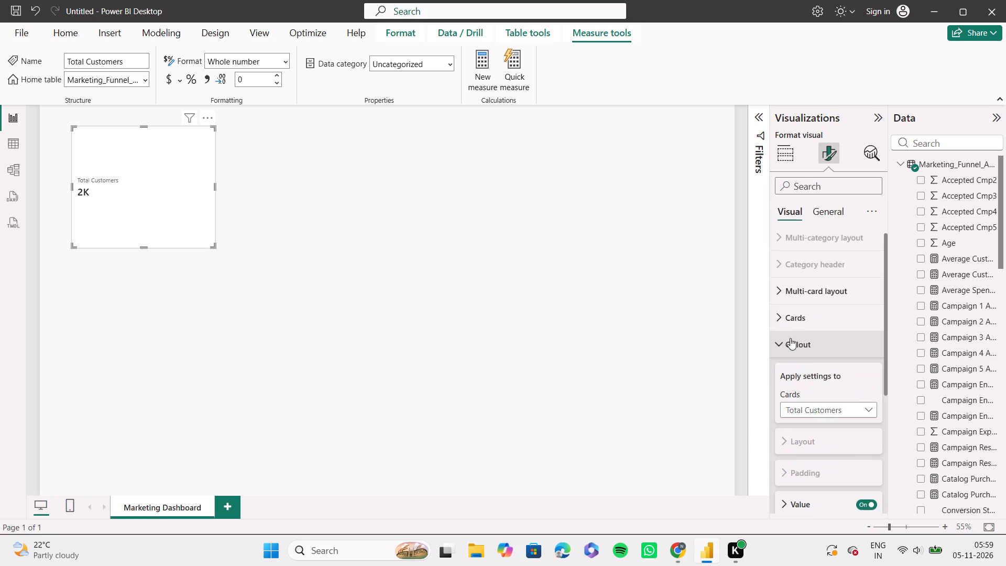
pyautogui.scroll(2, 790, 338)
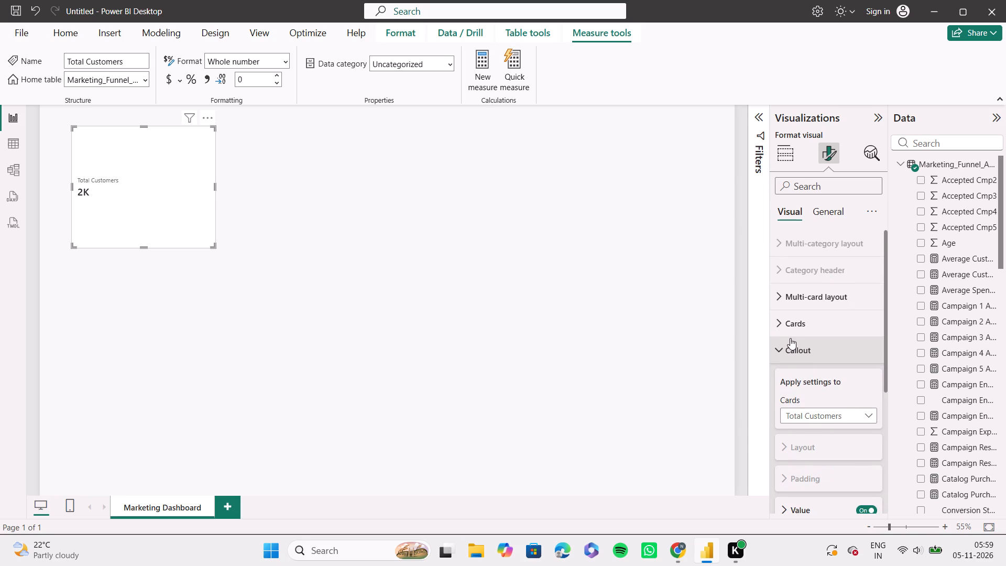
pyautogui.scroll(-4, 790, 338)
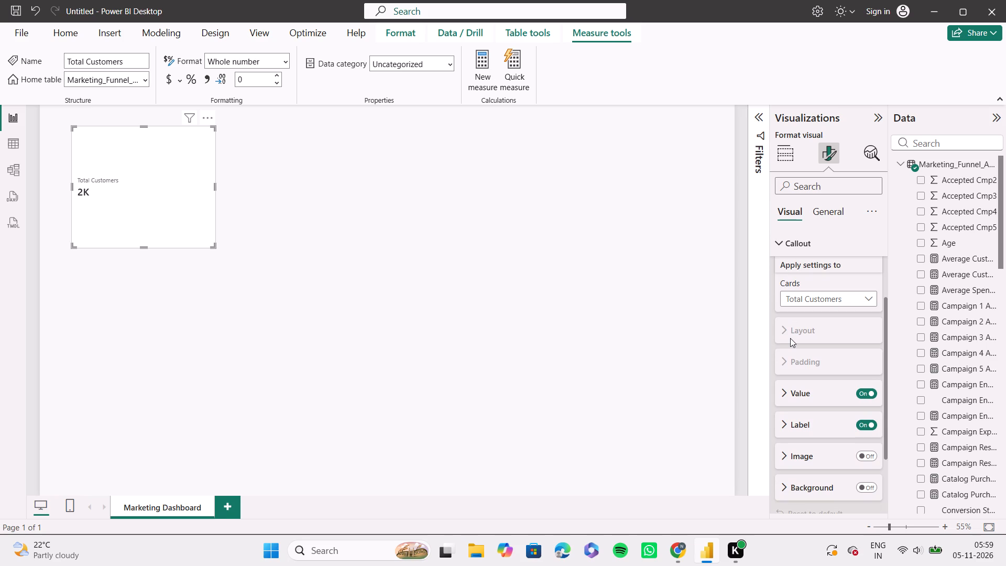
pyautogui.scroll(-3, 790, 338)
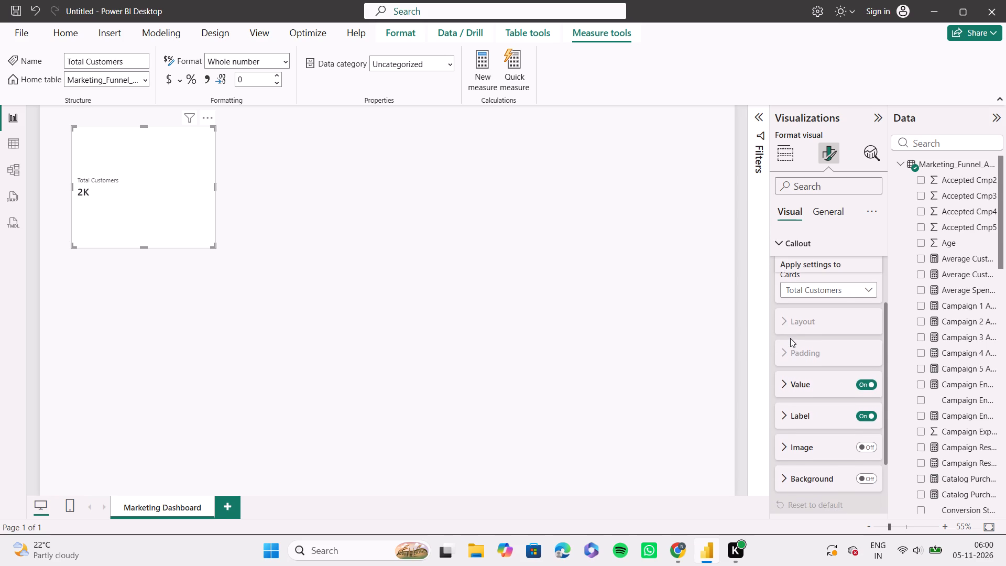
pyautogui.press('Print')
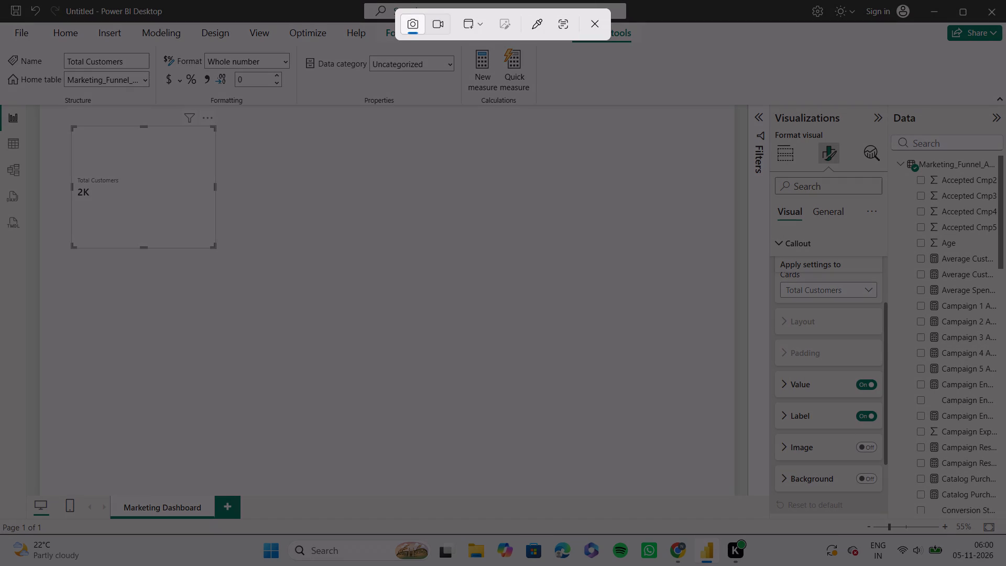
pyautogui.click(478, 26)
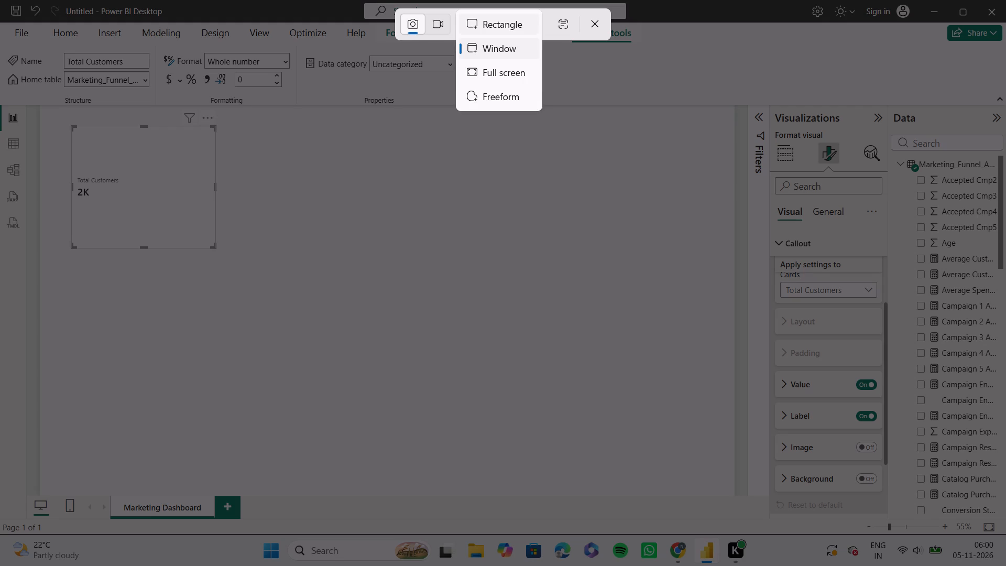
pyautogui.click(501, 28)
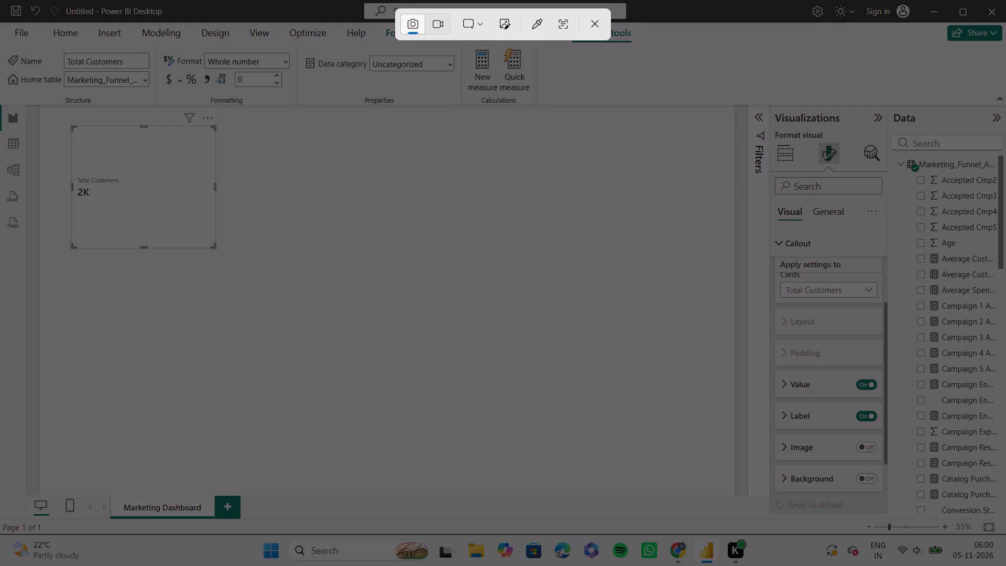
pyautogui.moveTo(763, 231); pyautogui.dragTo(893, 281)
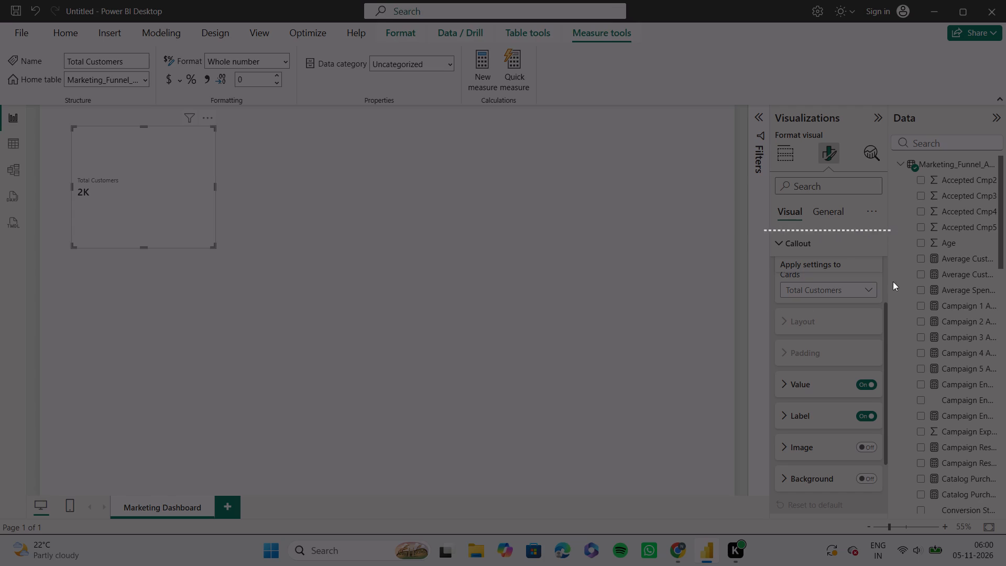
pyautogui.moveTo(893, 281); pyautogui.dragTo(892, 524)
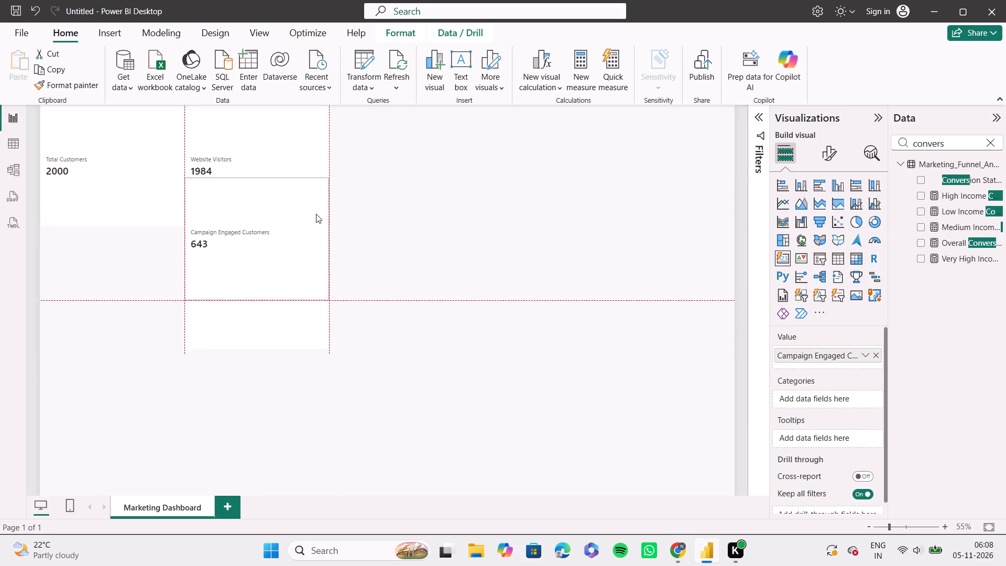
pyautogui.moveTo(316, 214); pyautogui.dragTo(412, 0)
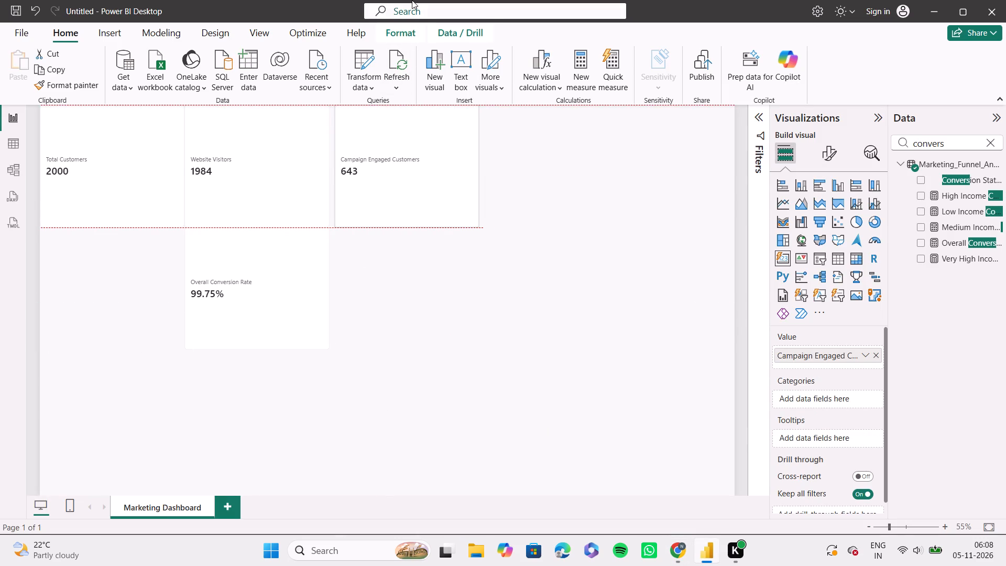
pyautogui.moveTo(412, 0); pyautogui.dragTo(408, 26)
pyautogui.moveTo(257, 277); pyautogui.dragTo(550, 158)
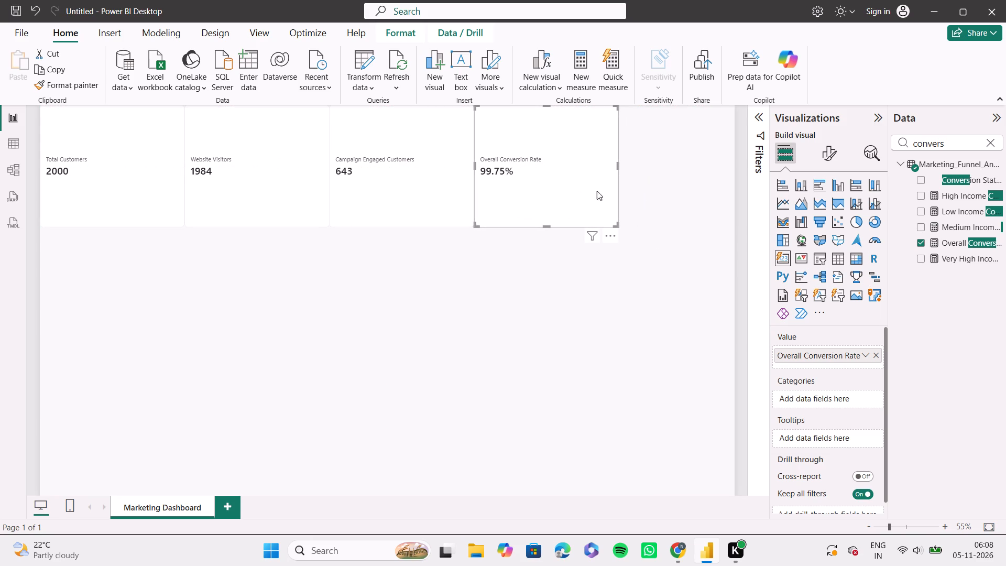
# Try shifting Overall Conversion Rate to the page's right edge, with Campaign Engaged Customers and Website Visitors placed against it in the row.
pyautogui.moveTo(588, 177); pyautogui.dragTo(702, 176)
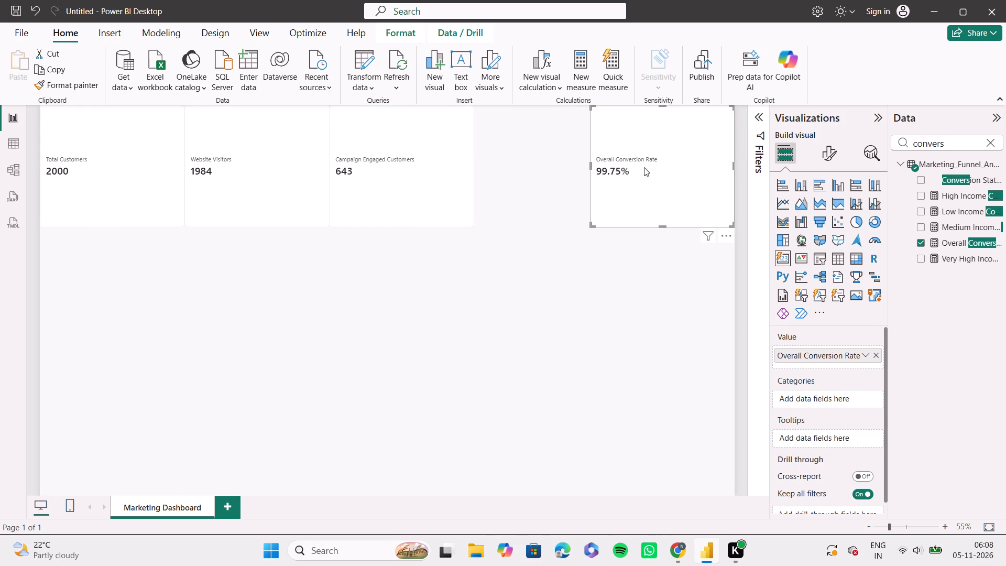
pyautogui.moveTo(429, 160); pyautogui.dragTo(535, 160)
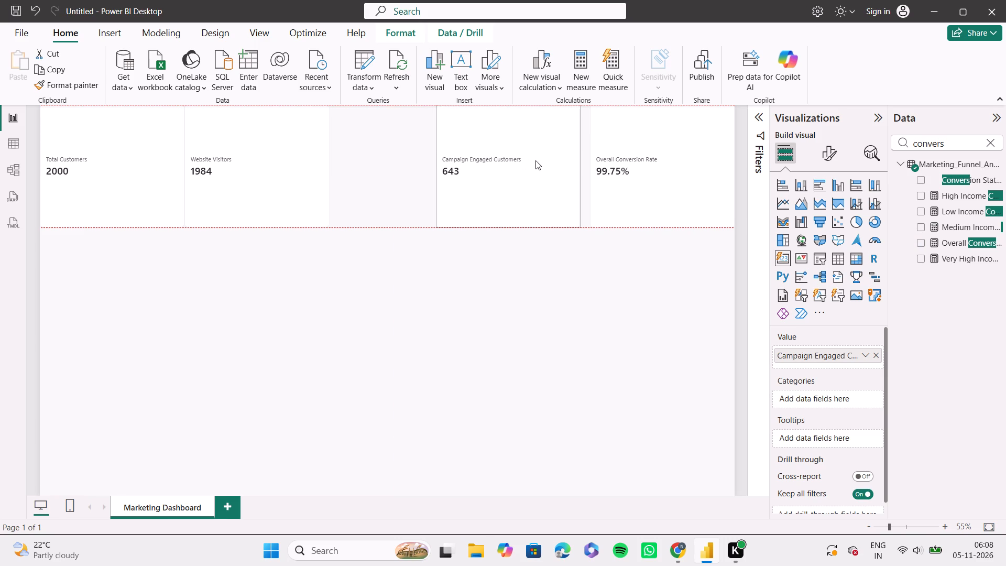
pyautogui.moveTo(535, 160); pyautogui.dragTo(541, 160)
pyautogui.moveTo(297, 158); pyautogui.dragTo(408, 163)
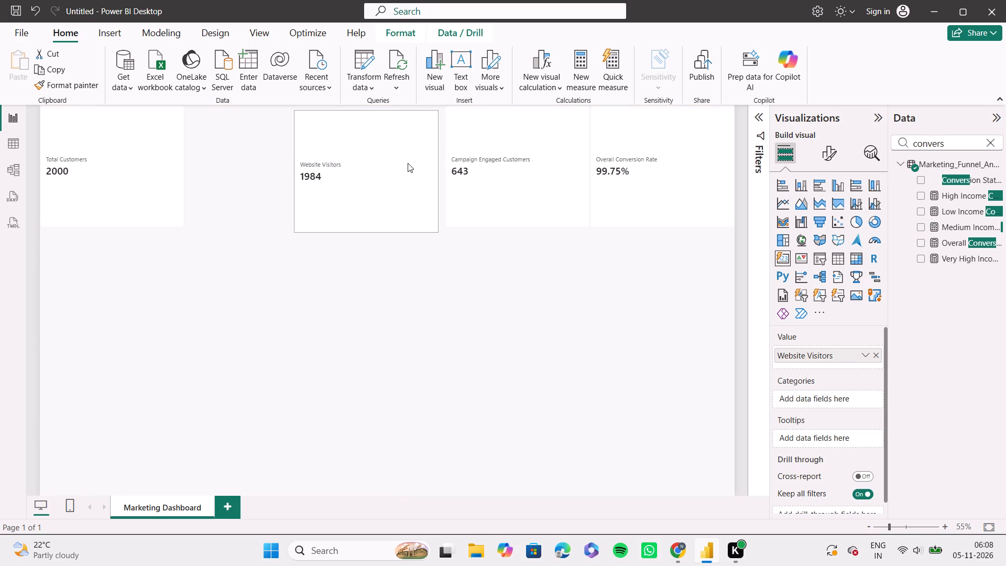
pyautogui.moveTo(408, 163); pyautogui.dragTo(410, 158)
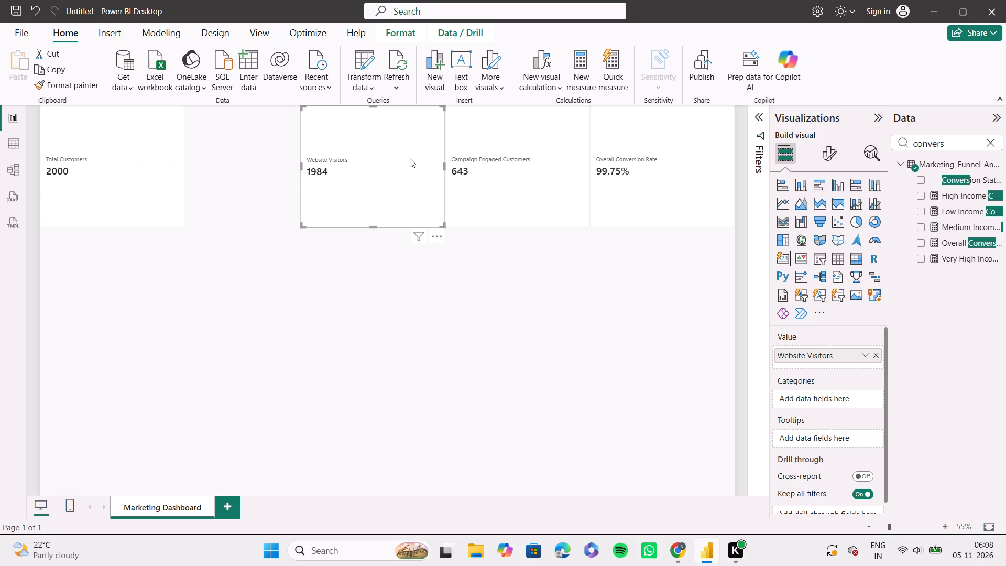
# Enlarge the Total Customers card slightly in both width and height from its lower-right corner.
pyautogui.click(173, 180)
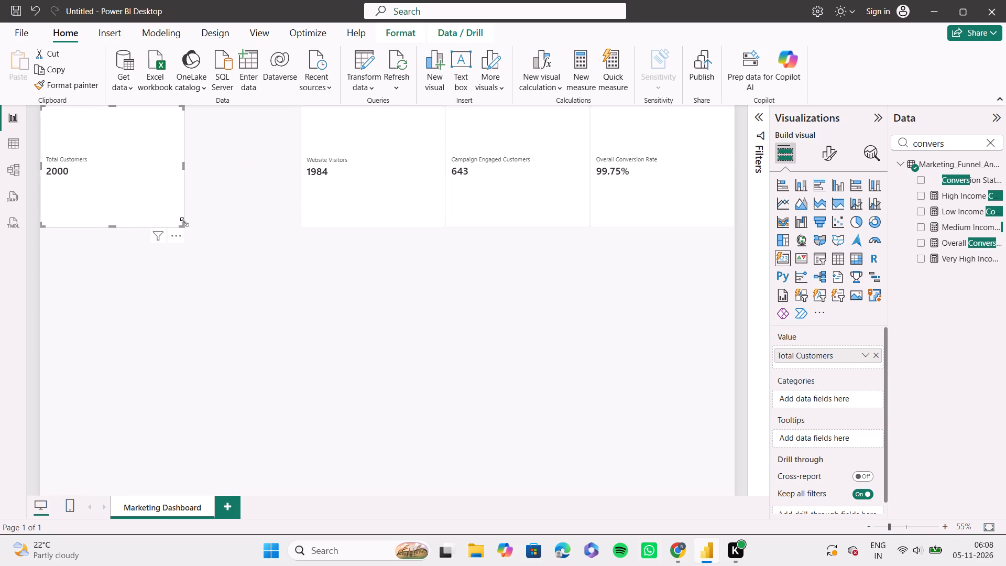
pyautogui.moveTo(184, 224); pyautogui.dragTo(193, 230)
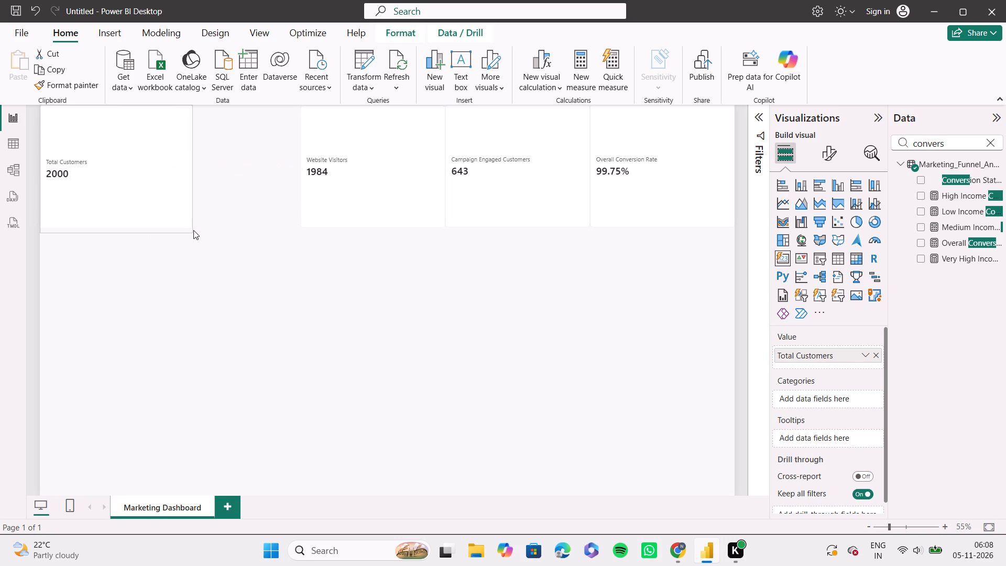
pyautogui.moveTo(193, 230); pyautogui.dragTo(200, 241)
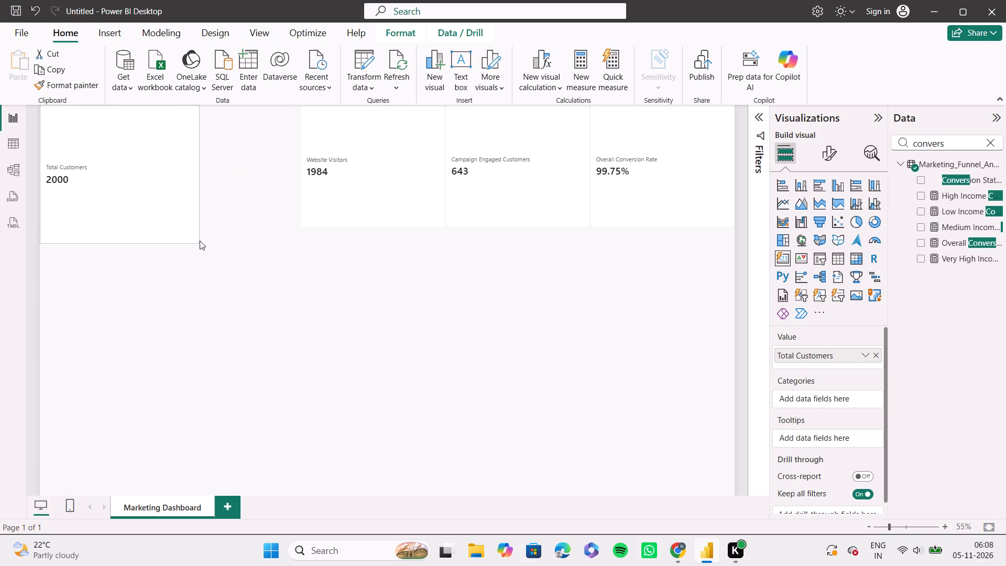
pyautogui.moveTo(200, 241); pyautogui.dragTo(204, 244)
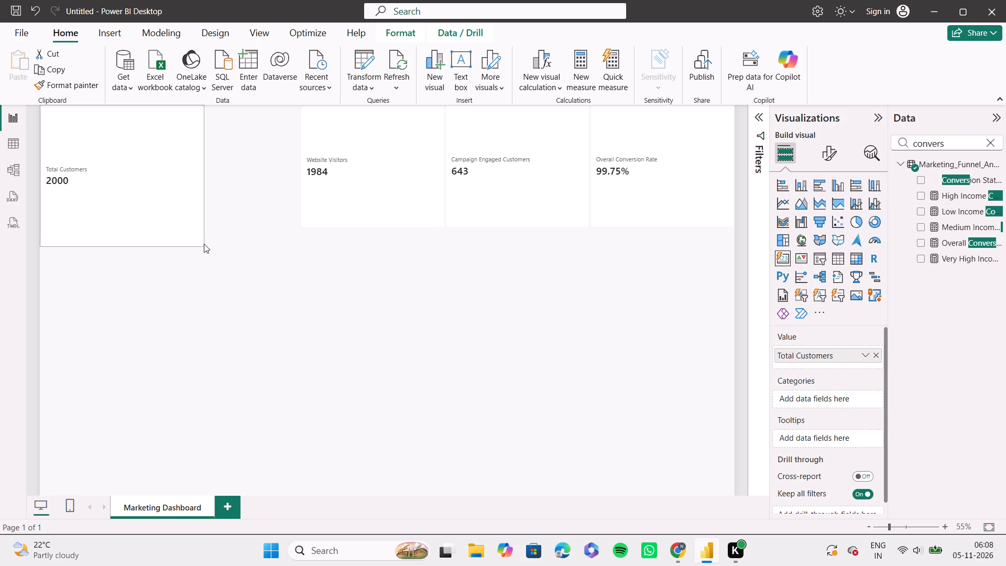
pyautogui.moveTo(204, 244); pyautogui.dragTo(207, 246)
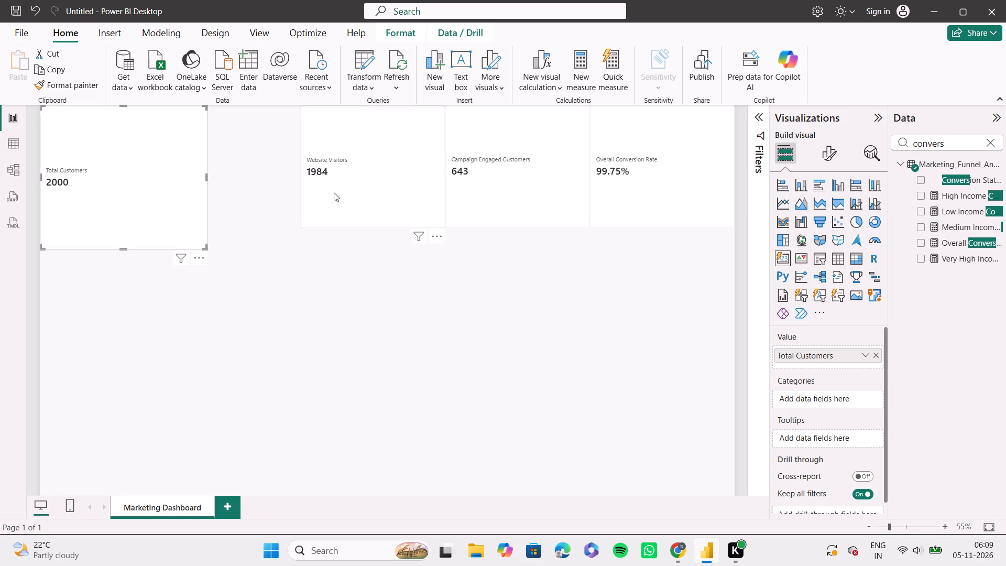
# Place Website Visitors directly beside Total Customers on the top edge and enlarge it to the same height.
pyautogui.moveTo(334, 192); pyautogui.dragTo(243, 207)
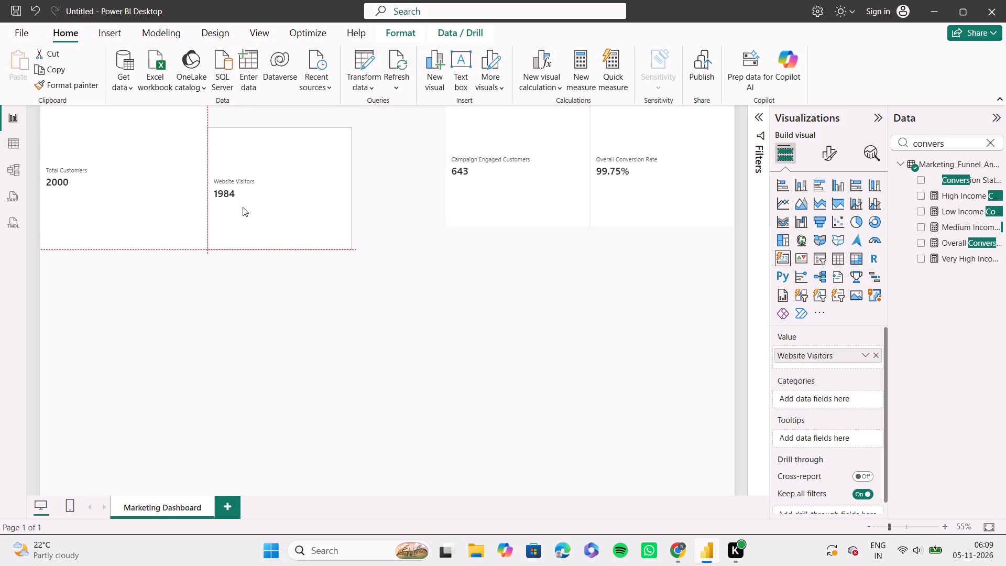
pyautogui.moveTo(243, 207); pyautogui.dragTo(244, 190)
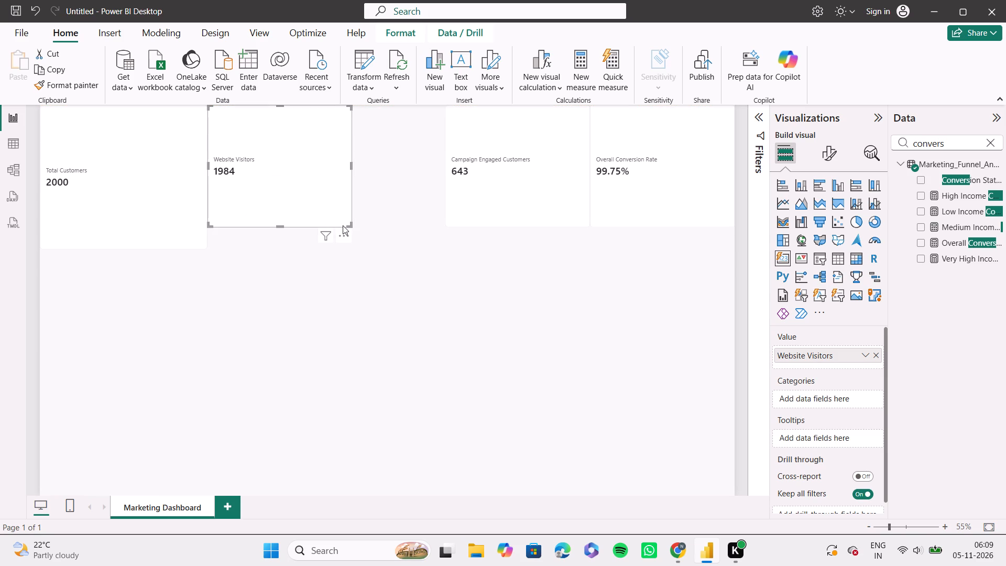
pyautogui.moveTo(351, 223); pyautogui.dragTo(366, 244)
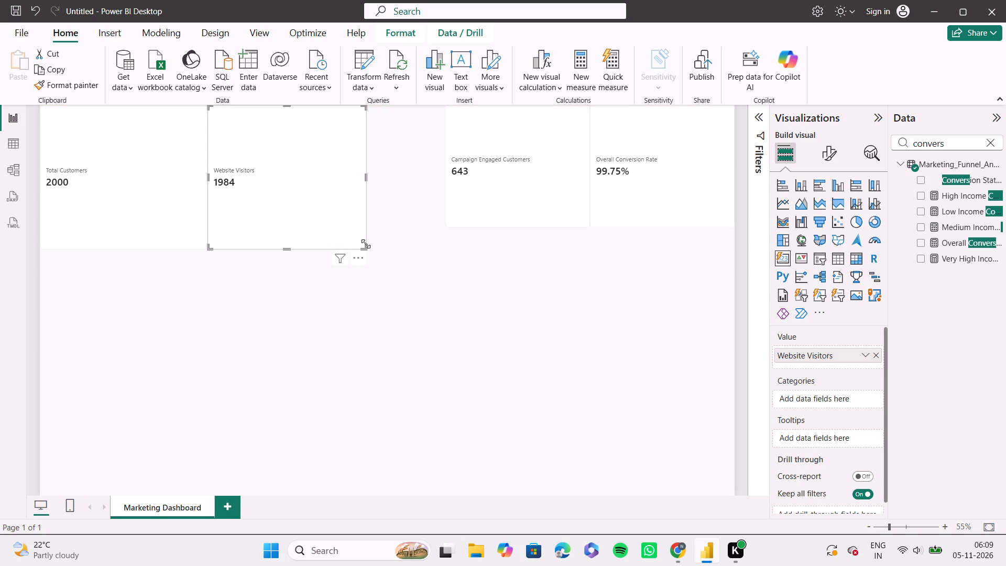
# Place Campaign Engaged Customers directly beside Website Visitors and enlarge it to match that card's size.
pyautogui.click(516, 186)
pyautogui.moveTo(516, 186); pyautogui.dragTo(459, 198)
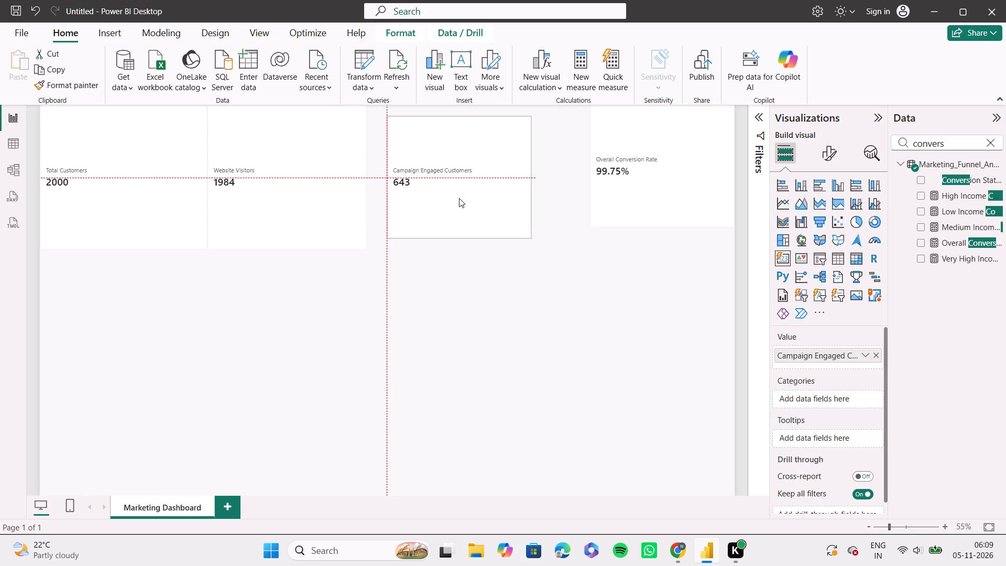
pyautogui.moveTo(459, 198); pyautogui.dragTo(438, 189)
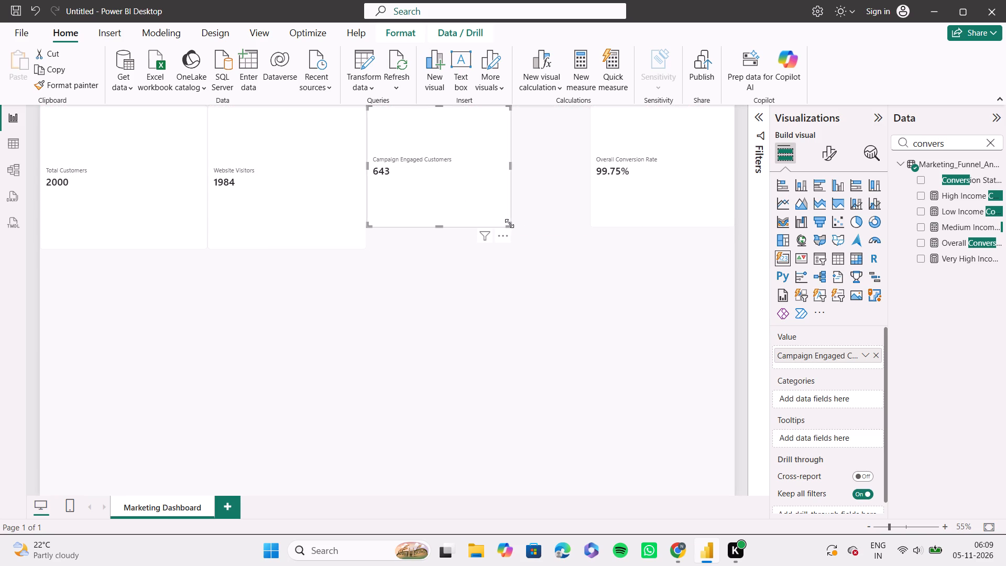
pyautogui.moveTo(509, 223); pyautogui.dragTo(523, 245)
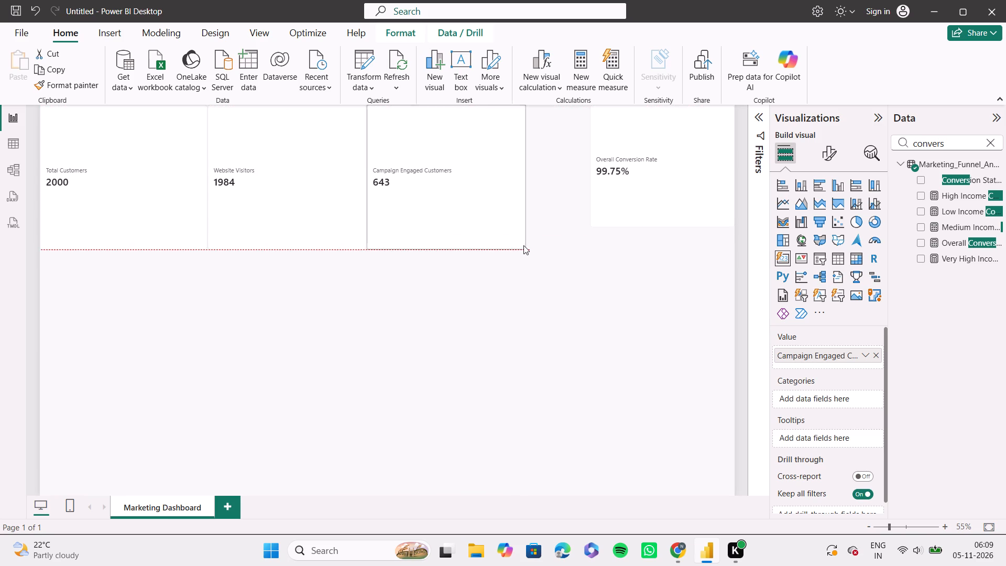
pyautogui.moveTo(523, 245); pyautogui.dragTo(523, 246)
# Place Overall Conversion Rate directly beside Campaign Engaged Customers and enlarge it to the same height as the other cards.
pyautogui.moveTo(632, 188); pyautogui.dragTo(575, 194)
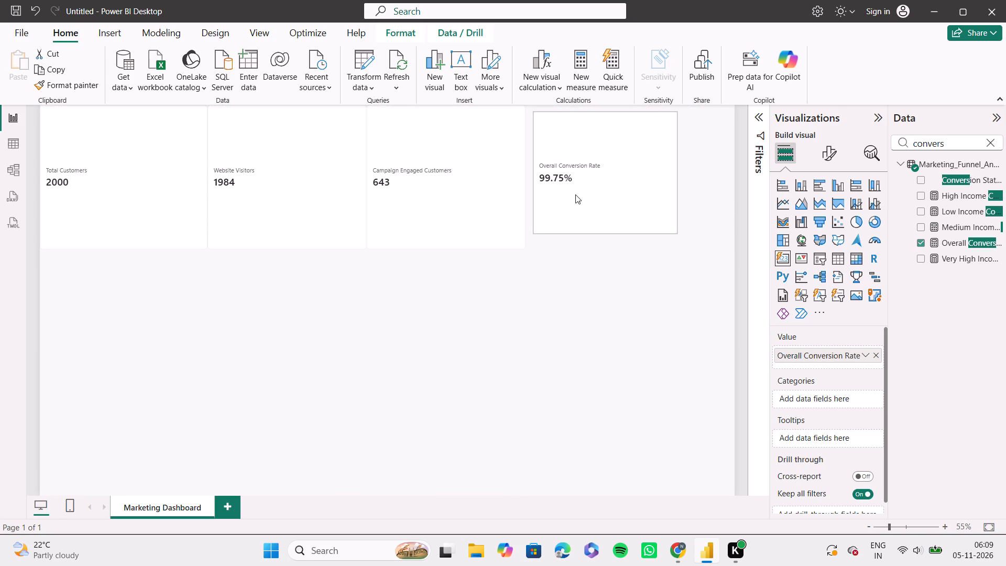
pyautogui.moveTo(575, 194); pyautogui.dragTo(570, 189)
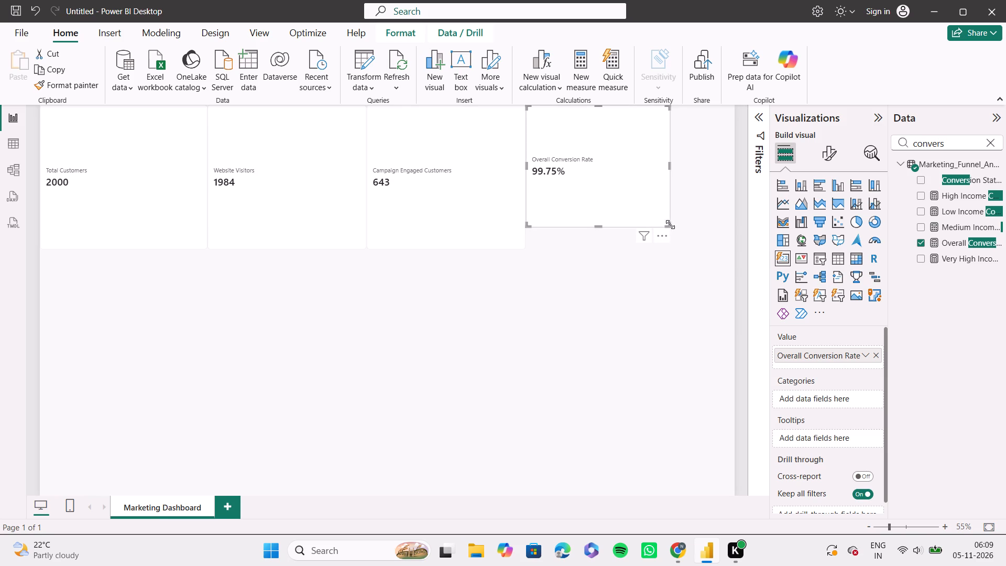
pyautogui.moveTo(670, 225); pyautogui.dragTo(675, 245)
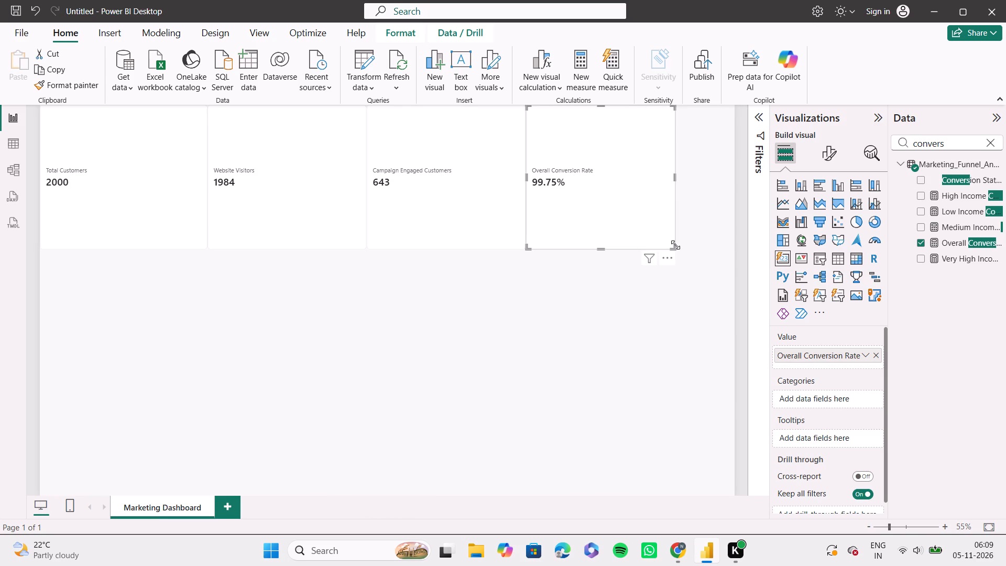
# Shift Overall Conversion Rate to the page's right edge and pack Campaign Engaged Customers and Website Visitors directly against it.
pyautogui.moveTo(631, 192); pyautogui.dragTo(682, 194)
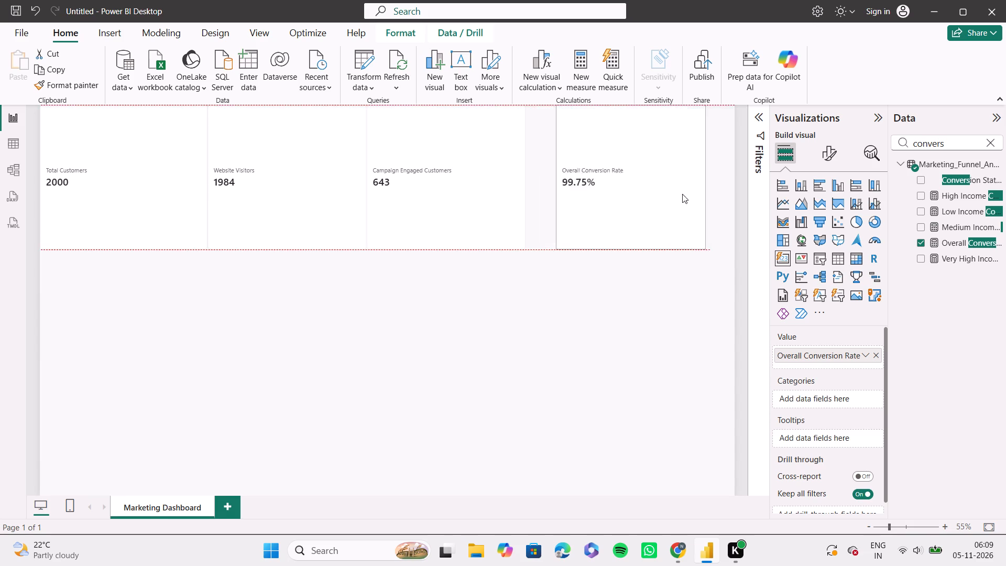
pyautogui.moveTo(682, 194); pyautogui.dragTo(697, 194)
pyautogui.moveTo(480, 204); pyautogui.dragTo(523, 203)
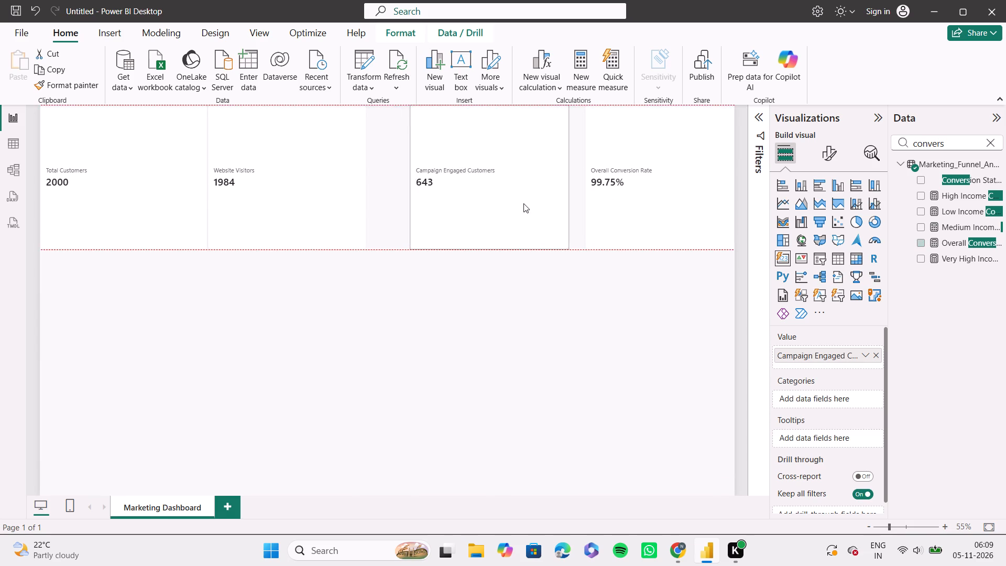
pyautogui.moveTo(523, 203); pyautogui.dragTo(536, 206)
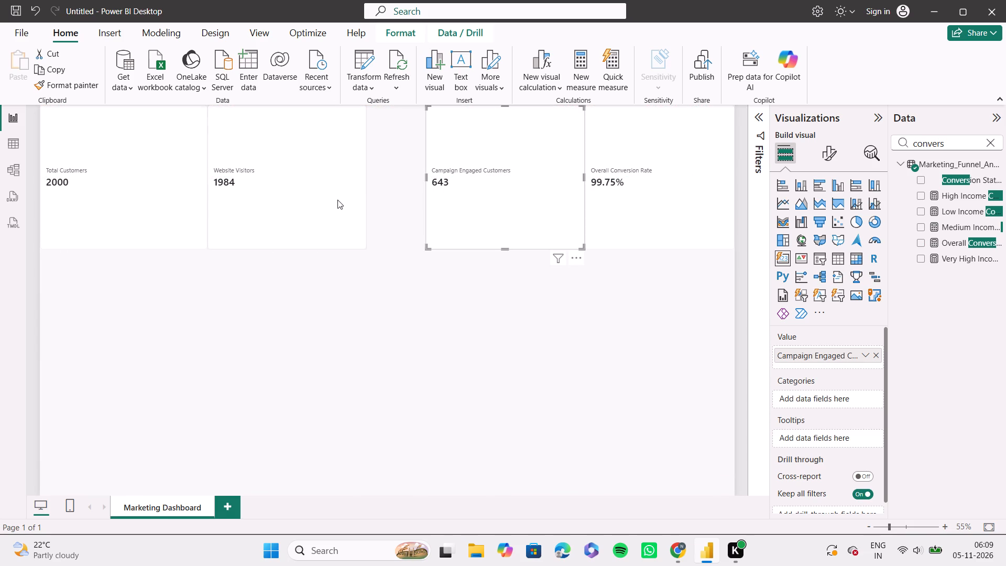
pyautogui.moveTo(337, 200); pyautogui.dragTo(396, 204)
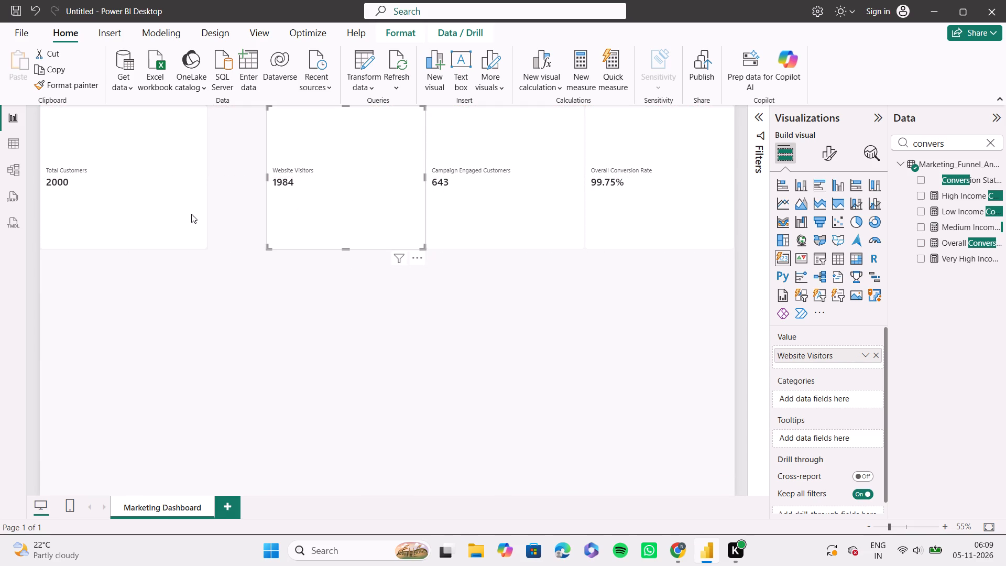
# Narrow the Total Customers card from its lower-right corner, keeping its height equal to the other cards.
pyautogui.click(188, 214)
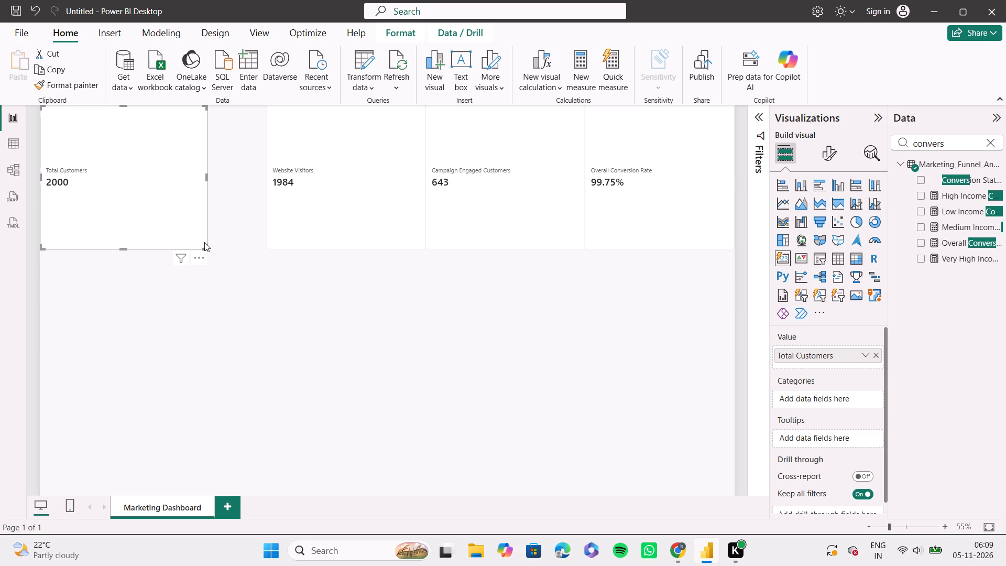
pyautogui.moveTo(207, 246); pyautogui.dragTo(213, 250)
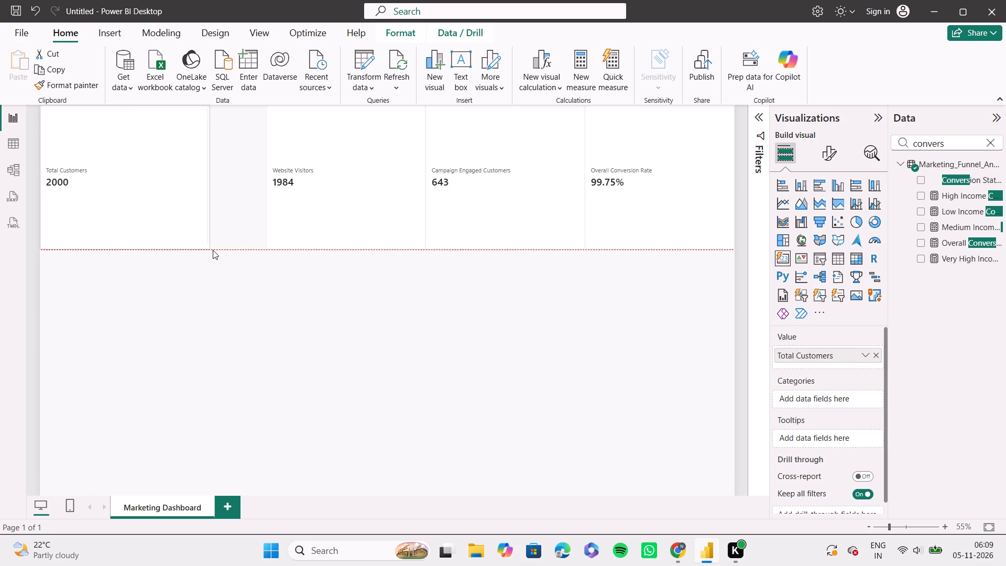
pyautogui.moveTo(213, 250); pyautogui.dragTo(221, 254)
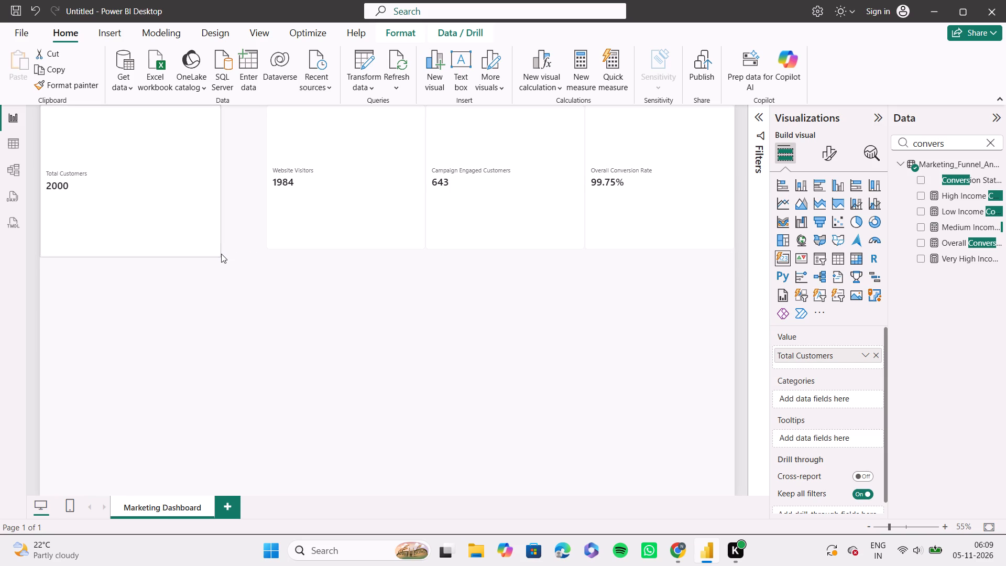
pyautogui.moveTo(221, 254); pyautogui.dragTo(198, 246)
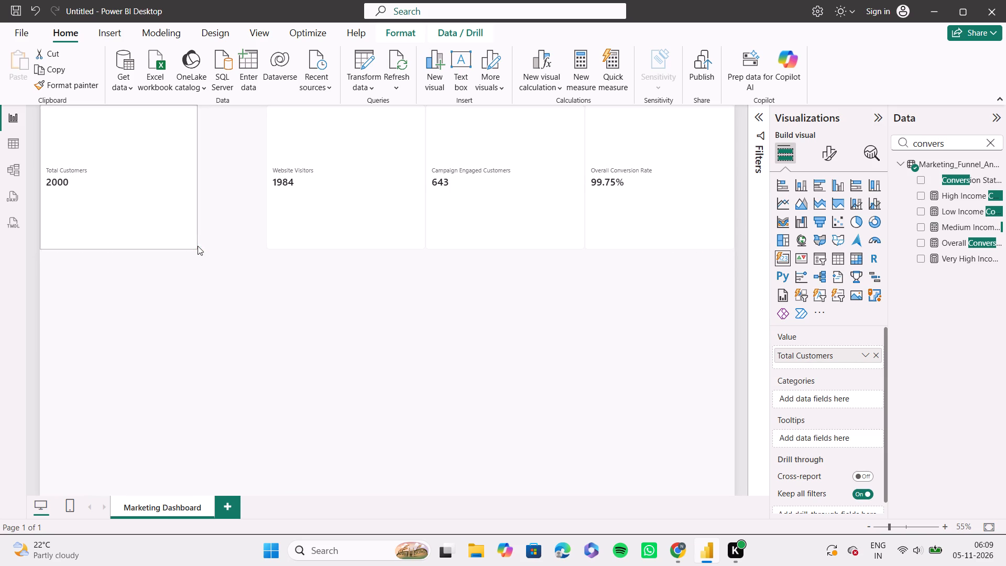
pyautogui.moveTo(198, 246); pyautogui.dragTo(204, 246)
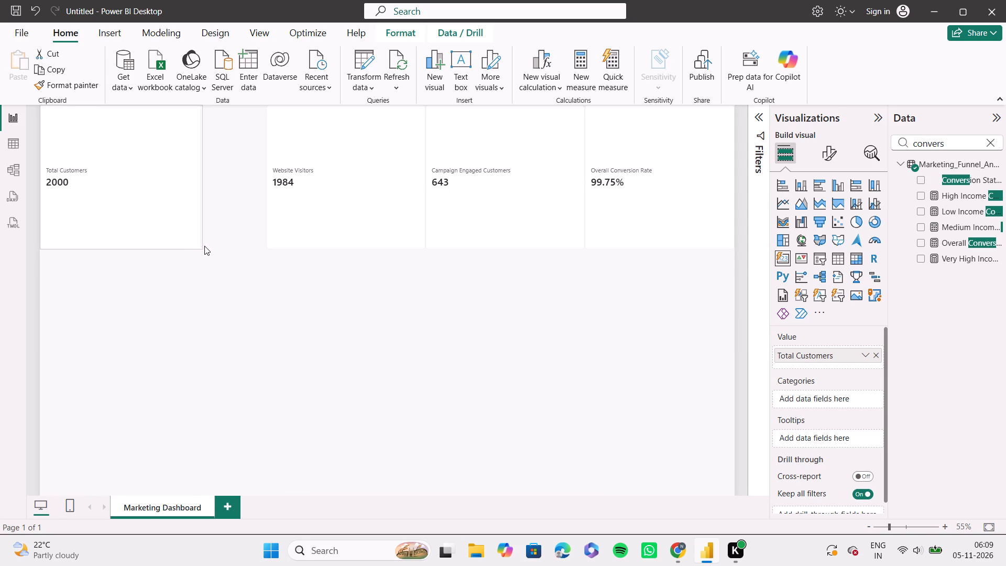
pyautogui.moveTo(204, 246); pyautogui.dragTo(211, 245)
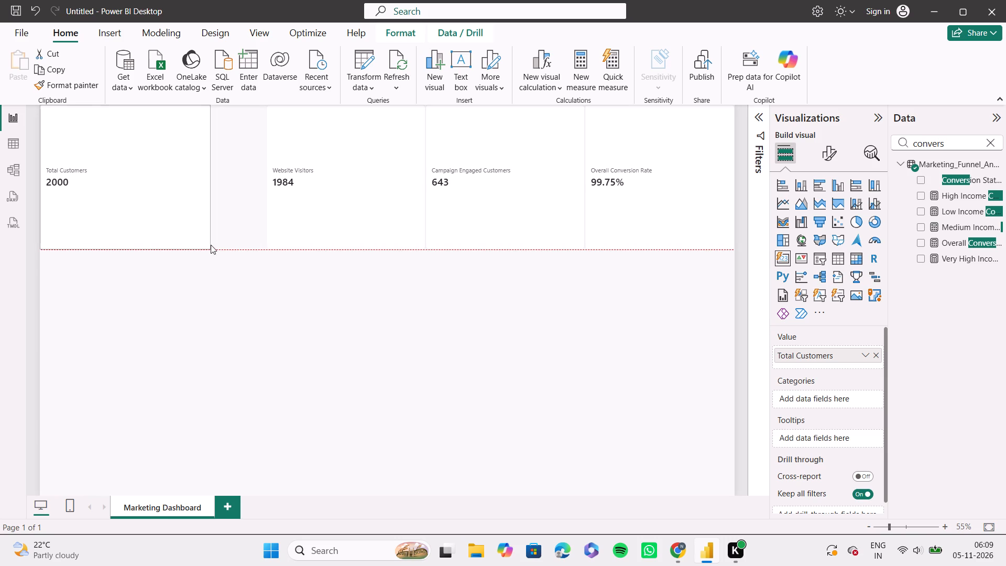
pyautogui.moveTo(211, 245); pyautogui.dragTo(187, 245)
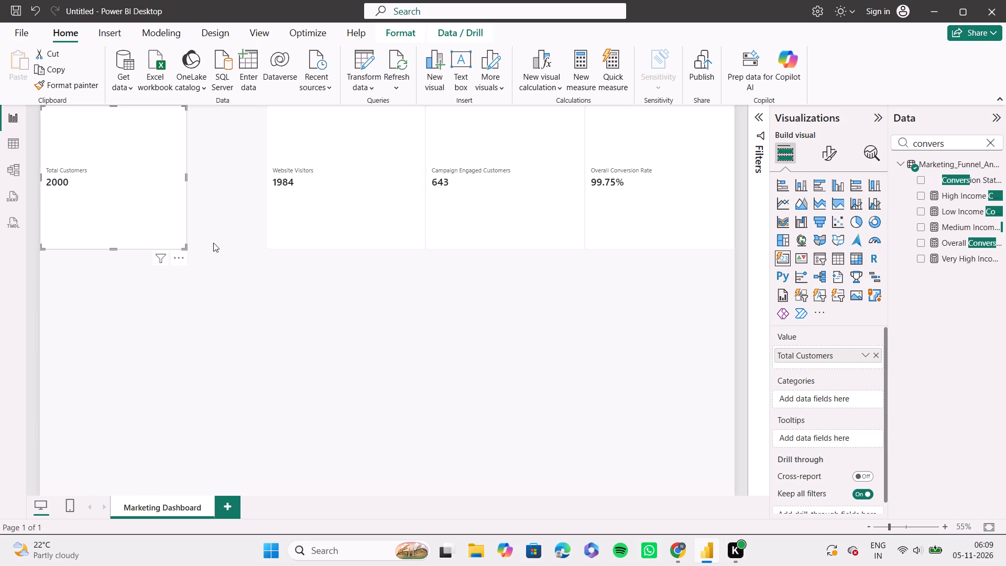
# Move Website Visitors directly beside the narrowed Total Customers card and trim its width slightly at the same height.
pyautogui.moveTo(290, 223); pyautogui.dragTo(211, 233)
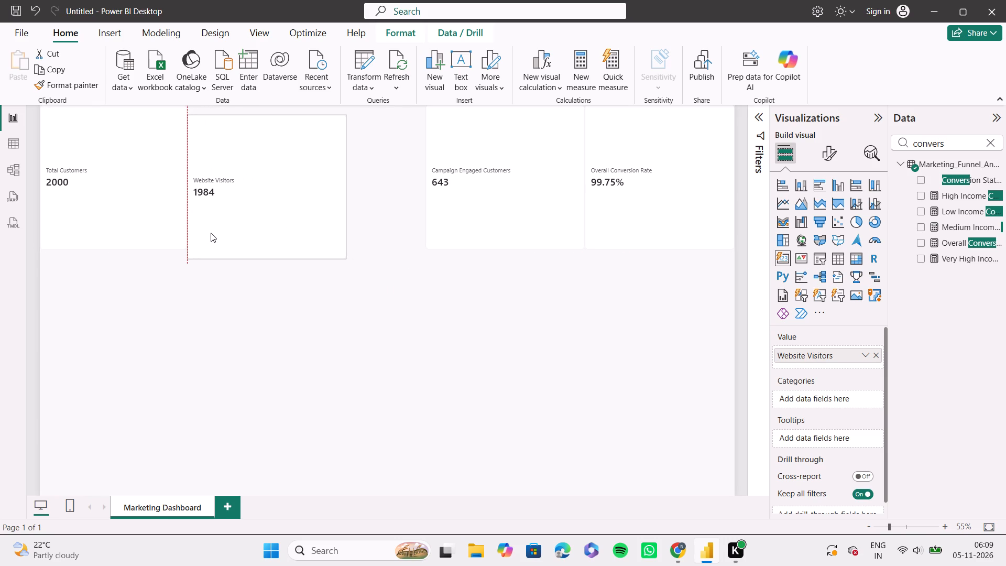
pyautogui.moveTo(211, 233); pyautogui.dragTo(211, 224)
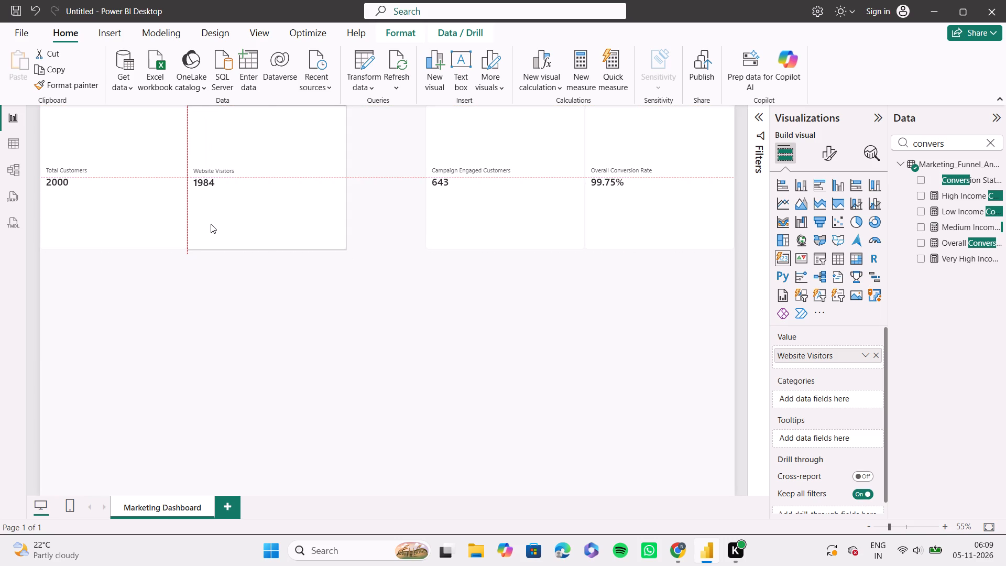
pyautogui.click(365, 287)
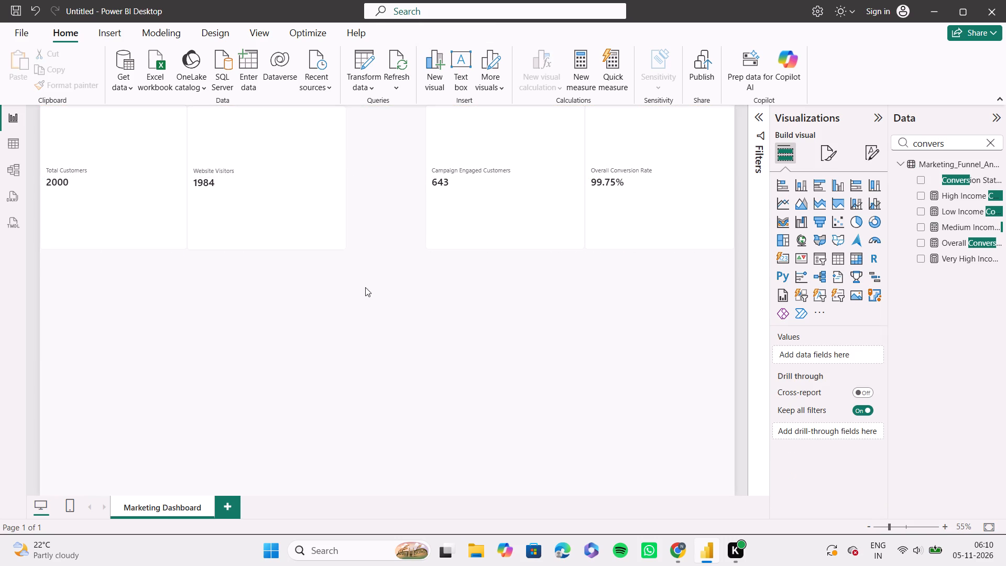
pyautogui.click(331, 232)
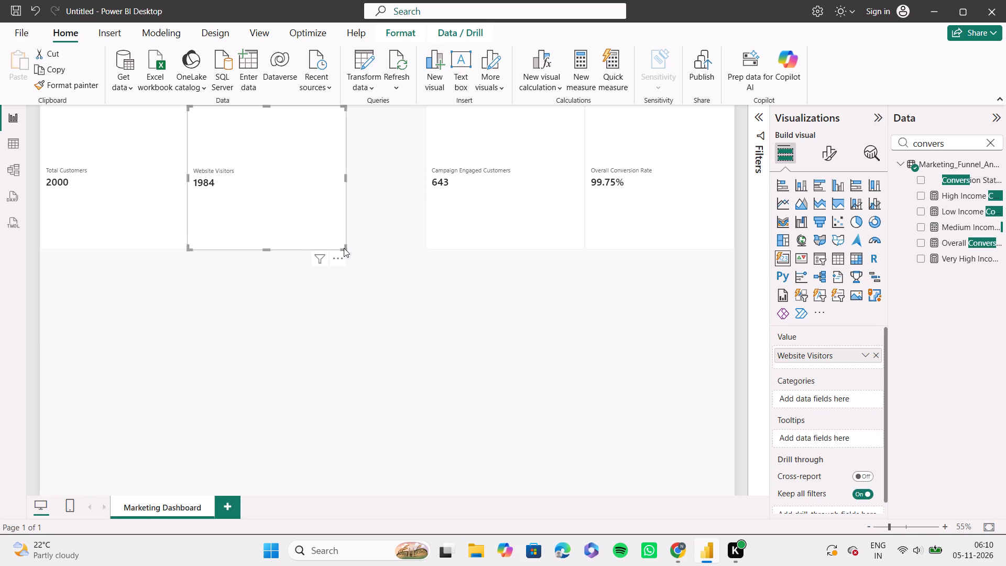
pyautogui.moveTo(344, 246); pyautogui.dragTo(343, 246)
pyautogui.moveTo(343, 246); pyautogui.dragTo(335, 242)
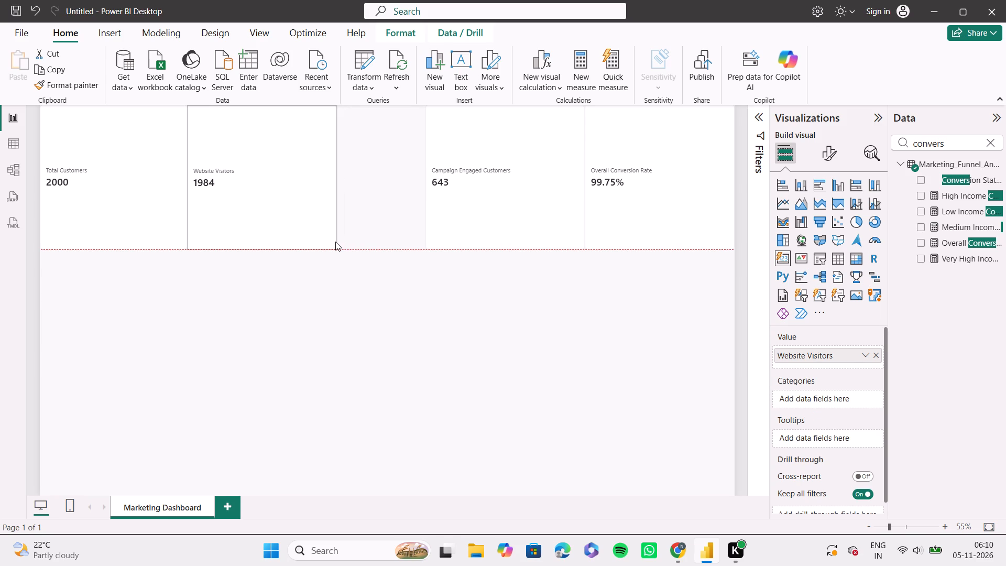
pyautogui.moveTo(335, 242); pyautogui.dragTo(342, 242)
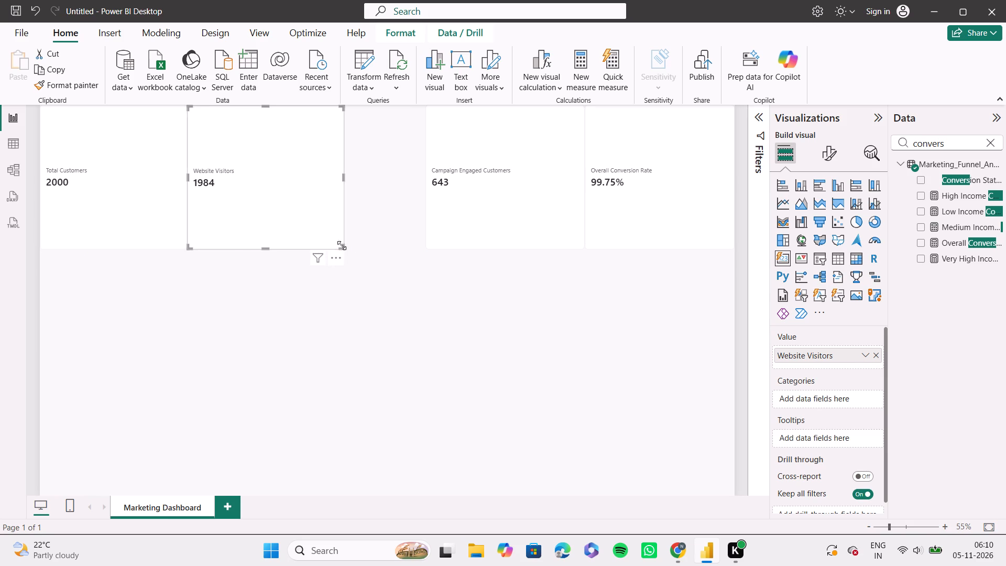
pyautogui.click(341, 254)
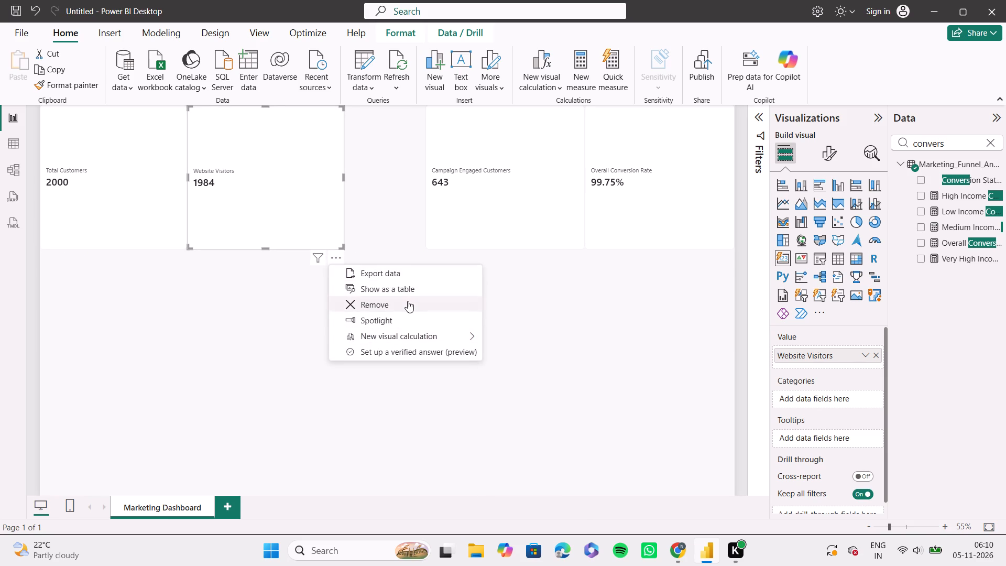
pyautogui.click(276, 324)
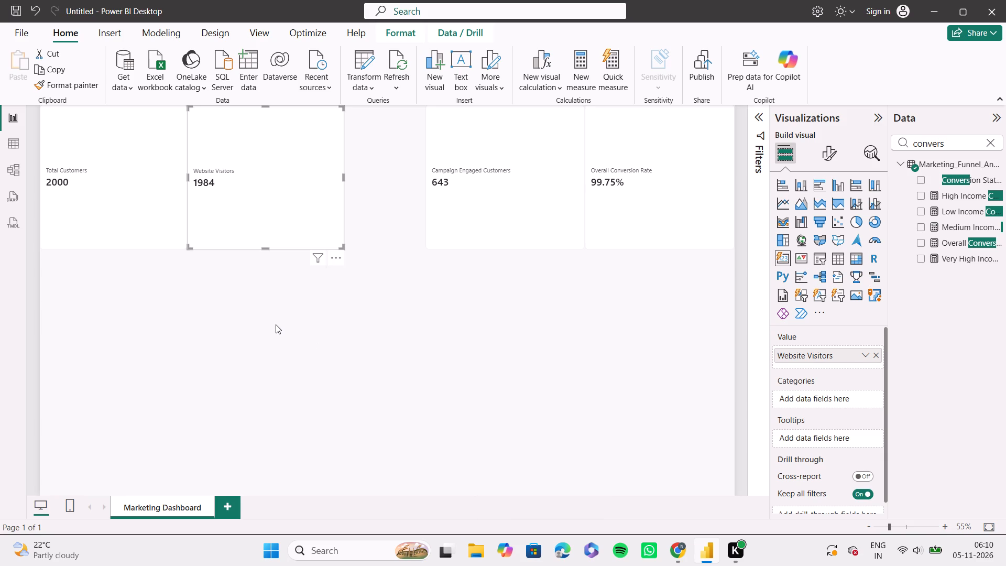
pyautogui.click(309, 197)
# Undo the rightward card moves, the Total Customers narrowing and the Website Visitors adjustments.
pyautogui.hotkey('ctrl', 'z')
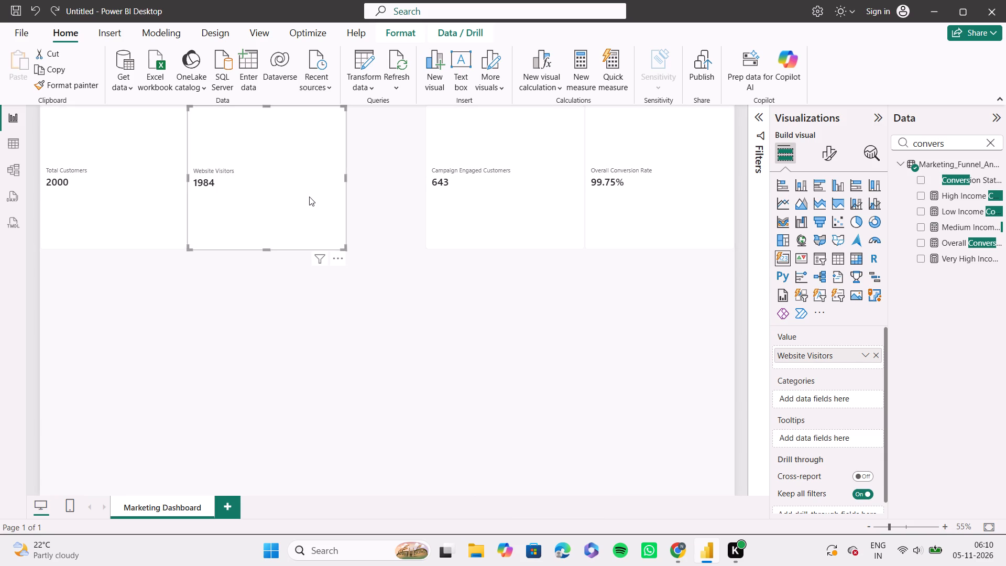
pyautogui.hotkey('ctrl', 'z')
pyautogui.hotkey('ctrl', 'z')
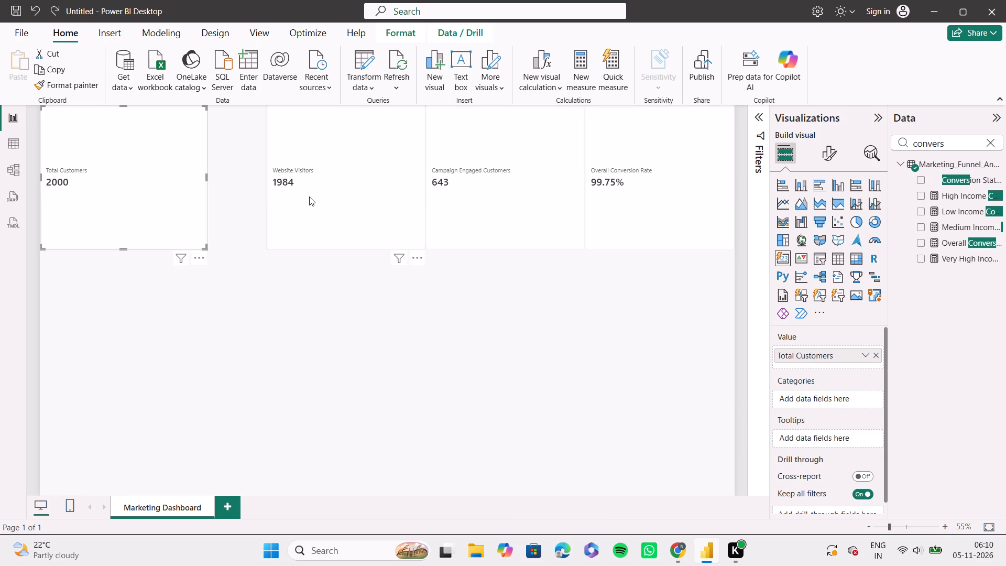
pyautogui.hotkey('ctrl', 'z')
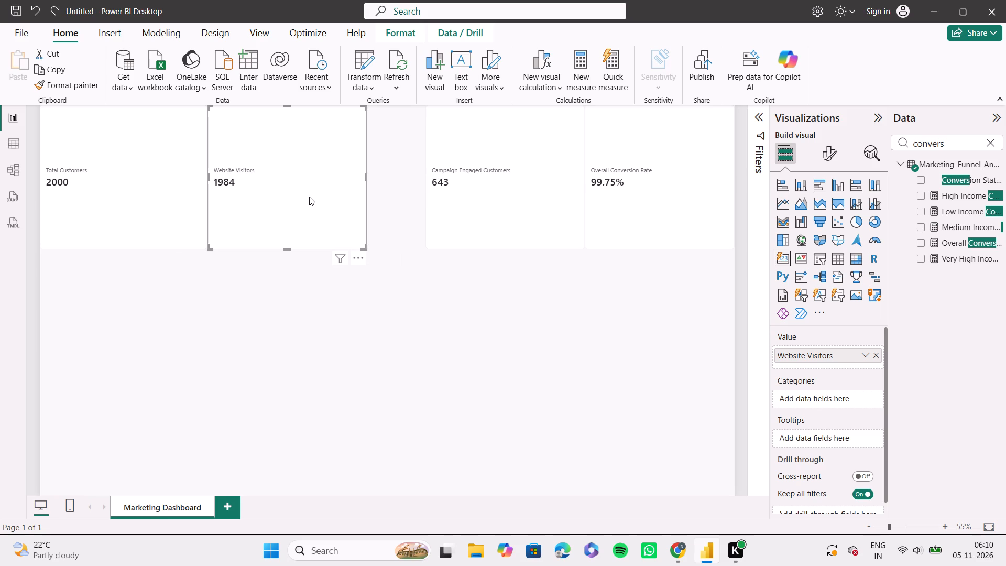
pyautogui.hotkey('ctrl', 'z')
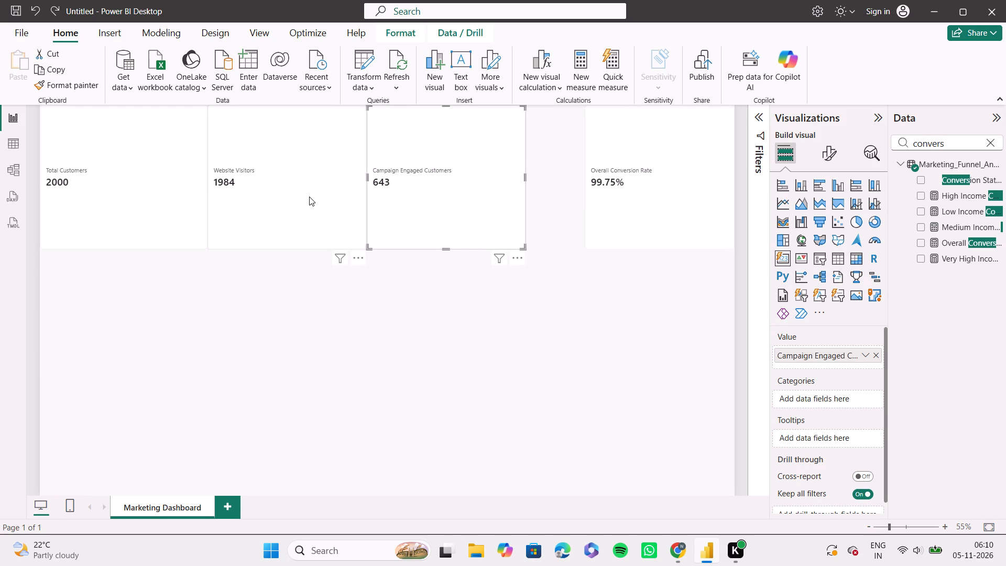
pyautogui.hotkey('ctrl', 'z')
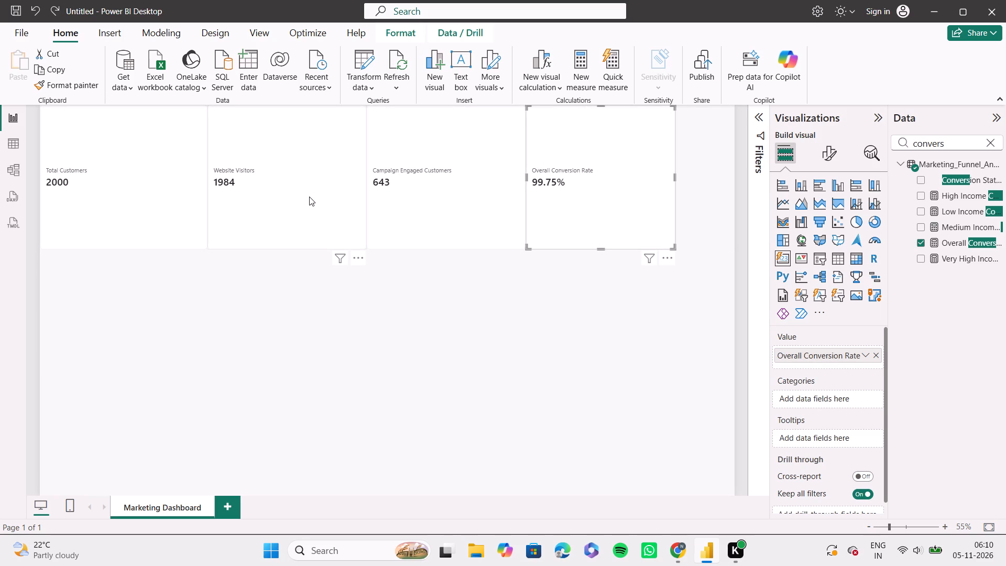
# Undo the earlier enlargement and placement of the Overall Conversion Rate and Campaign Engaged Customers cards.
pyautogui.click(378, 339)
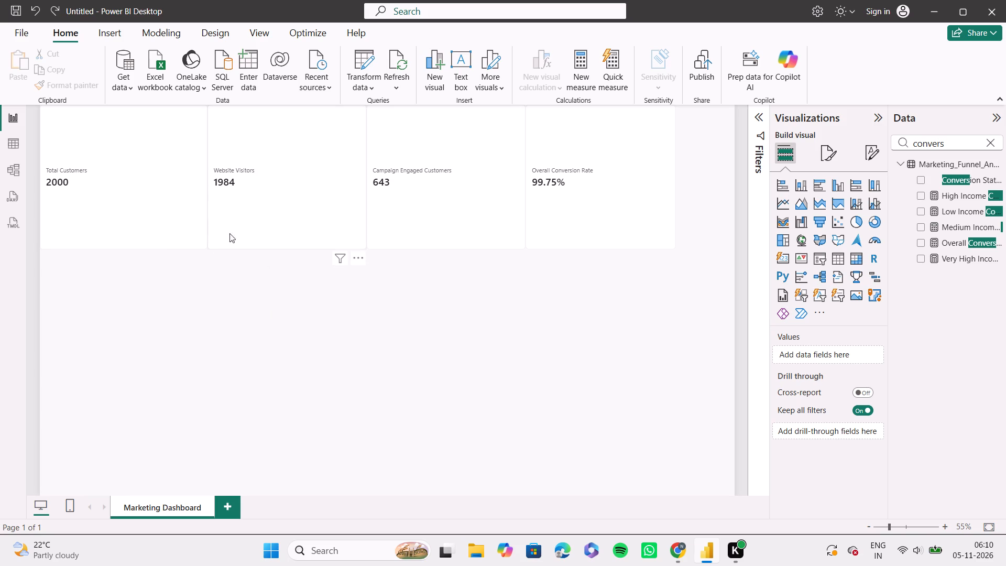
pyautogui.hotkey('ctrl', 'z')
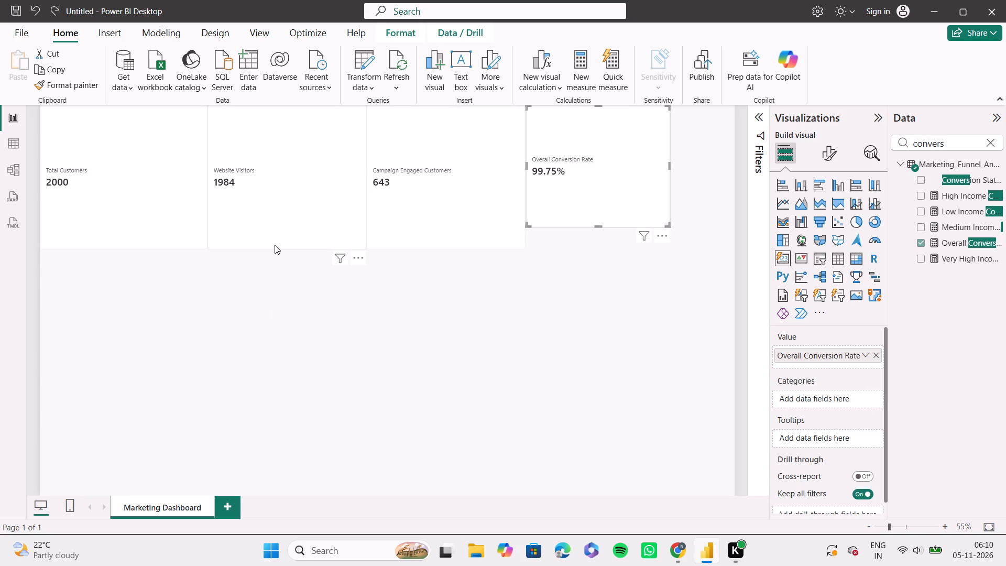
pyautogui.hotkey('ctrl', 'z')
pyautogui.hotkey('ctrl', 'z')
pyautogui.hotkey('ctrl', 'z')
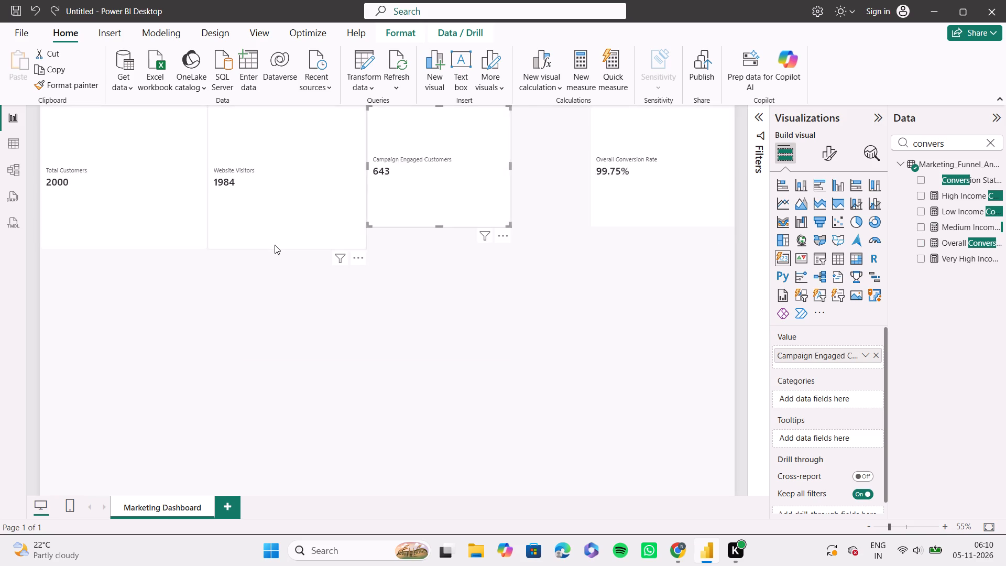
pyautogui.hotkey('ctrl', 'z')
pyautogui.hotkey('ctrl', 'z')
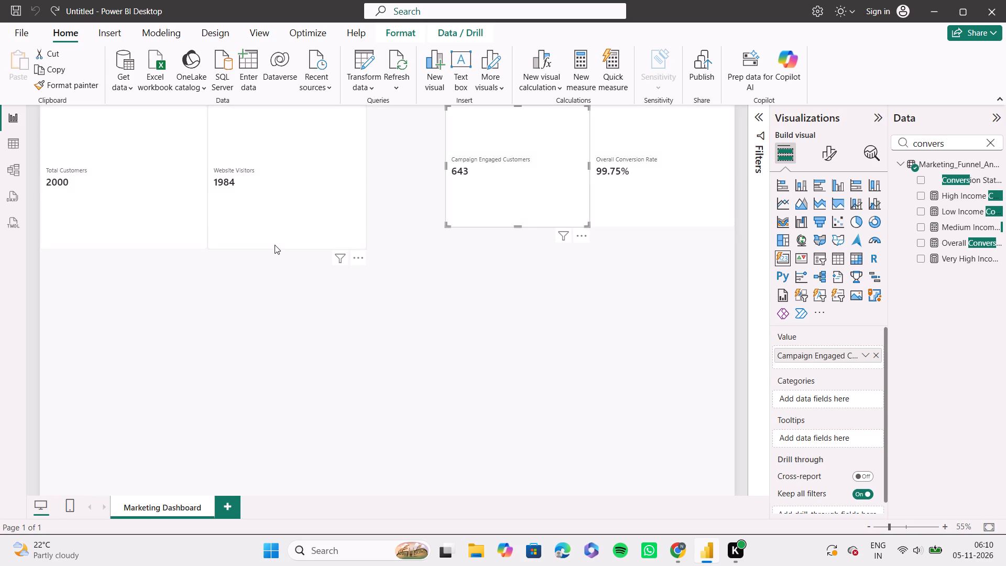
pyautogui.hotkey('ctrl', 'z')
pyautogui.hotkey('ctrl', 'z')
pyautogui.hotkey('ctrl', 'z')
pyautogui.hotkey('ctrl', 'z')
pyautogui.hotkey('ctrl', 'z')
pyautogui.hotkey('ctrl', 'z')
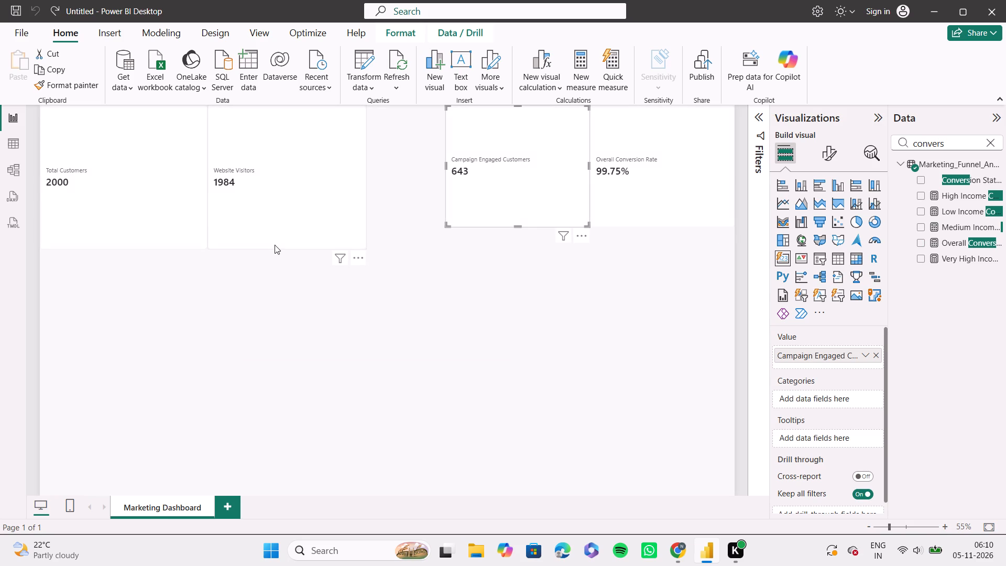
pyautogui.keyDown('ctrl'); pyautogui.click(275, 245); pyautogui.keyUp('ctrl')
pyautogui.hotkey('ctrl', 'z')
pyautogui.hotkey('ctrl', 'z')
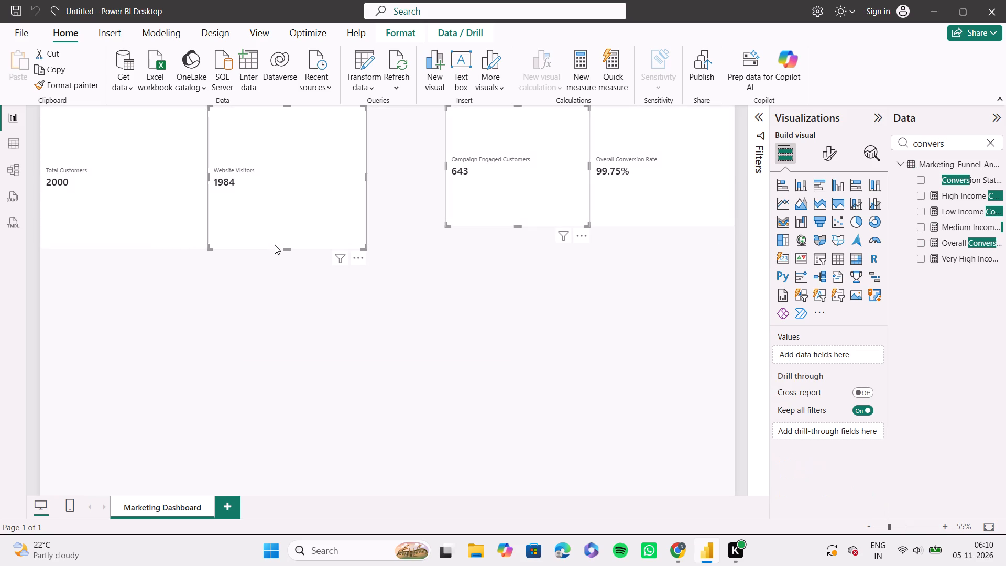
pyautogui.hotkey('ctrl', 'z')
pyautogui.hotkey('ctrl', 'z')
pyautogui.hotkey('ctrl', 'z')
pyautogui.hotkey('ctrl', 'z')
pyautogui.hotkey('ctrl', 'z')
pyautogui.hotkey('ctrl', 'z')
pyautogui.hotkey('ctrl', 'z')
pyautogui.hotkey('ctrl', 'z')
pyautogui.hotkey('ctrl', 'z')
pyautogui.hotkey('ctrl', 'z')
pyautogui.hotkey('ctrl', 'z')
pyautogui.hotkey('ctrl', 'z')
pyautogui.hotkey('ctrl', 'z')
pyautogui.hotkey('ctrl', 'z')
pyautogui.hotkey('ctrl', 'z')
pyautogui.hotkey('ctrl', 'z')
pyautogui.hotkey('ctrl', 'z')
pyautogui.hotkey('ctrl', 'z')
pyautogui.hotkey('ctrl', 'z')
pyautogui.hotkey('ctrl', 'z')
# Shrink the Website Visitors card from its lower-right corner to match the height of Campaign Engaged Customers.
pyautogui.moveTo(364, 247); pyautogui.dragTo(357, 226)
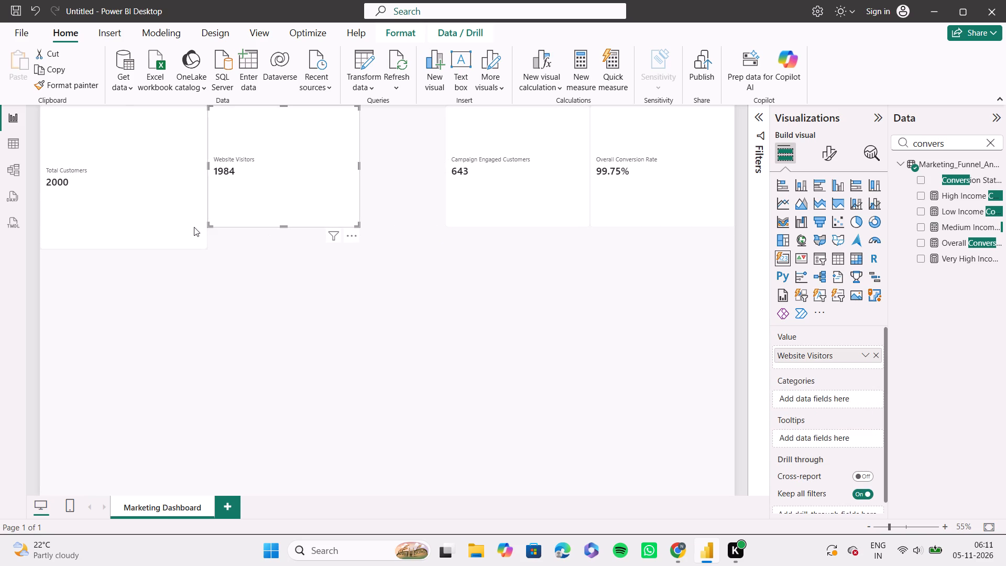
# Resize the Total Customers card from its lower-right corner.
pyautogui.click(194, 227)
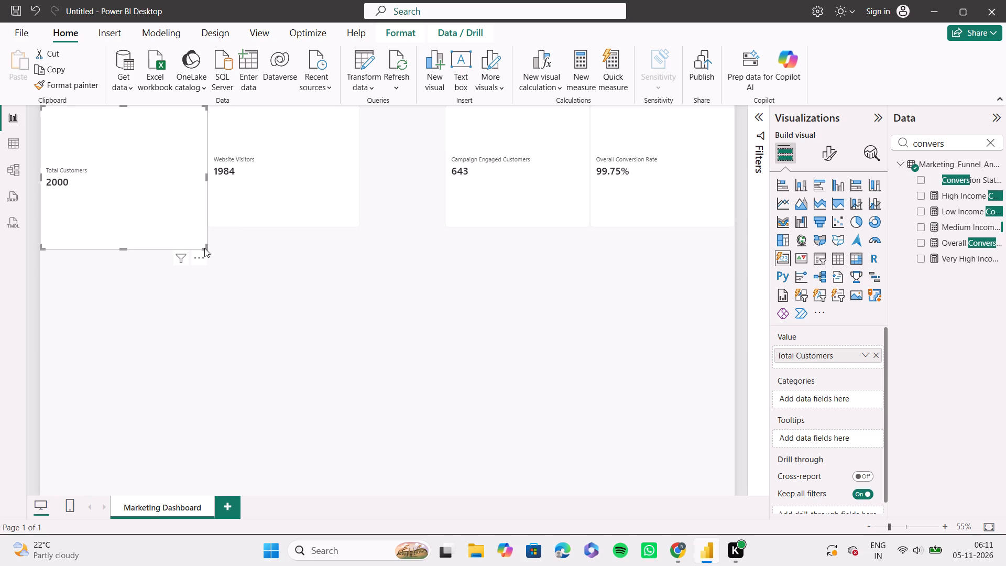
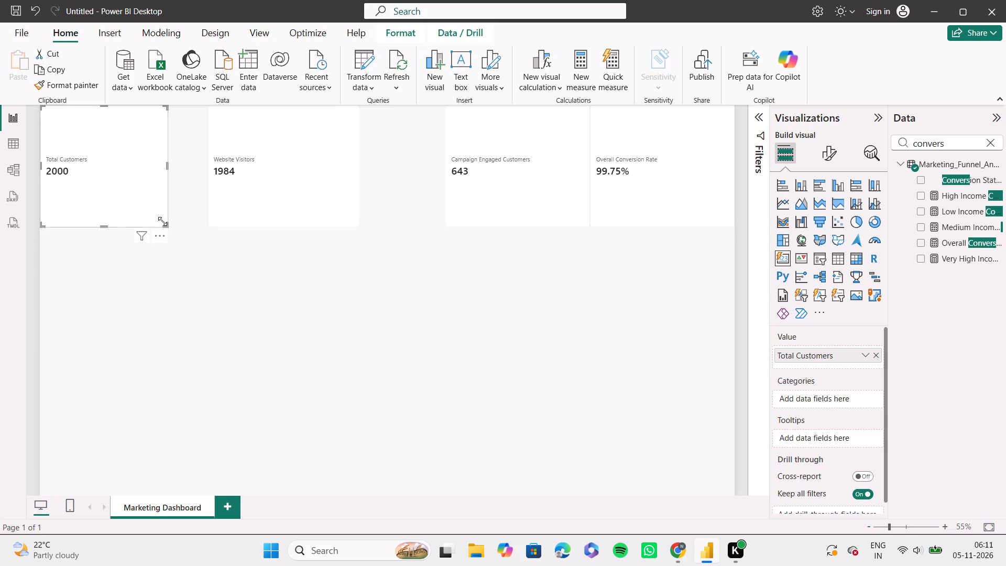
# Delete the Total Customers, Website Visitors, Campaign Engaged Customers and Overall Conversion Rate cards from the Marketing Dashboard page.
pyautogui.click(154, 217)
pyautogui.press('Delete')
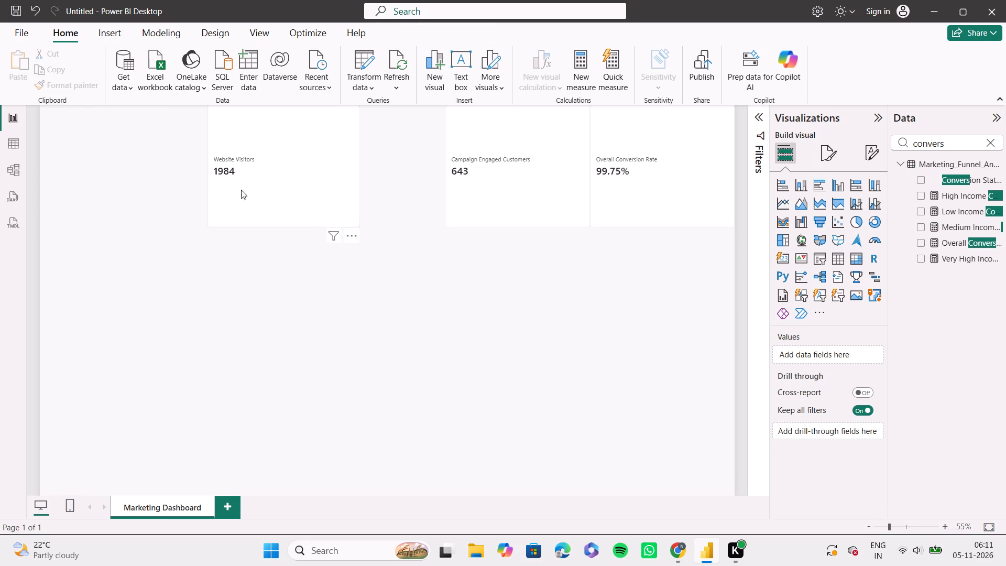
pyautogui.click(250, 190)
pyautogui.press('Delete')
pyautogui.click(468, 167)
pyautogui.press('Delete')
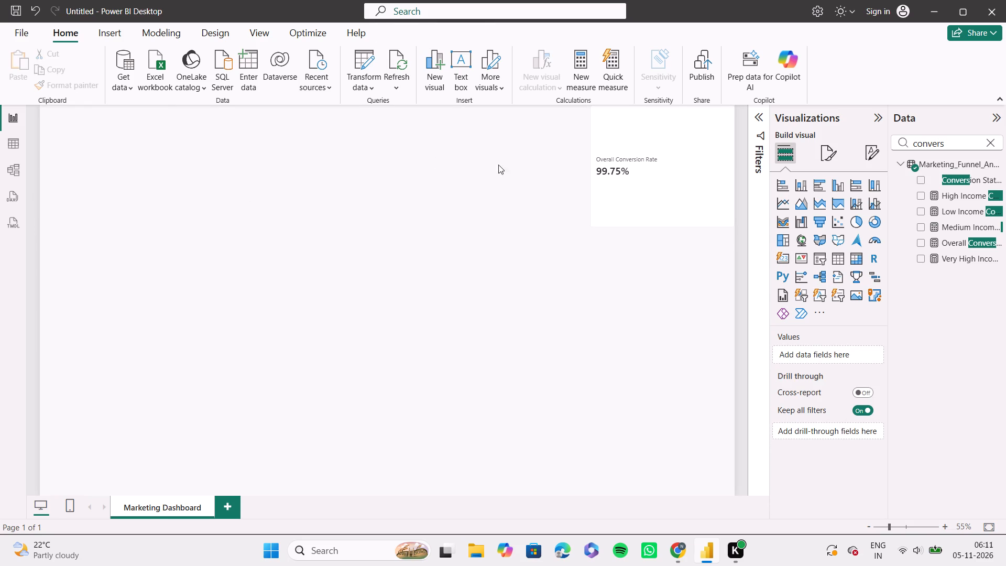
pyautogui.click(628, 201)
pyautogui.press('Delete')
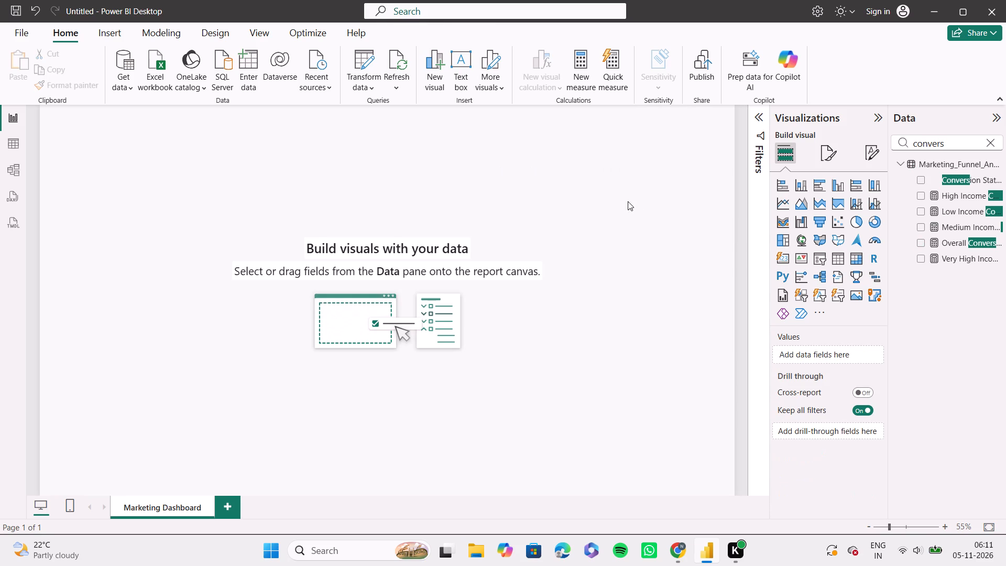
# Add a new card visual to the empty canvas and fill it with the Total Customers measure, searching the fields for "total".
pyautogui.click(780, 263)
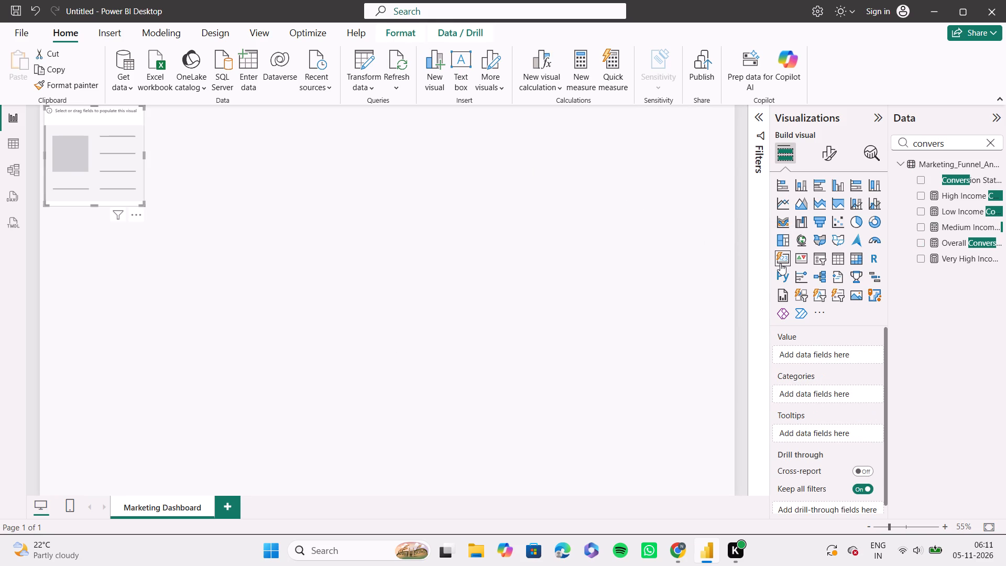
pyautogui.click(987, 149)
pyautogui.click(987, 149)
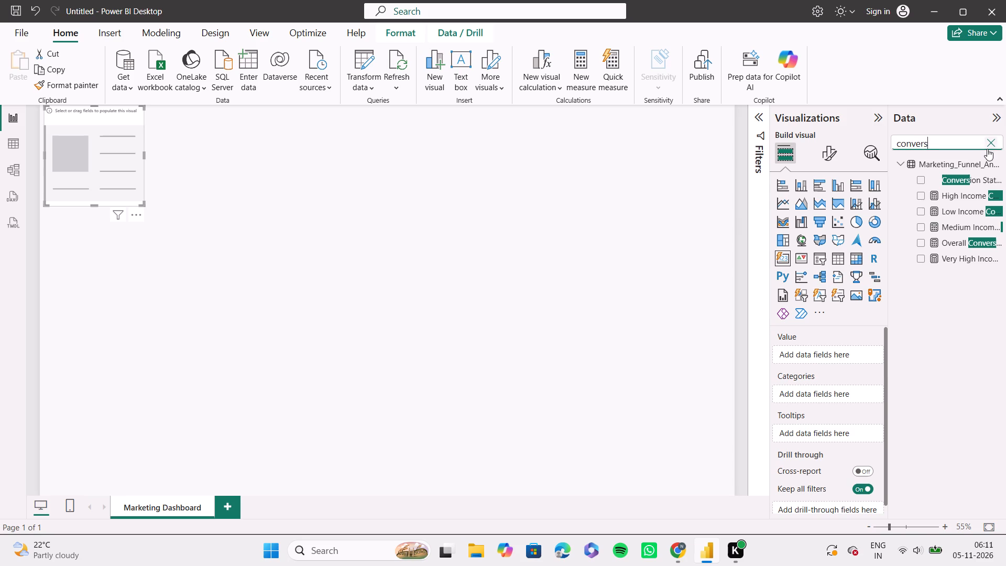
pyautogui.click(991, 146)
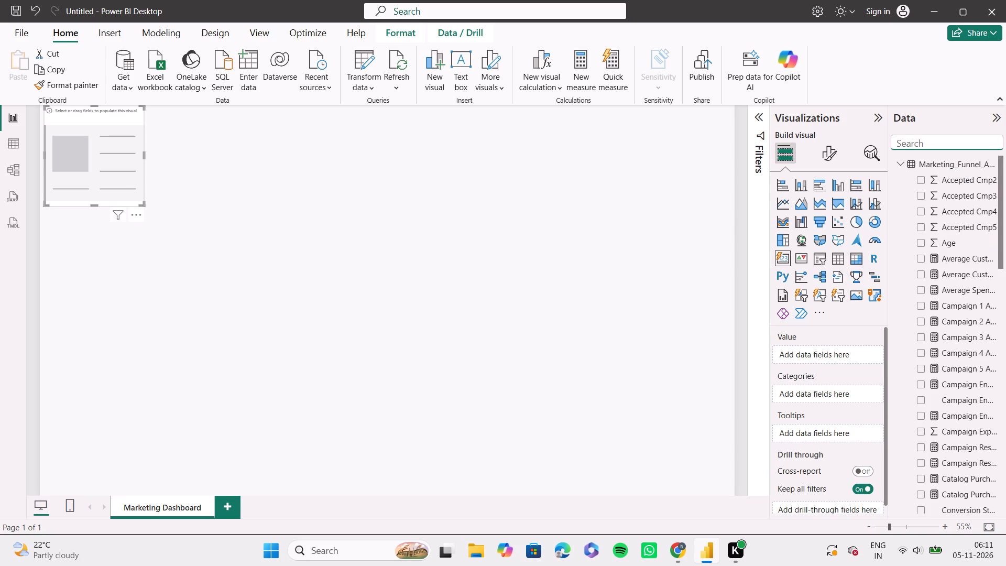
pyautogui.write('tot')
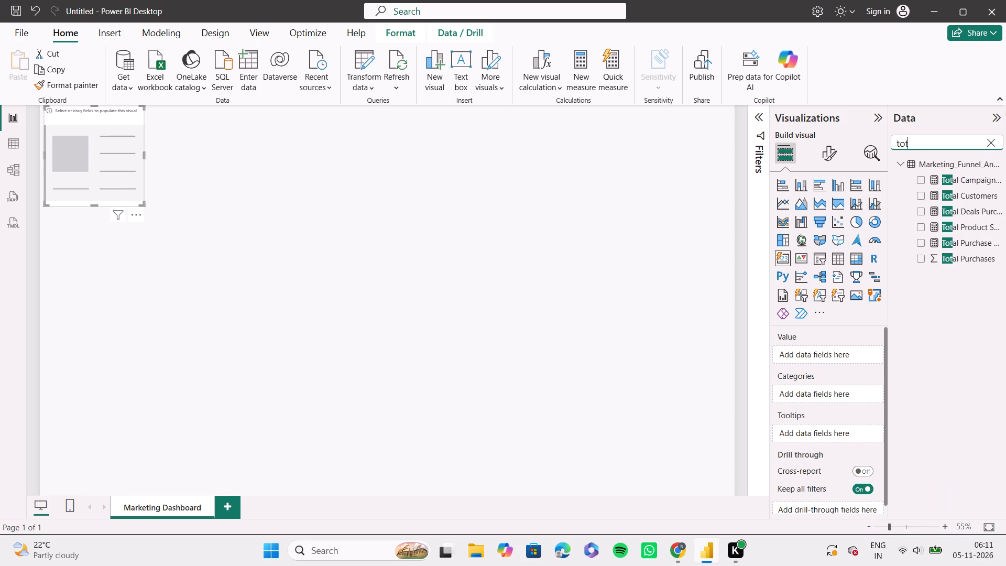
pyautogui.write('al')
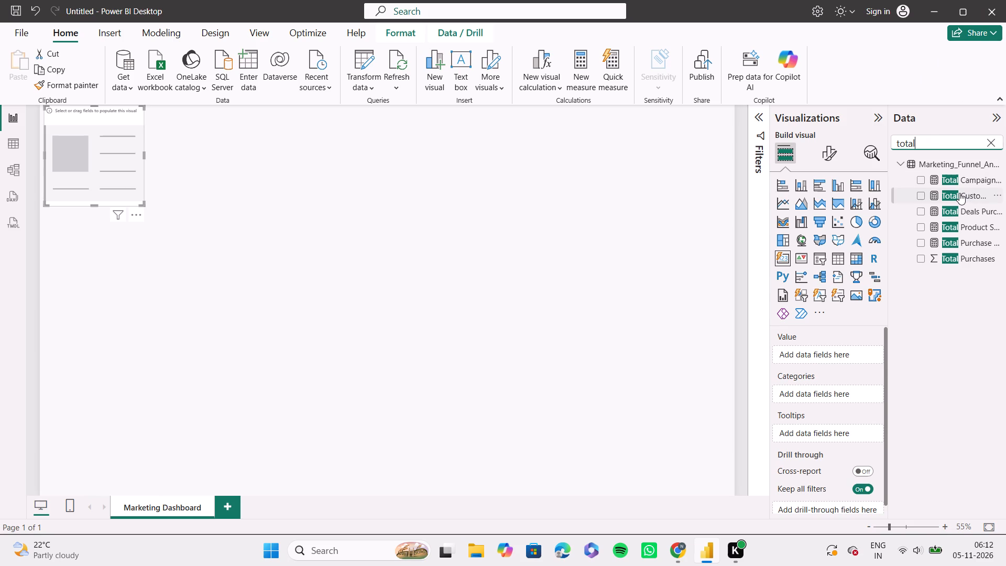
pyautogui.moveTo(959, 193); pyautogui.dragTo(166, 179)
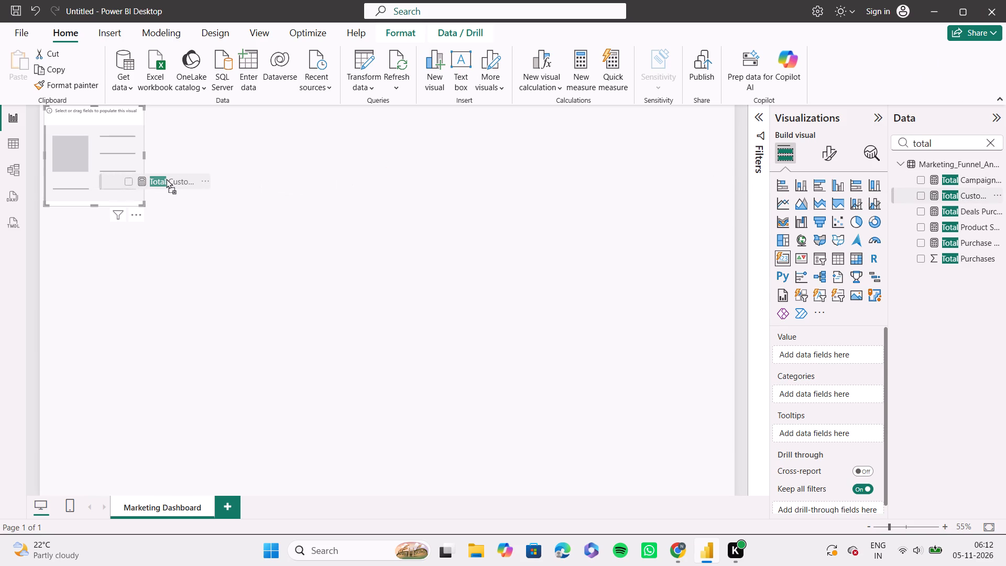
pyautogui.moveTo(166, 179); pyautogui.dragTo(105, 178)
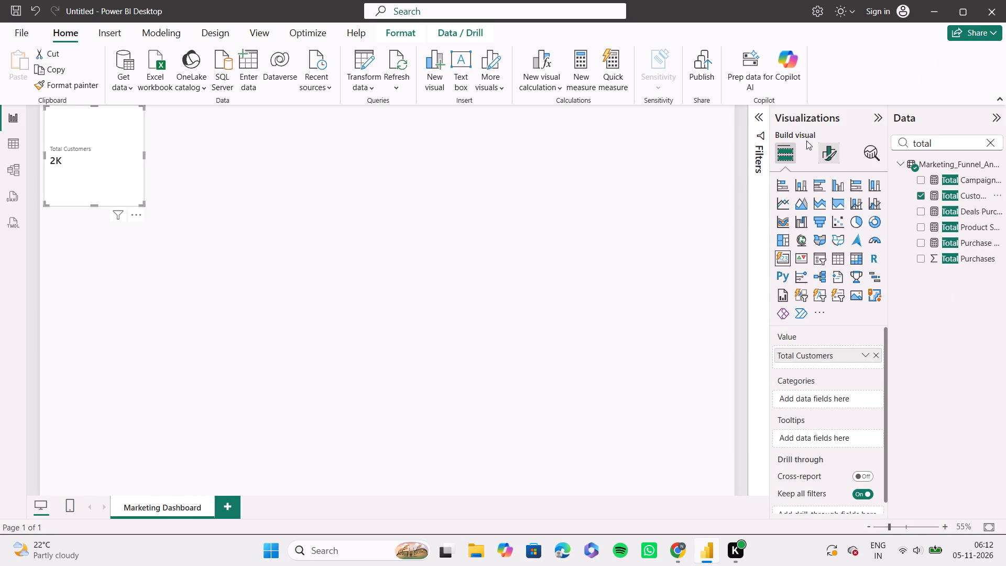
# Set the callout value's display units to None for Total Customers on the new card.
pyautogui.click(834, 156)
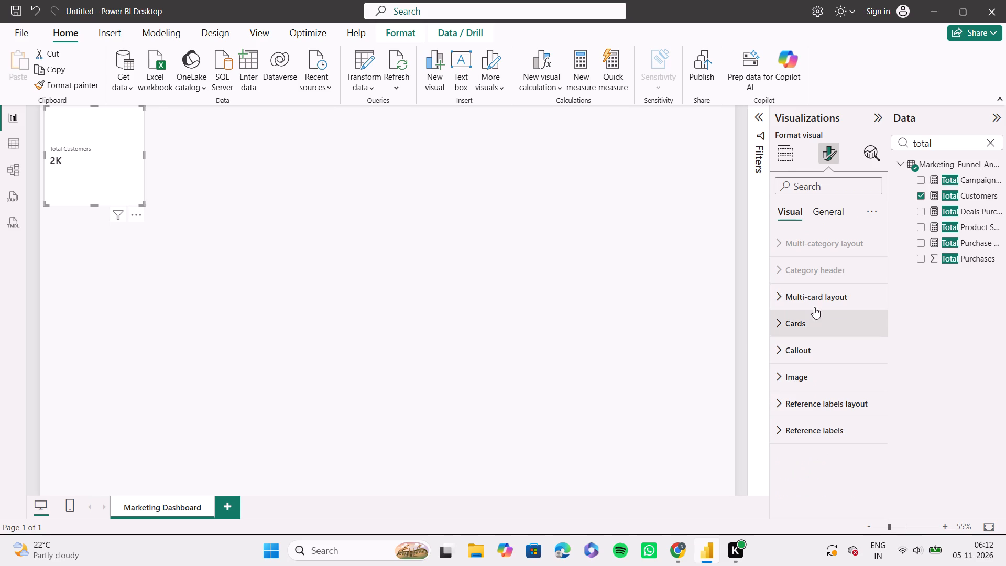
pyautogui.click(796, 352)
pyautogui.scroll(-1, 806, 418)
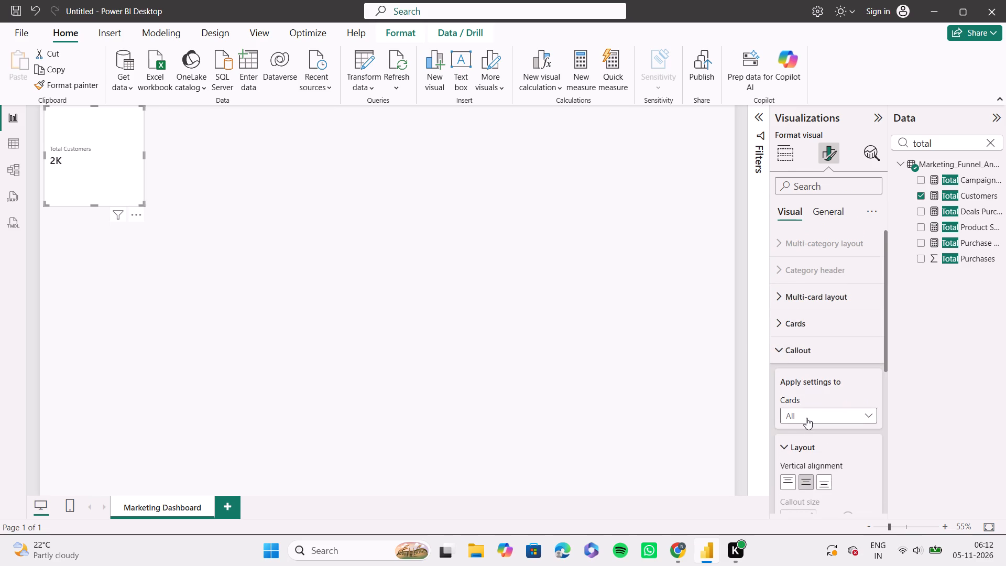
pyautogui.scroll(-1, 806, 418)
pyautogui.click(793, 377)
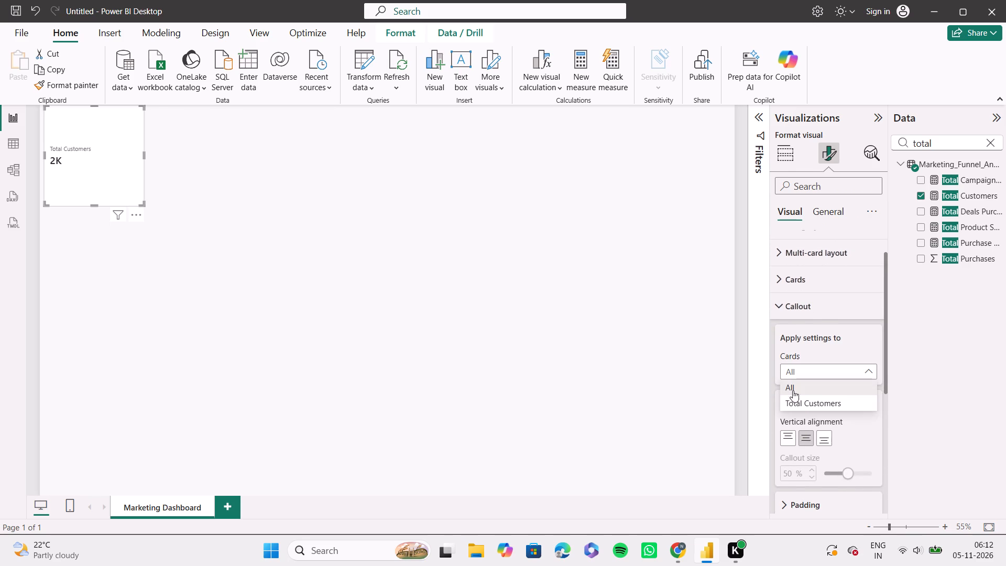
pyautogui.click(793, 398)
pyautogui.scroll(-2, 793, 398)
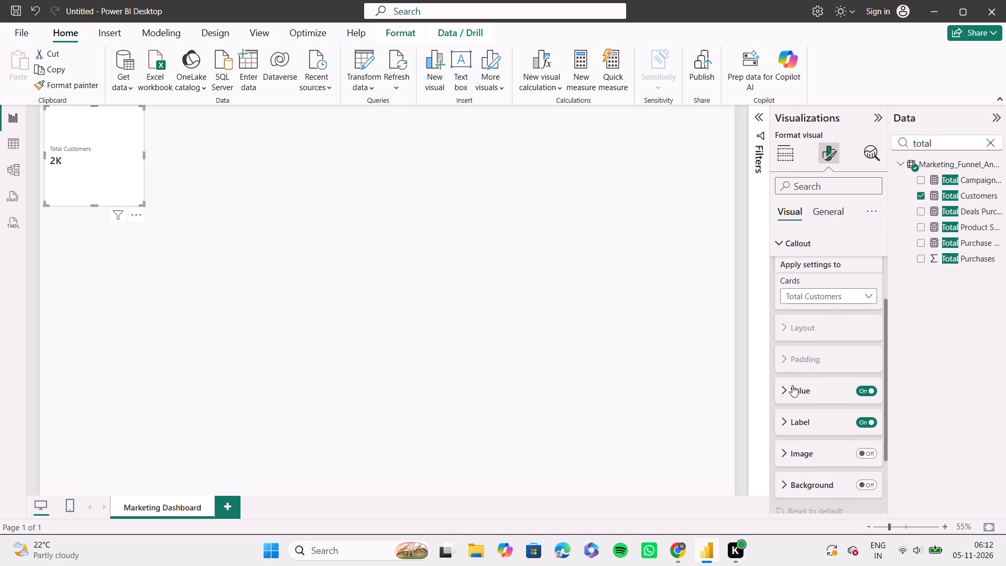
pyautogui.click(778, 393)
pyautogui.scroll(-2, 778, 393)
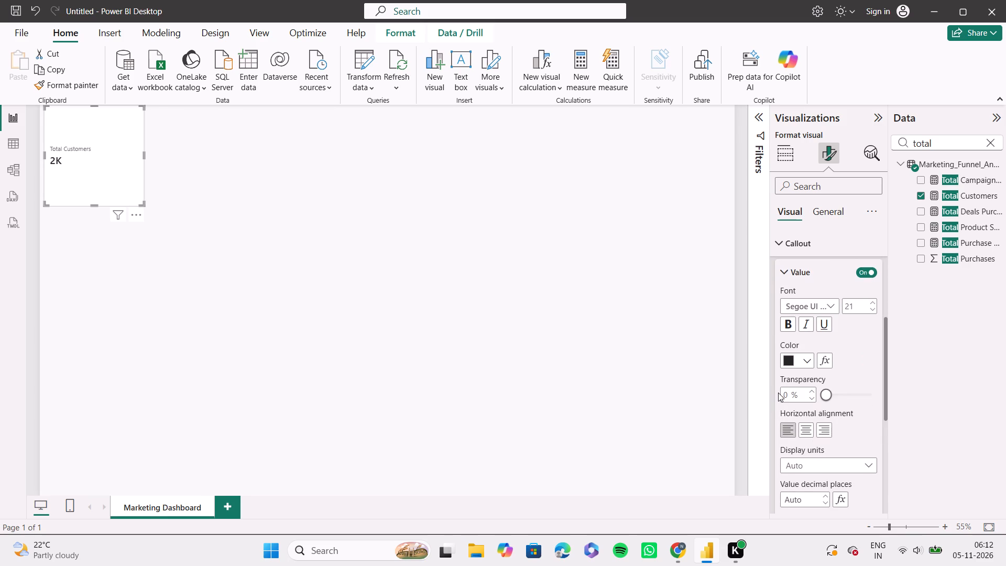
pyautogui.scroll(-1, 778, 393)
pyautogui.click(805, 426)
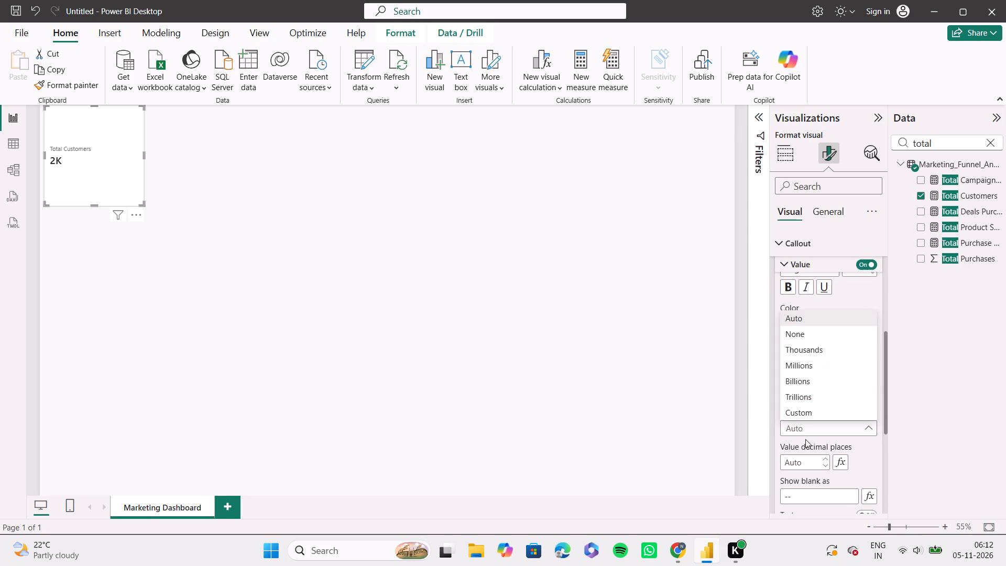
pyautogui.click(793, 331)
pyautogui.click(708, 318)
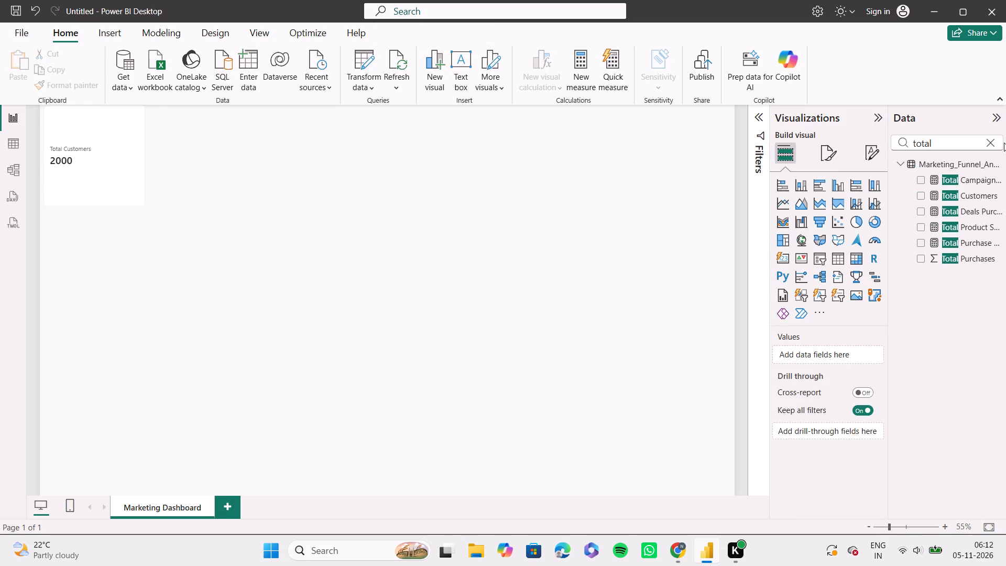
# Clear the field search and add a second, empty card visual to the canvas.
pyautogui.click(987, 141)
pyautogui.click(312, 140)
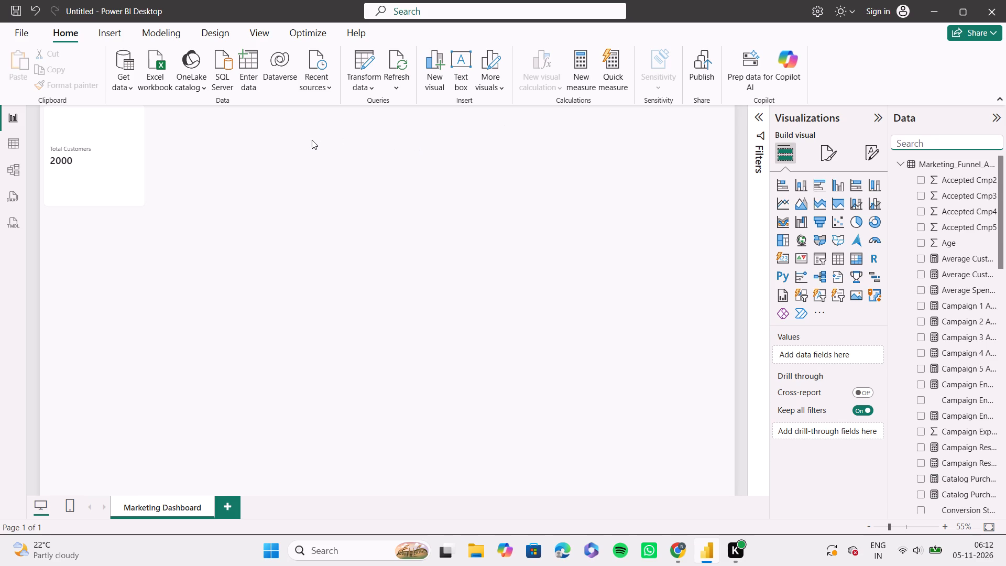
pyautogui.click(786, 257)
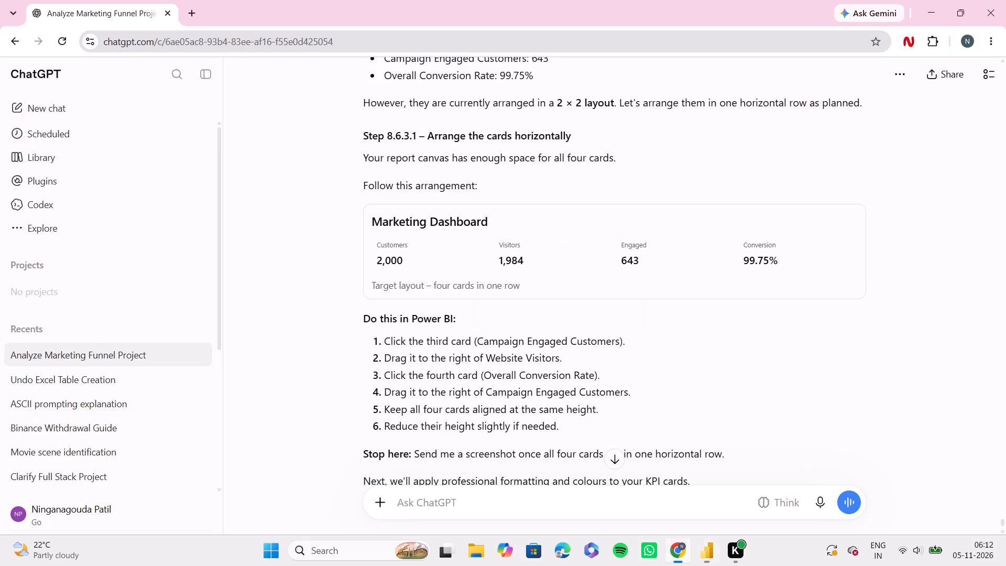
# Switch to the ChatGPT guide in Chrome and review the earlier instructions for creating each KPI card.
pyautogui.scroll(2, 707, 290)
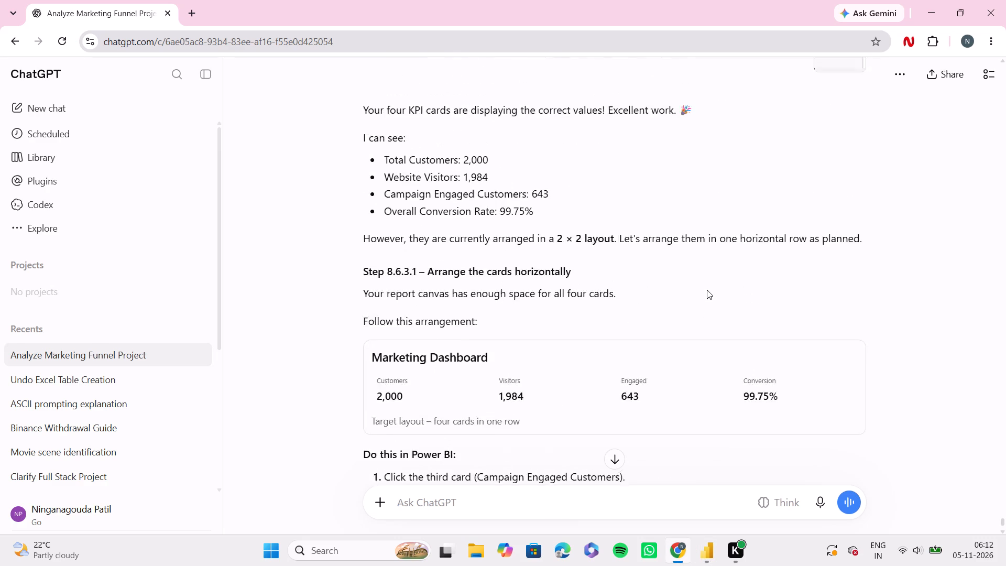
pyautogui.scroll(4, 707, 290)
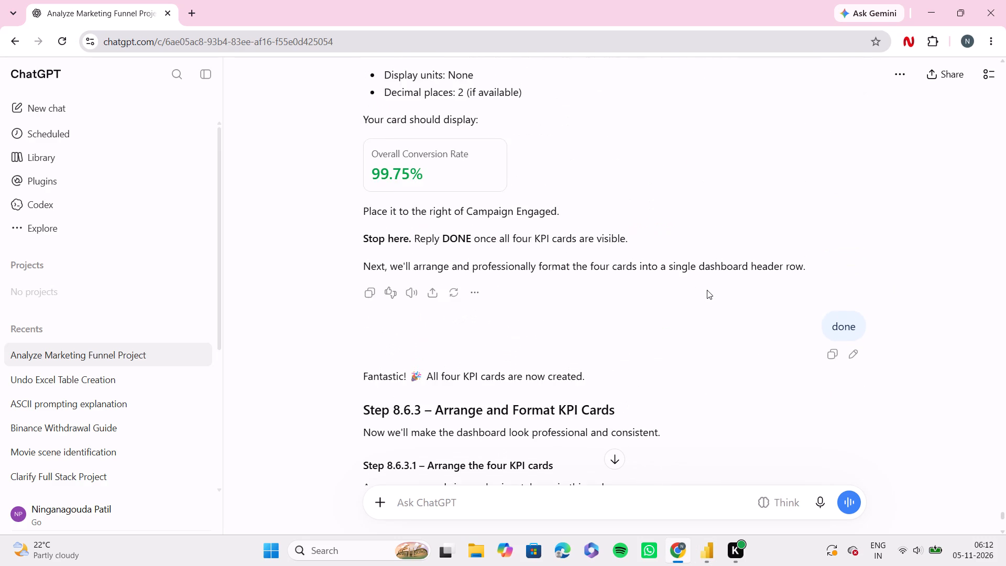
pyautogui.scroll(3, 707, 290)
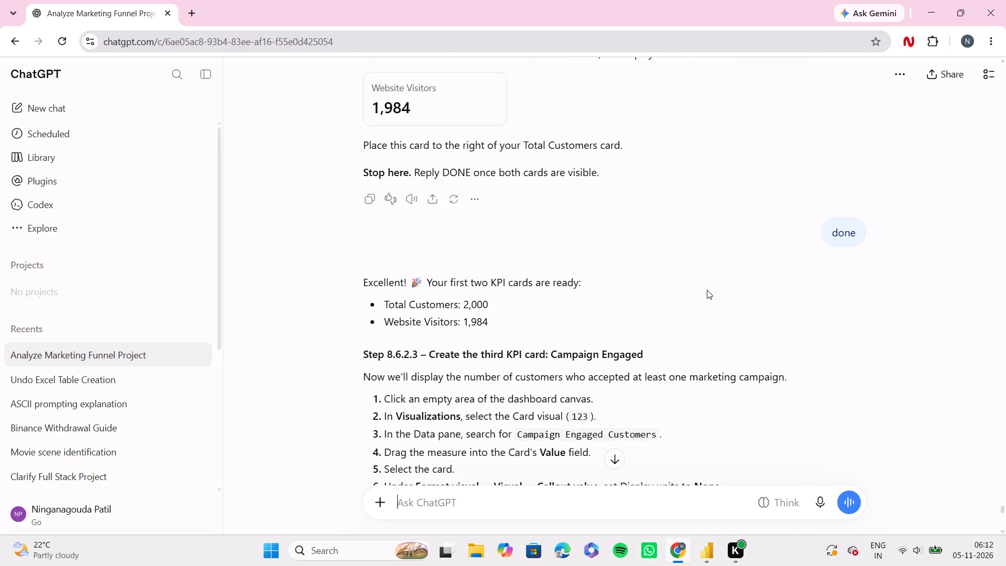
pyautogui.scroll(3, 707, 290)
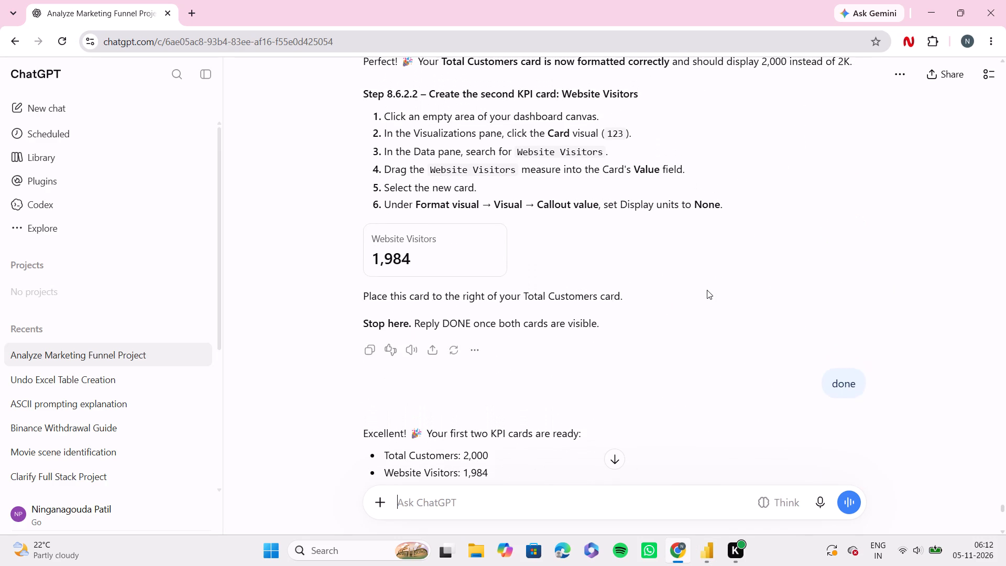
pyautogui.scroll(2, 707, 290)
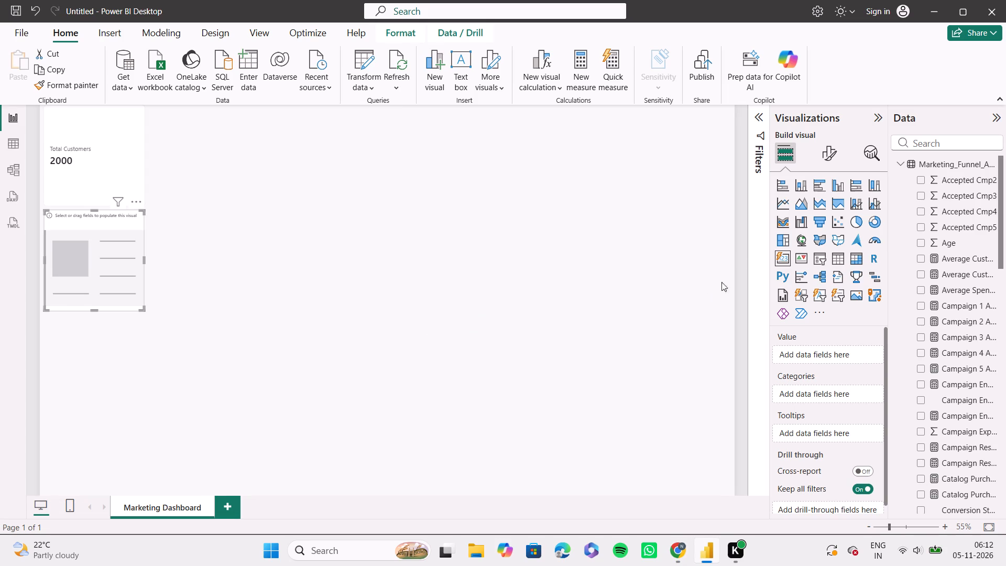
# Back in Power BI, search the fields for "website" and add the Website Visitors measure to the empty card.
pyautogui.click(918, 148)
pyautogui.write('website')
pyautogui.press('space')
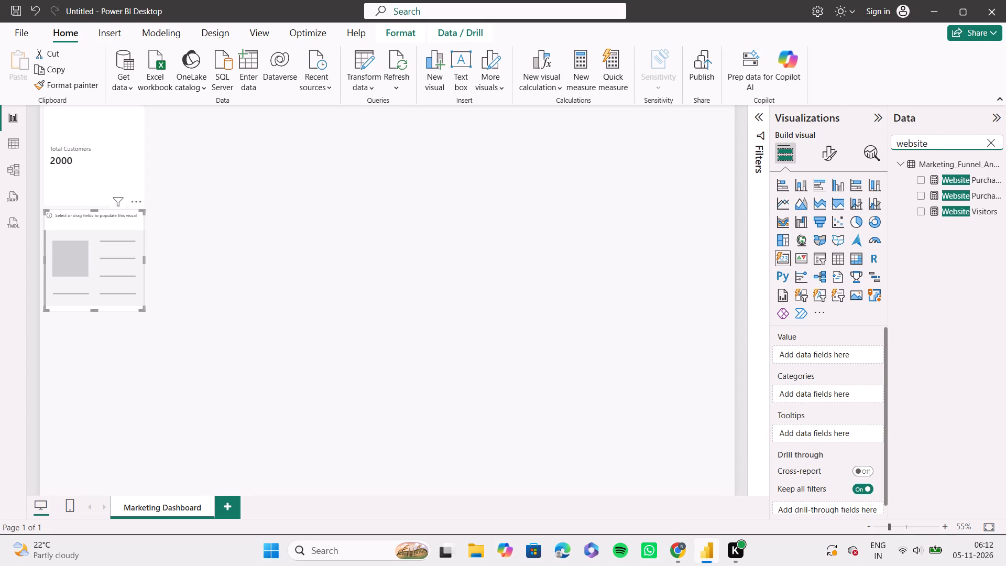
pyautogui.moveTo(951, 212); pyautogui.dragTo(377, 274)
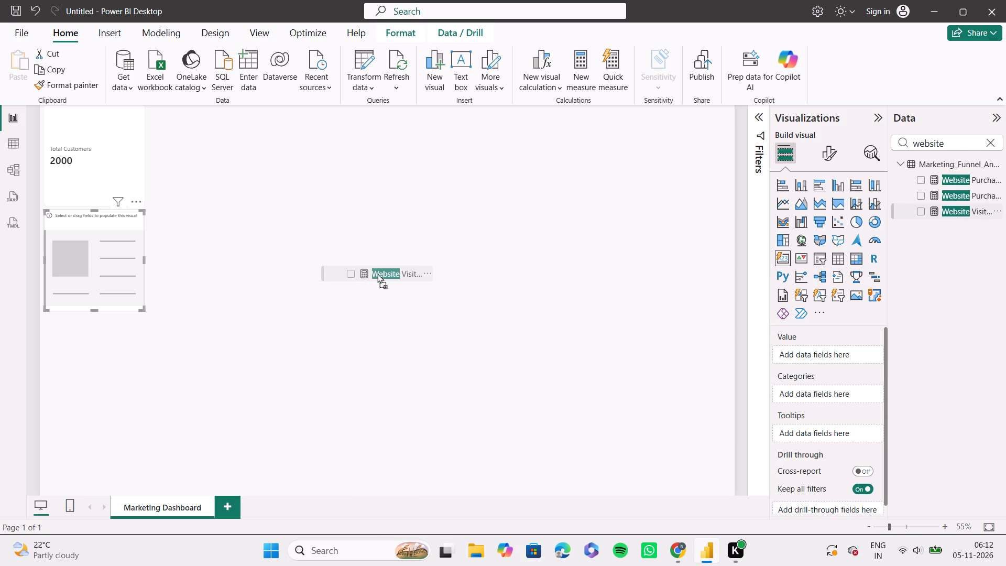
pyautogui.moveTo(377, 274); pyautogui.dragTo(155, 274)
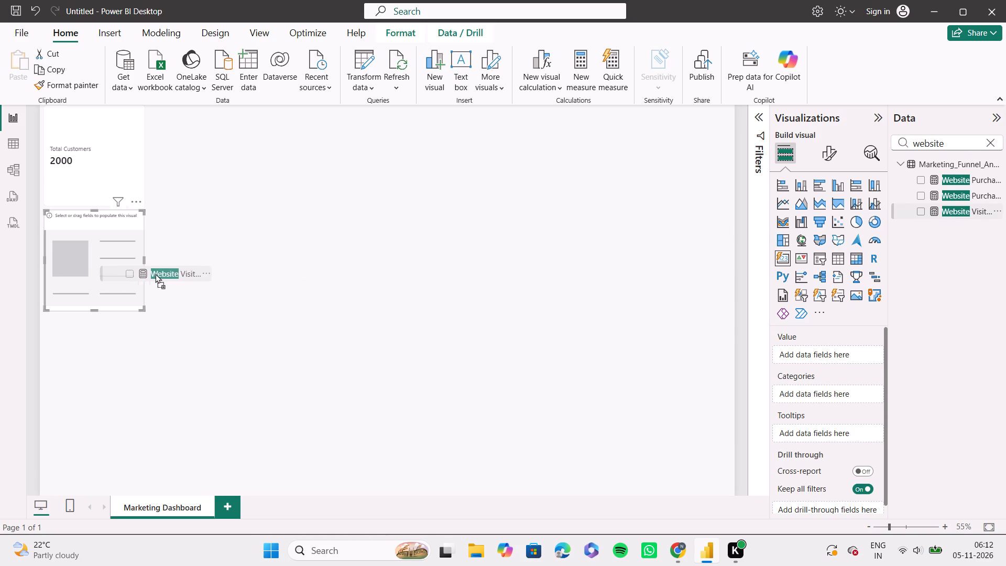
pyautogui.moveTo(155, 274); pyautogui.dragTo(102, 274)
# Move the Website Visitors card directly beside the Total Customers card, aligned in the same row.
pyautogui.moveTo(113, 271); pyautogui.dragTo(173, 248)
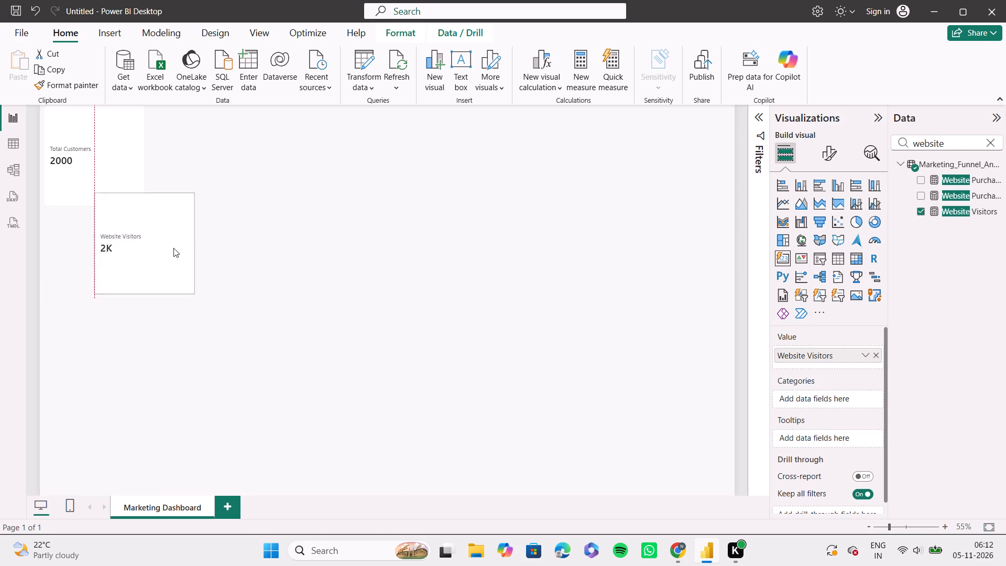
pyautogui.moveTo(173, 248); pyautogui.dragTo(218, 169)
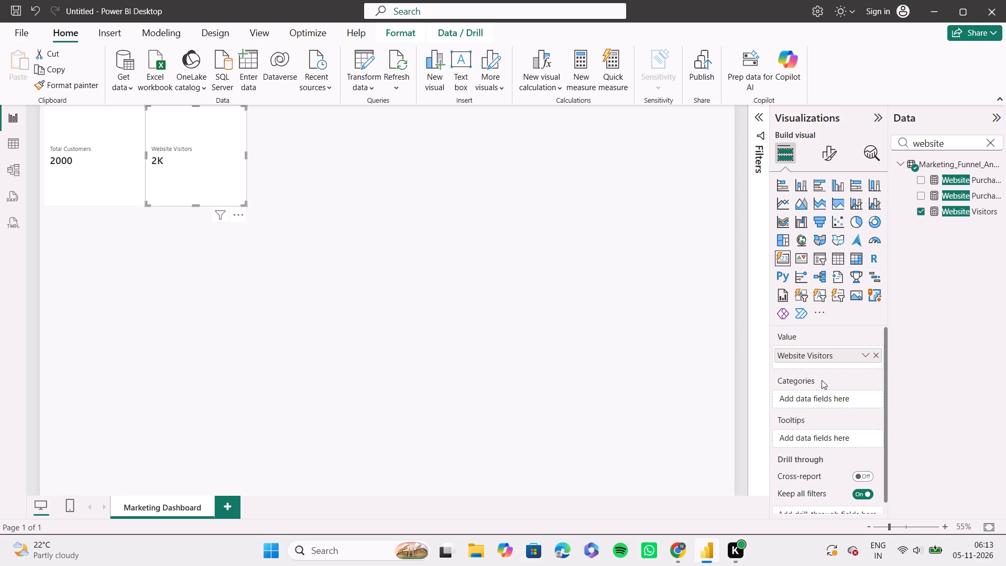
# Set the Website Visitors card's callout value display units to None.
pyautogui.click(833, 162)
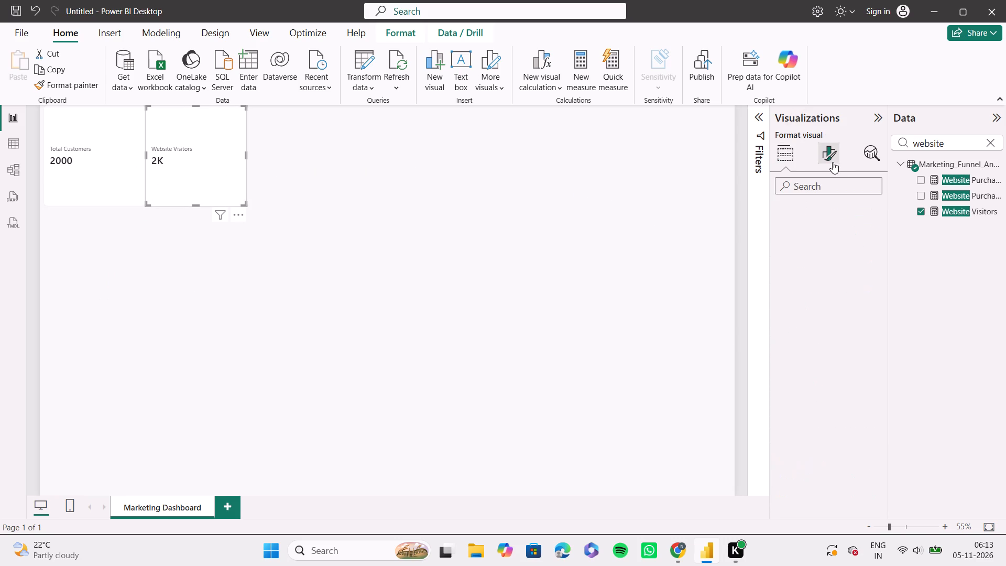
pyautogui.click(808, 343)
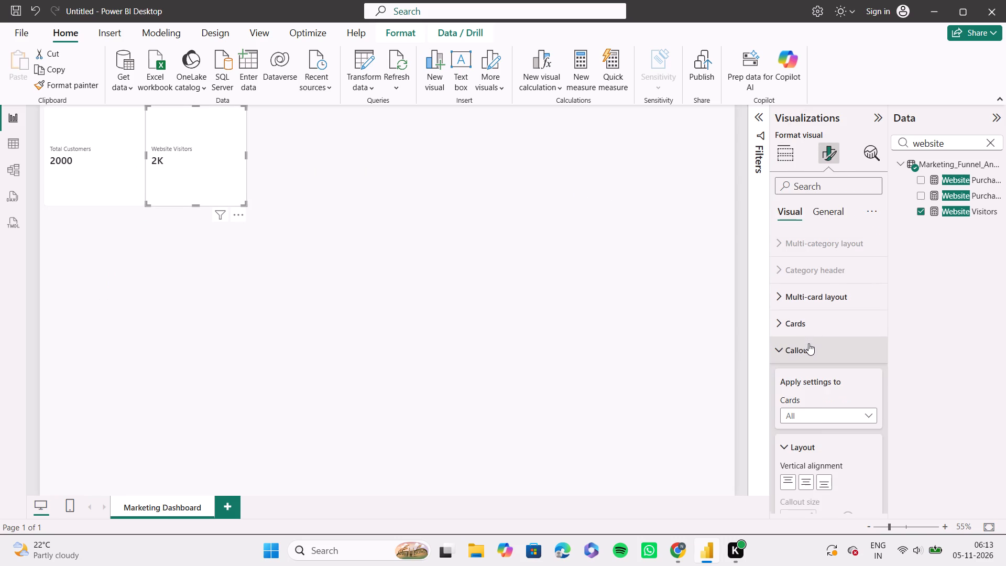
pyautogui.click(816, 412)
pyautogui.click(816, 449)
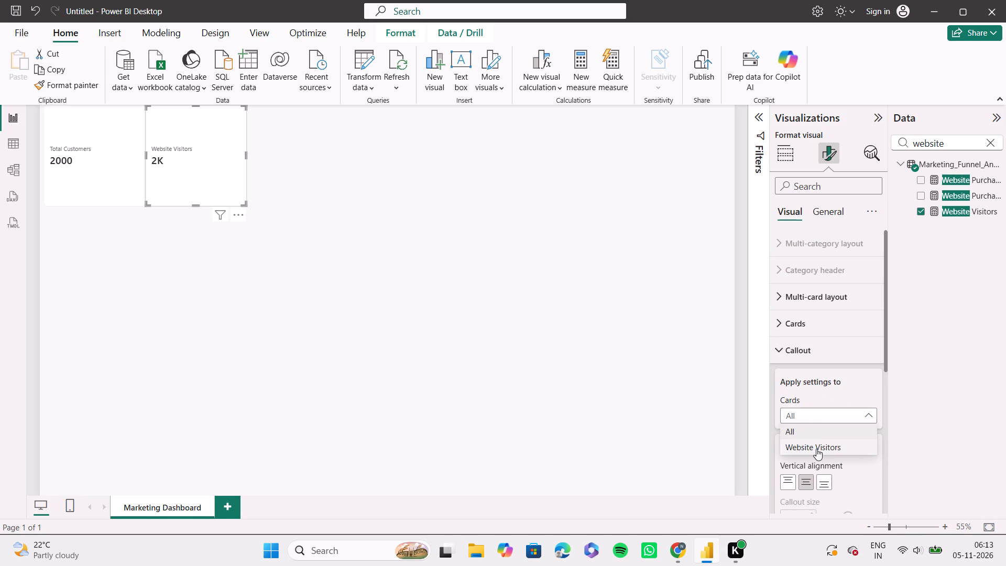
pyautogui.scroll(-1, 816, 449)
pyautogui.click(800, 438)
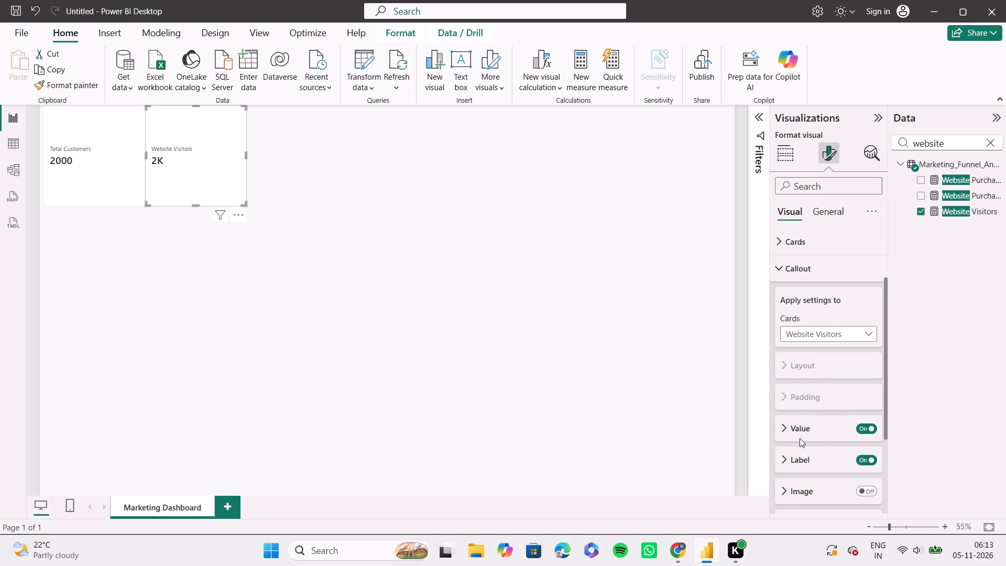
pyautogui.click(792, 430)
pyautogui.scroll(-4, 792, 430)
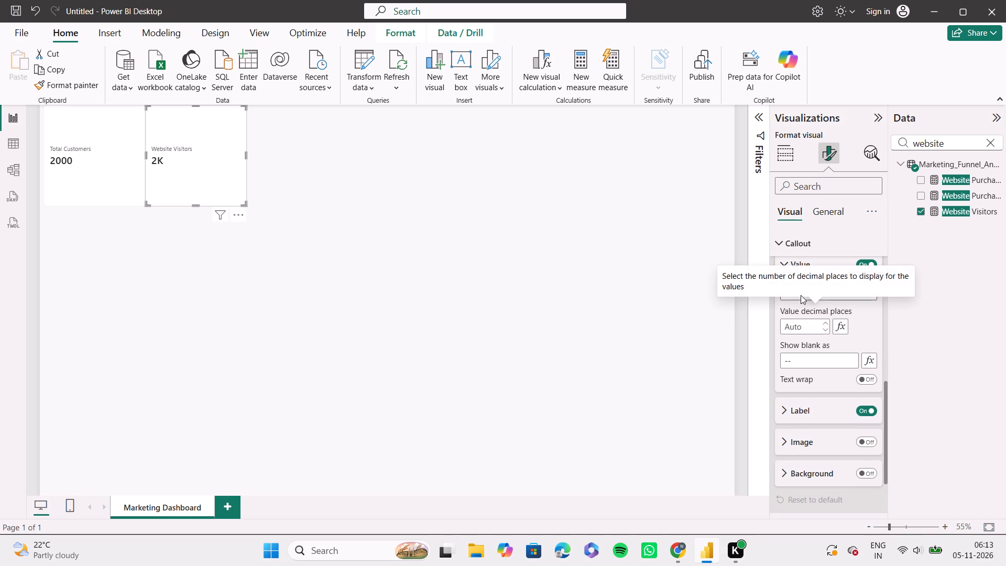
pyautogui.click(862, 294)
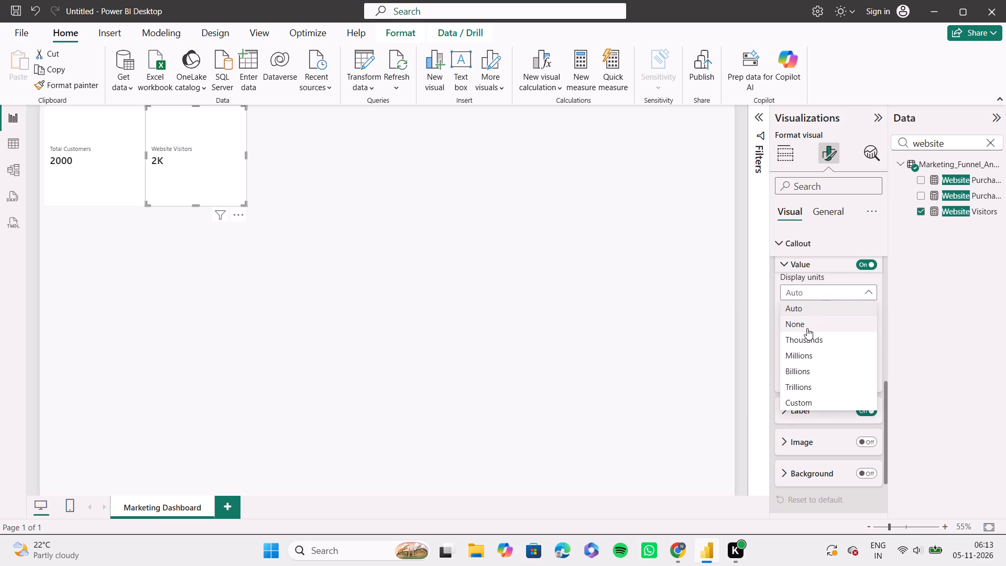
pyautogui.click(807, 328)
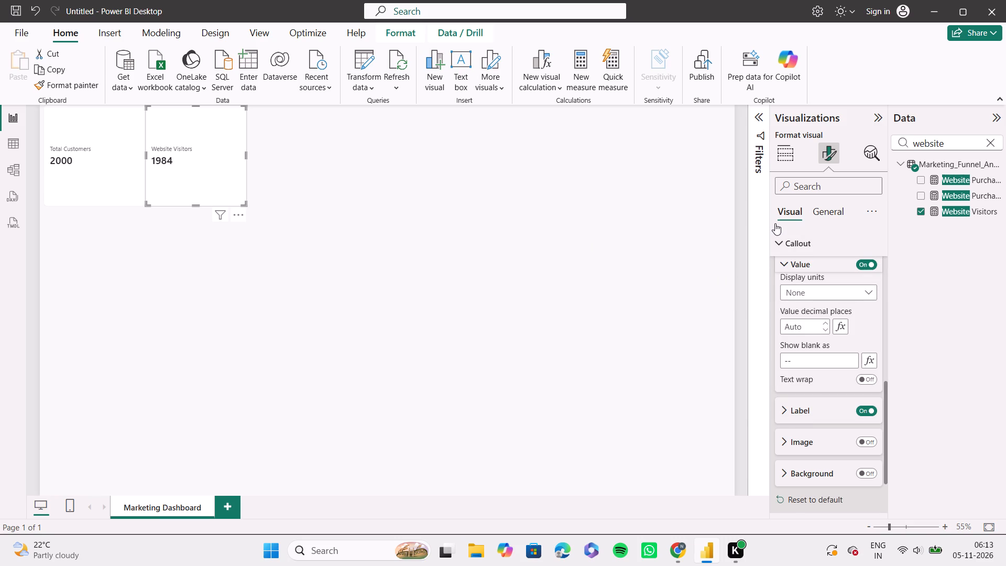
# Add a third, empty card visual to the canvas, separate from the Website Visitors card.
pyautogui.click(786, 157)
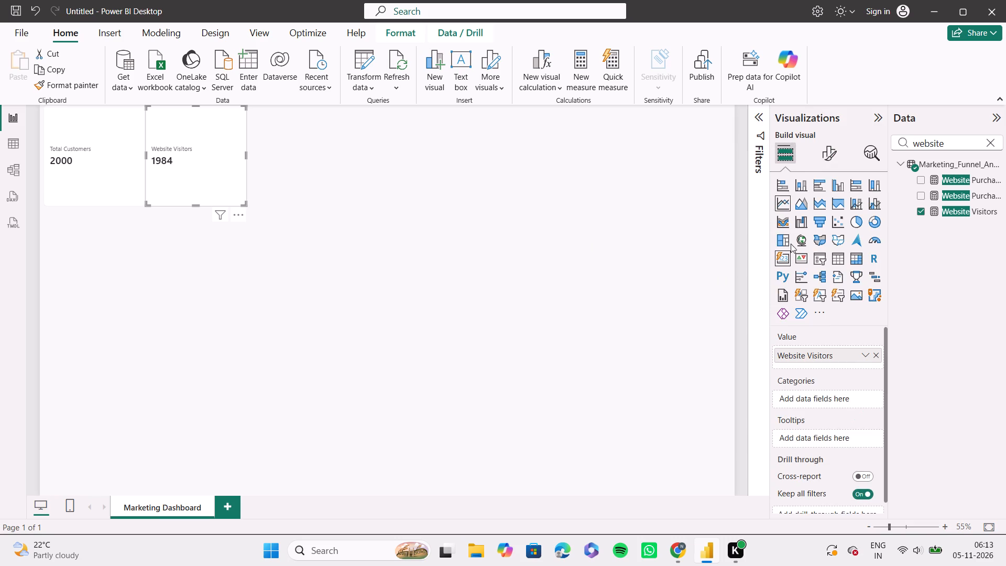
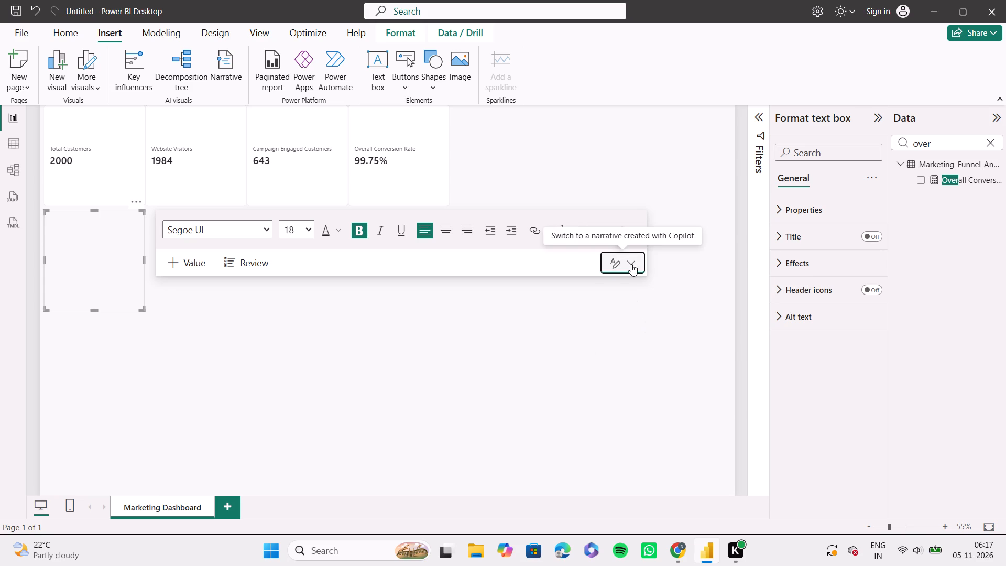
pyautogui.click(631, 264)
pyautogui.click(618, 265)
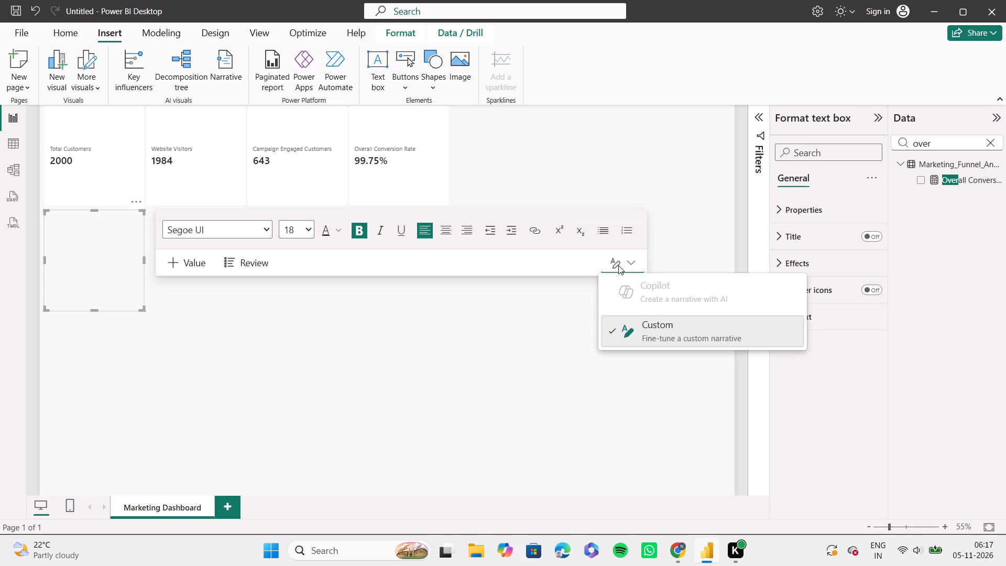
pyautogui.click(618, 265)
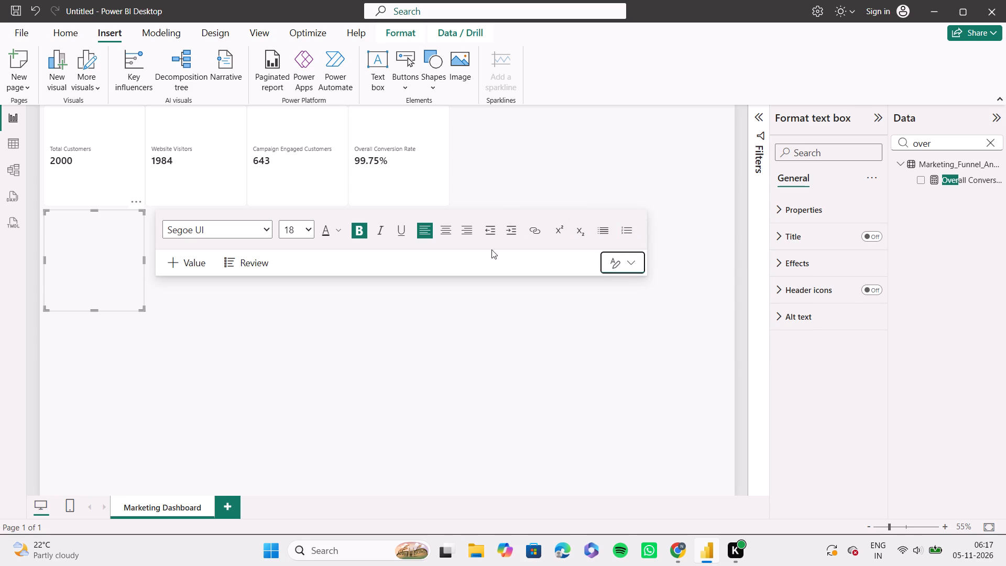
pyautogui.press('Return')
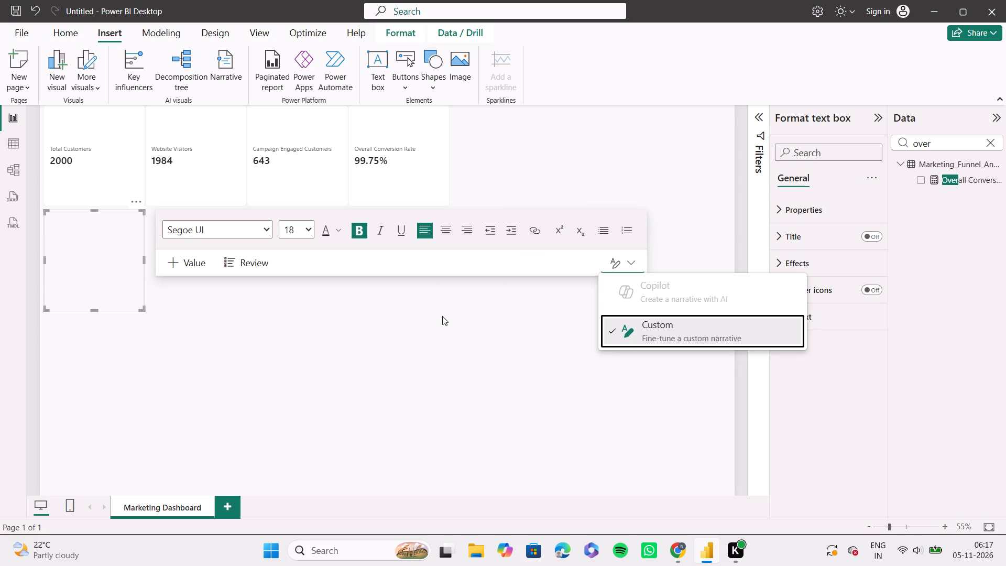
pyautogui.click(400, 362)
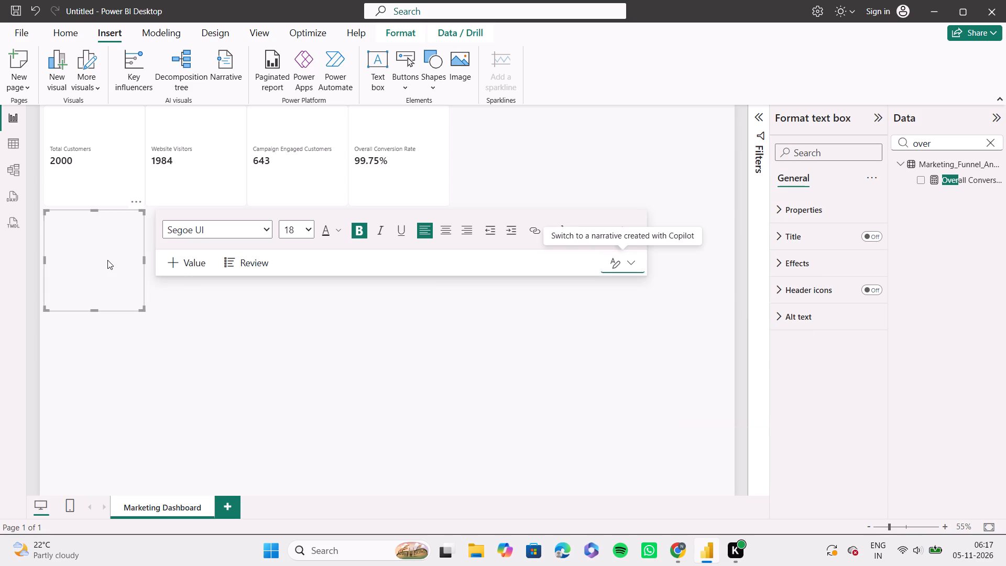
# Paste the copied title "MARKETING FUNNEL & CONVERSION EFFECTIVENESS" into the empty text box.
pyautogui.click(107, 260)
pyautogui.click(107, 260)
pyautogui.hotkey('ctrl', 'v')
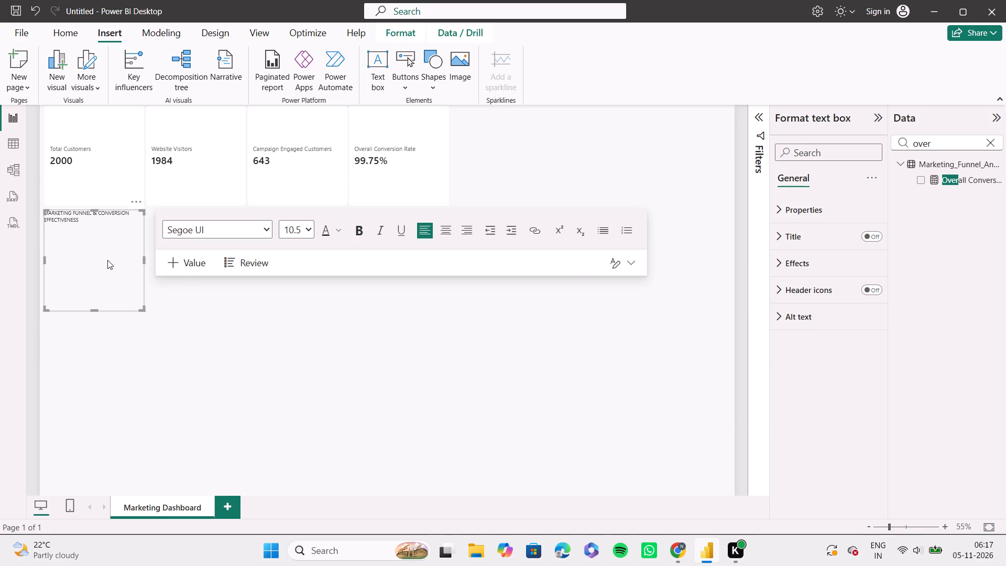
# Set the font size of the entire pasted title text to 18.
pyautogui.click(304, 233)
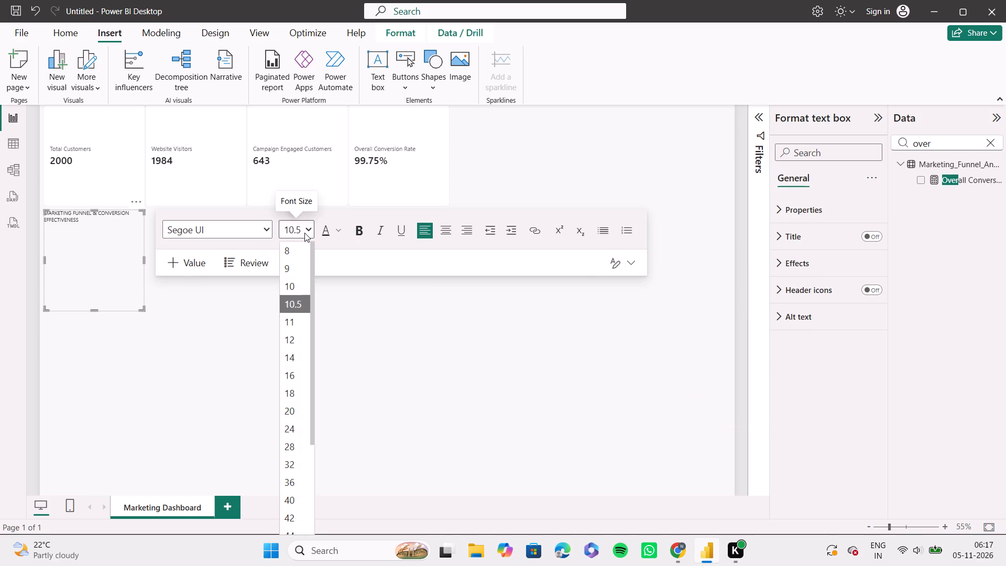
pyautogui.click(299, 398)
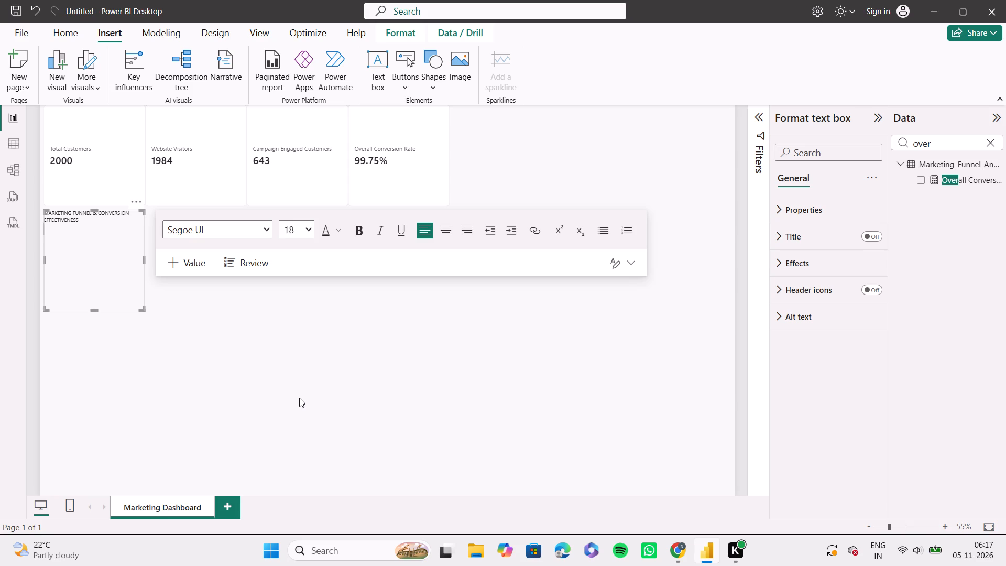
pyautogui.moveTo(88, 232); pyautogui.dragTo(47, 213)
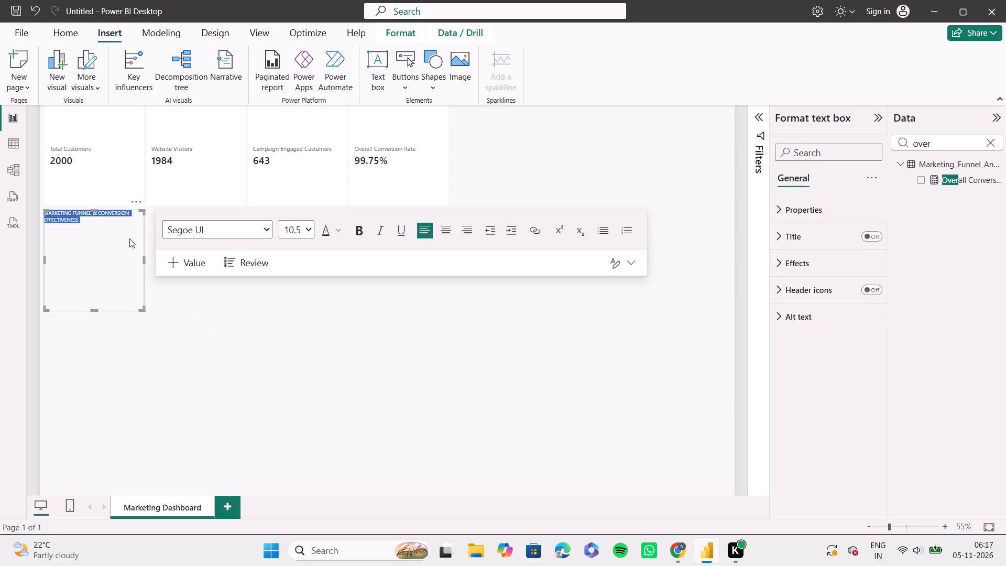
pyautogui.click(307, 230)
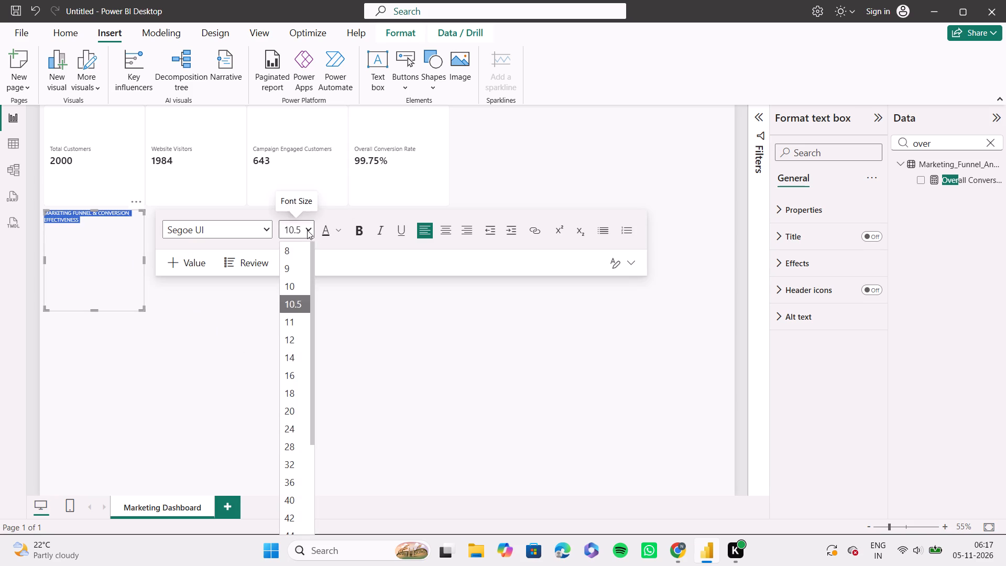
pyautogui.click(300, 389)
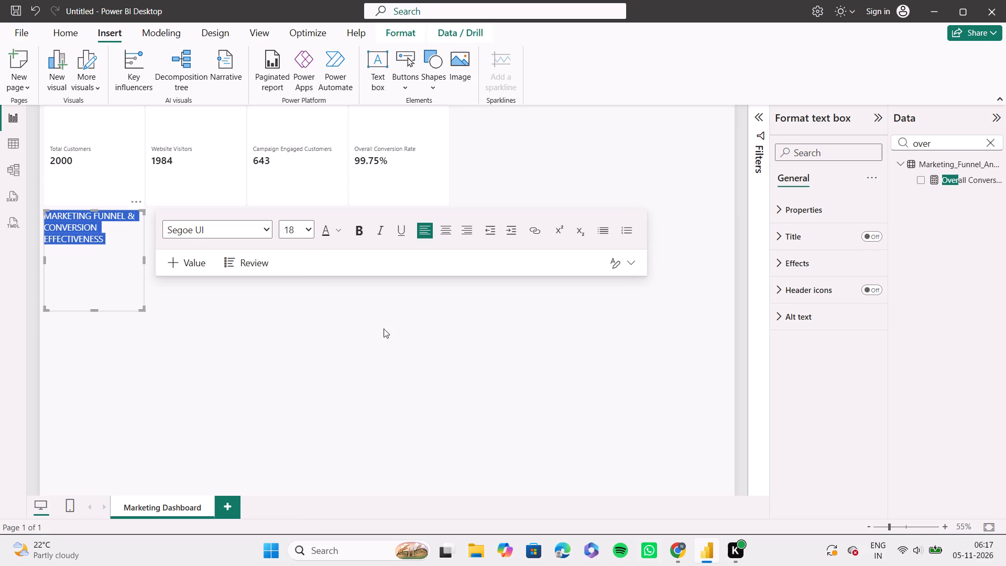
# Make the selected title text bold and colour it dark blue #12239E, Theme color 2.
pyautogui.click(358, 224)
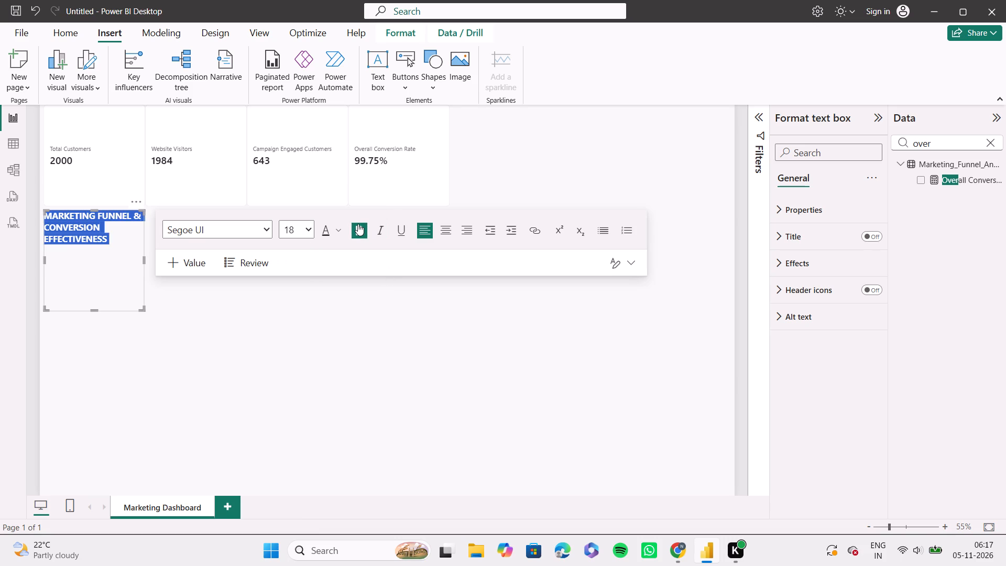
pyautogui.click(358, 224)
pyautogui.click(358, 224)
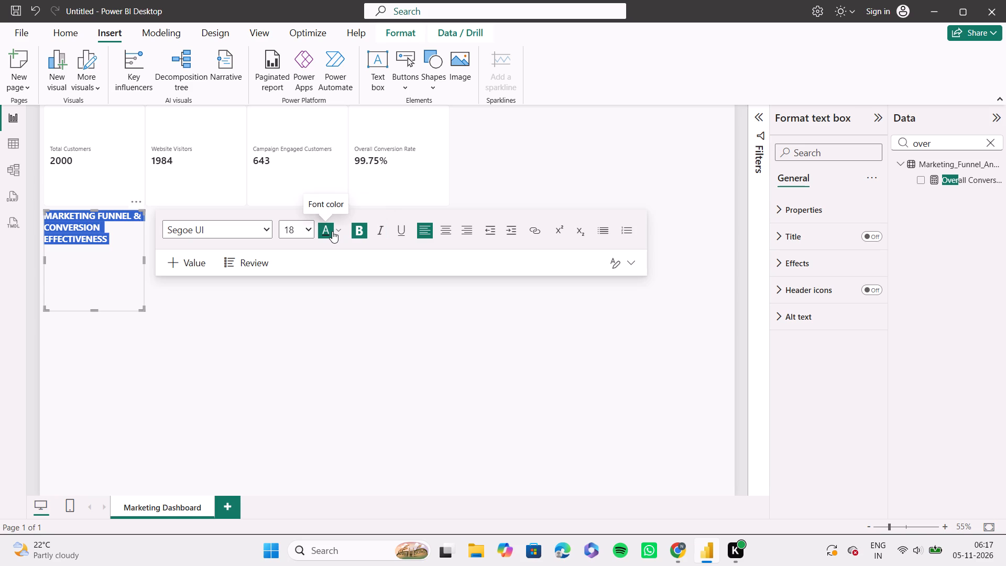
pyautogui.click(339, 230)
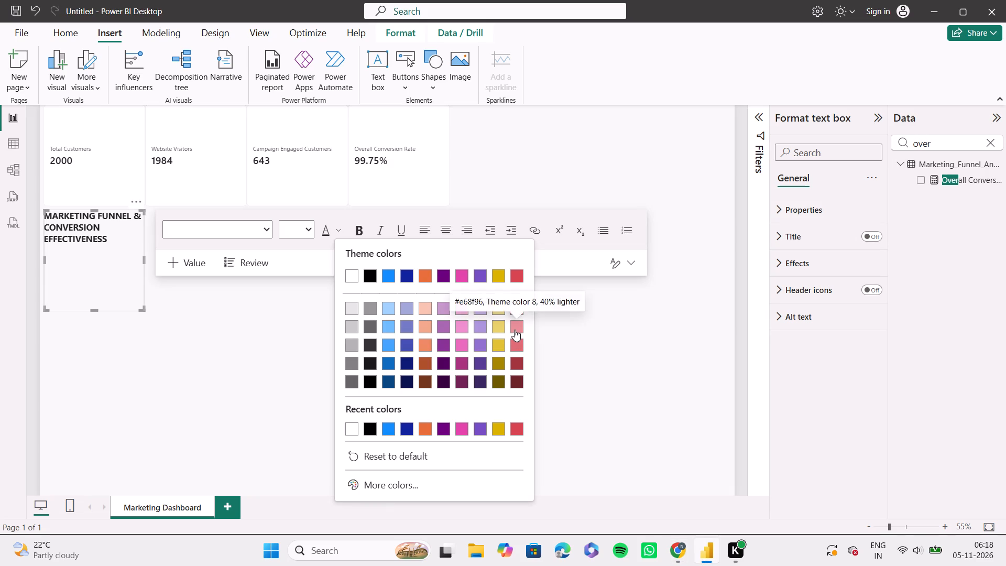
pyautogui.click(408, 271)
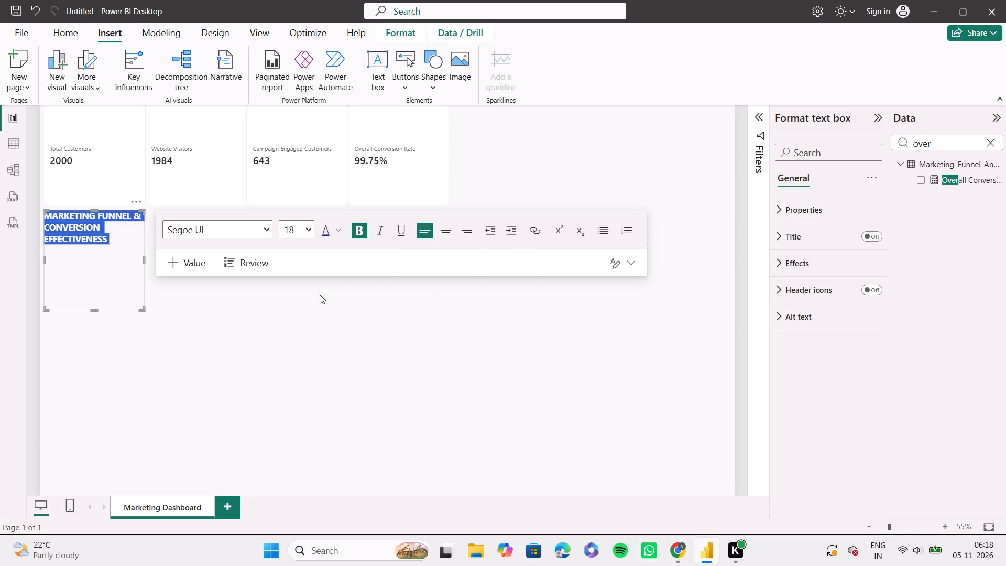
pyautogui.click(312, 310)
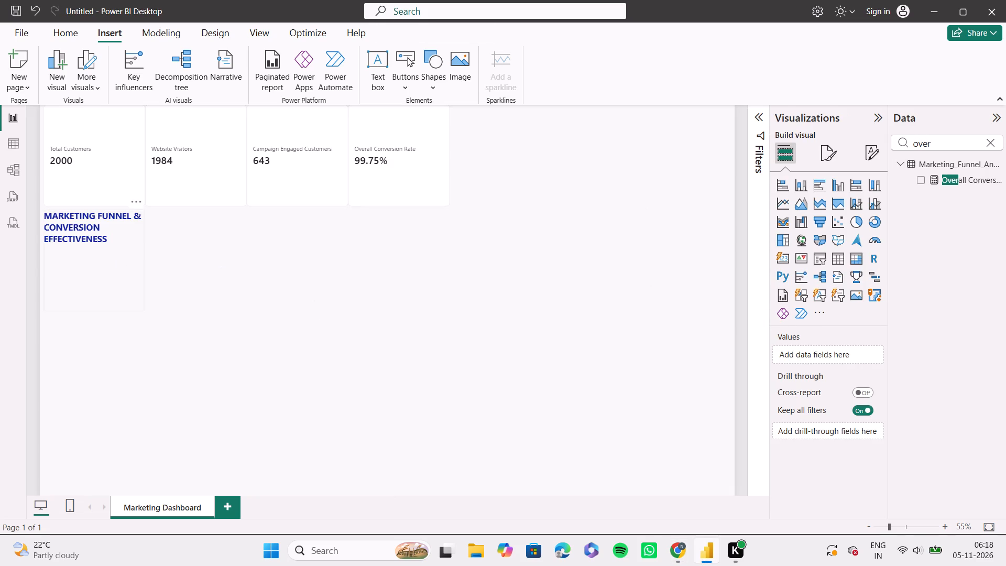
# Widen the title text box so it spans the full width of the four KPI cards.
pyautogui.click(93, 237)
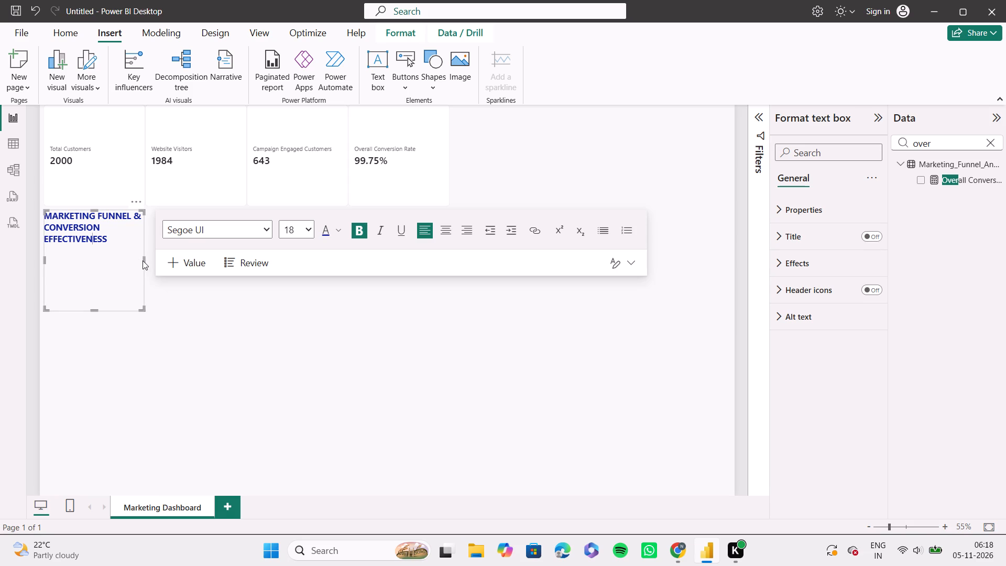
pyautogui.moveTo(145, 260); pyautogui.dragTo(296, 260)
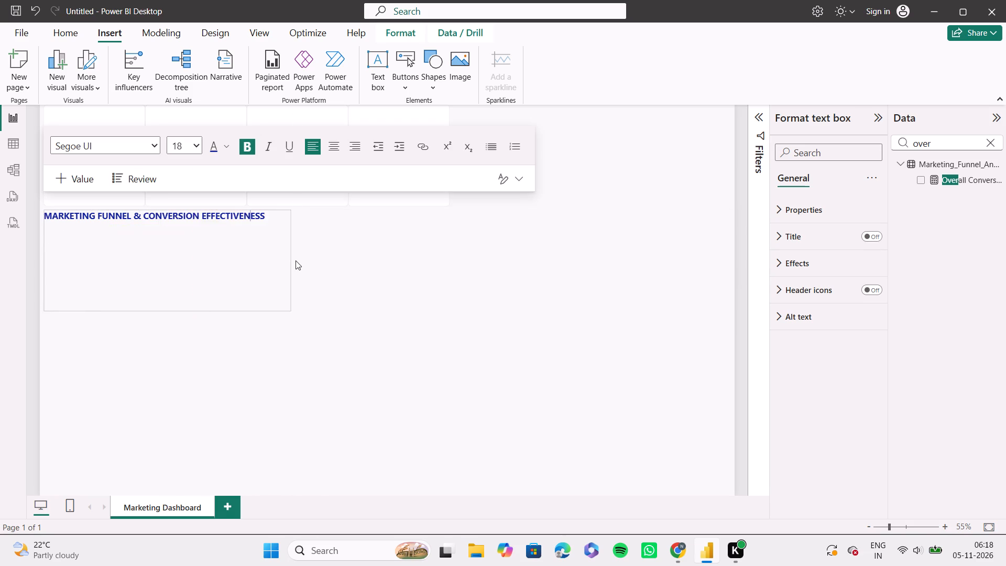
pyautogui.moveTo(296, 260); pyautogui.dragTo(471, 250)
pyautogui.moveTo(471, 250); pyautogui.dragTo(450, 250)
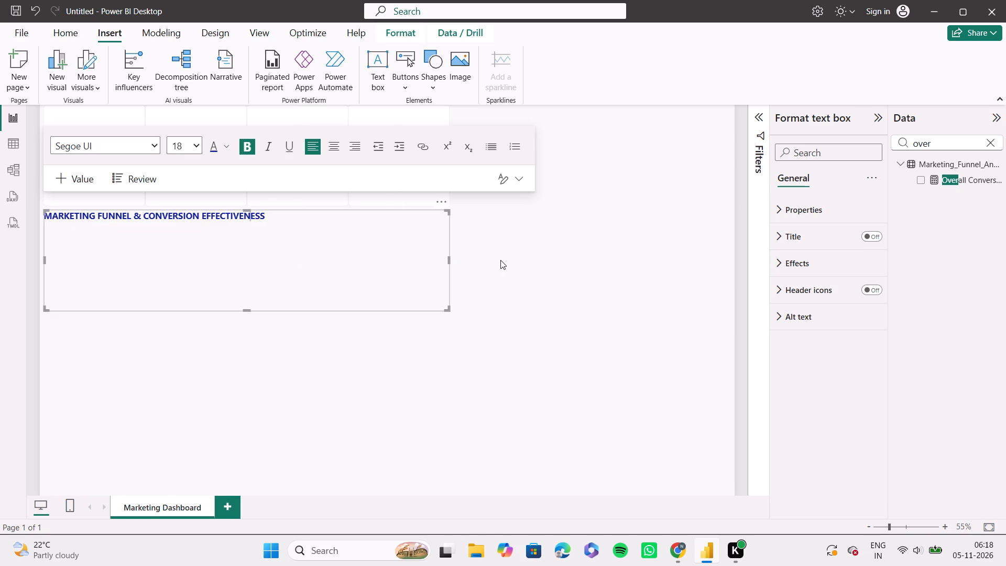
pyautogui.click(551, 255)
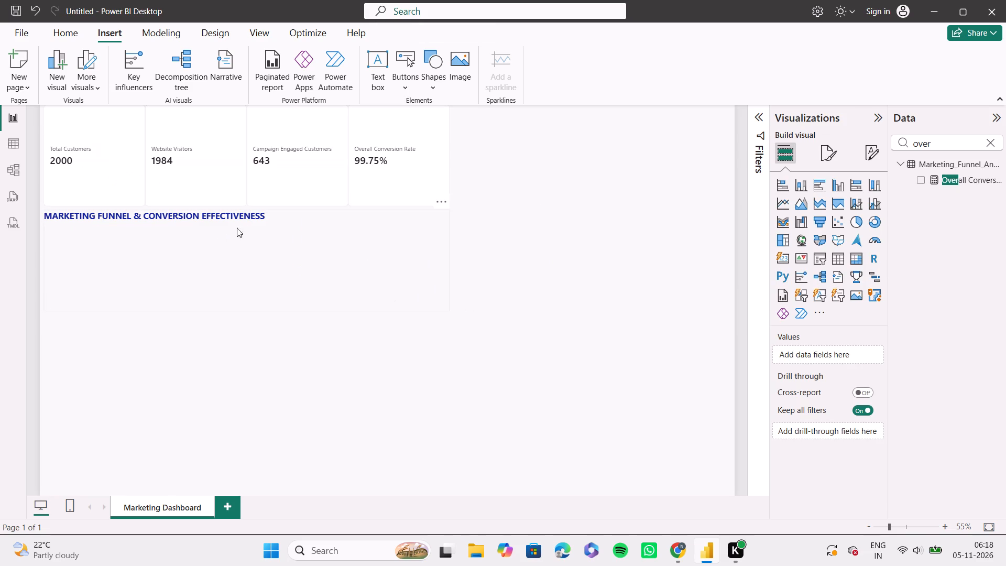
# Centre the whole title text in its box and set its font size to 20.
pyautogui.click(245, 224)
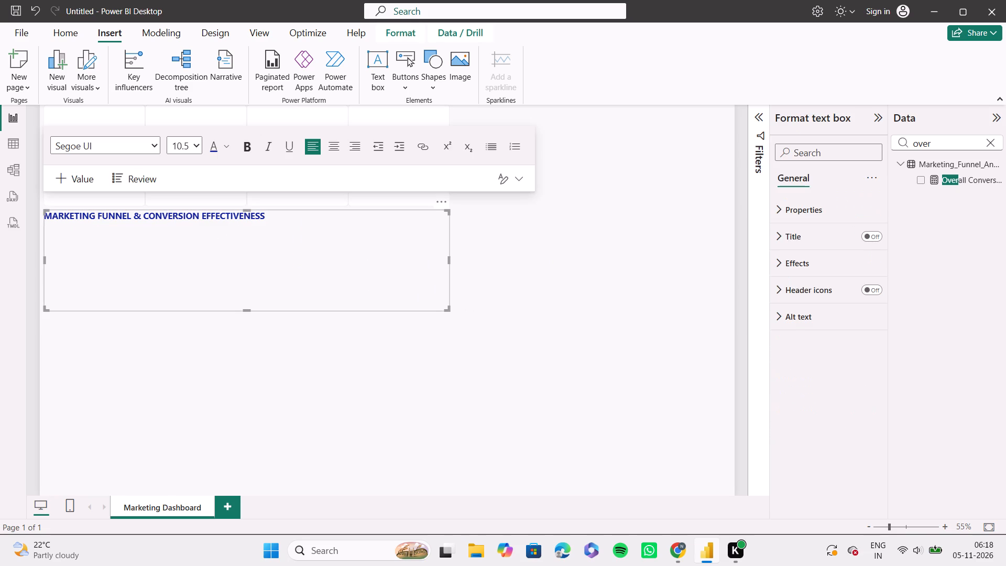
pyautogui.click(334, 151)
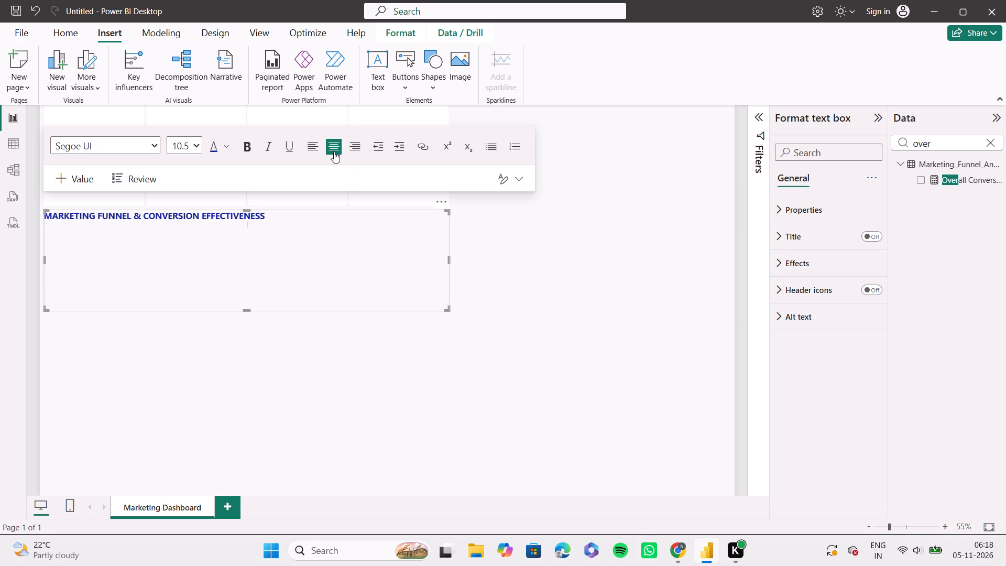
pyautogui.doubleClick(277, 221)
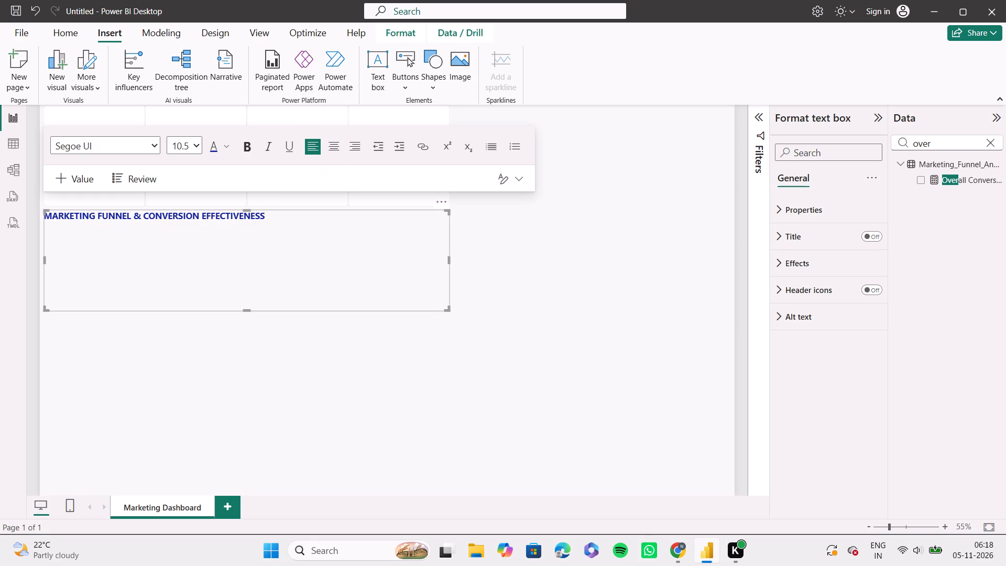
pyautogui.hotkey('ctrl', 'a')
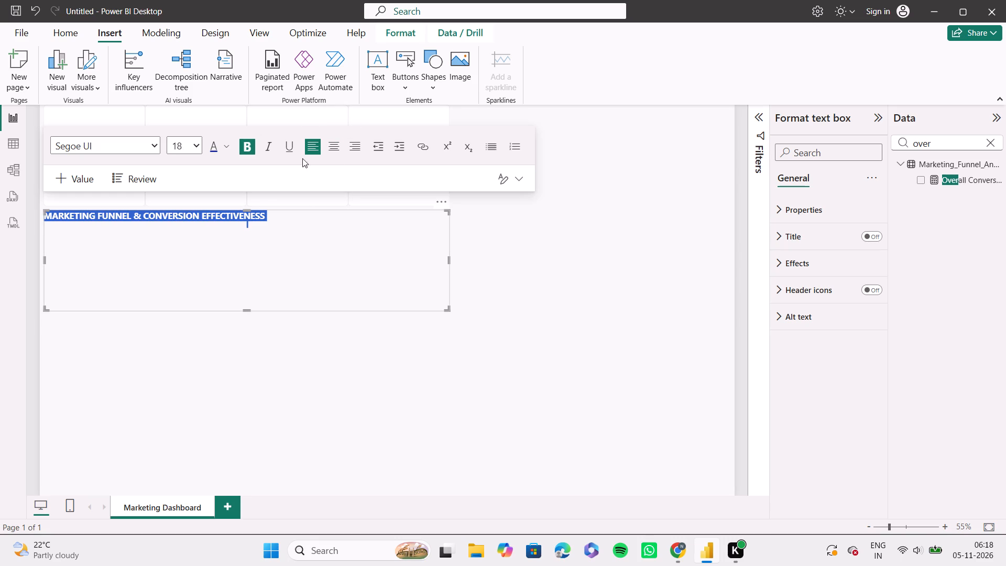
pyautogui.click(333, 140)
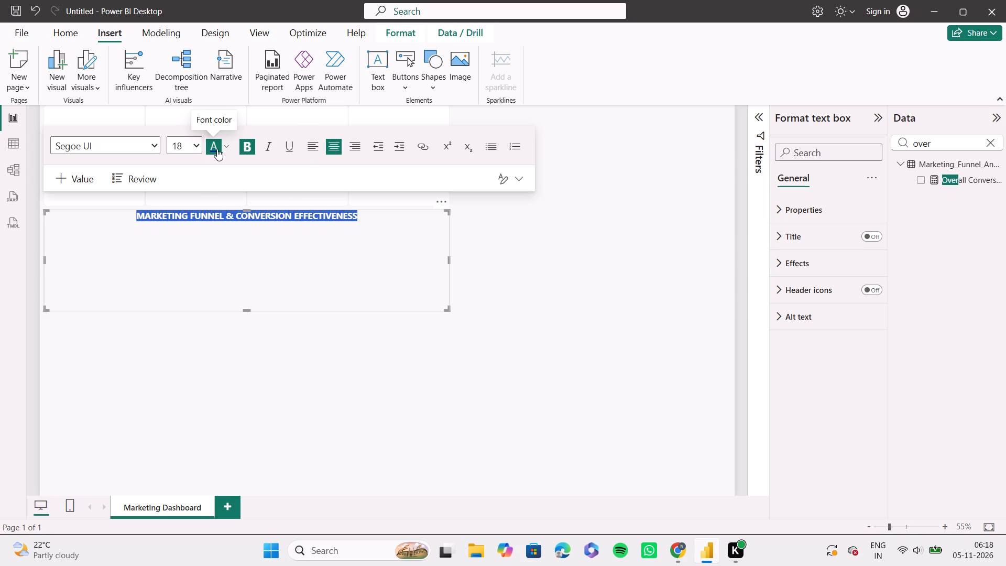
pyautogui.click(199, 148)
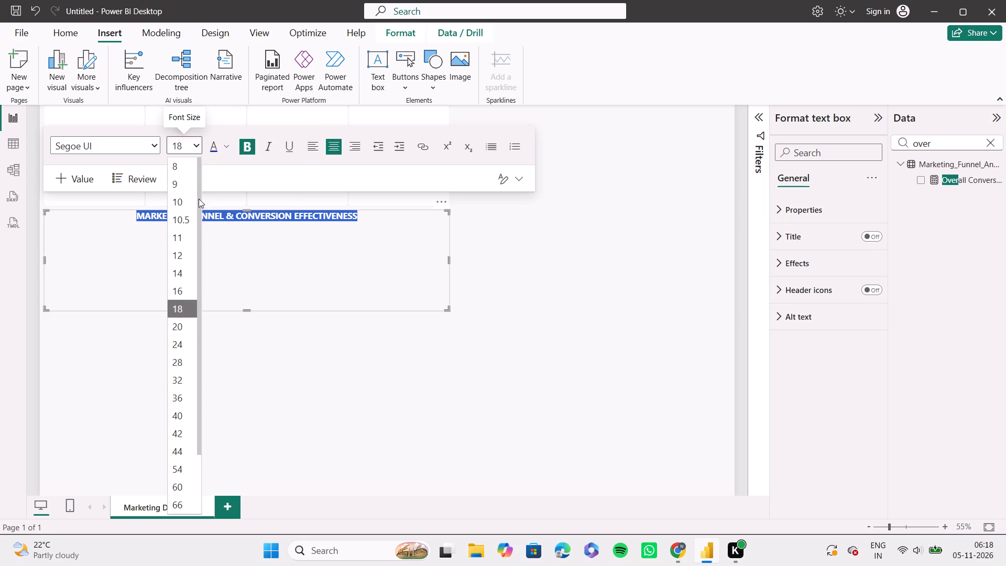
pyautogui.click(187, 329)
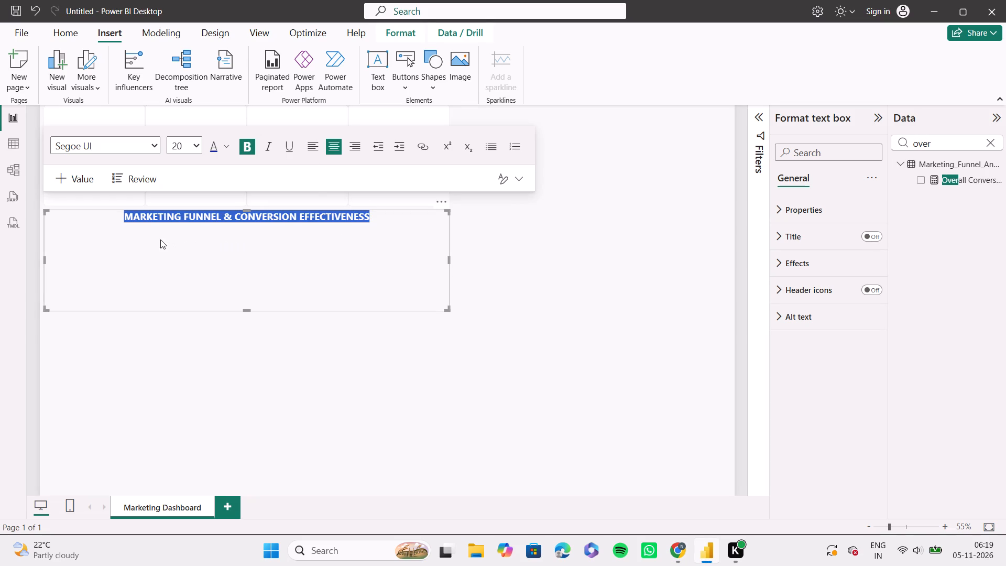
pyautogui.click(151, 229)
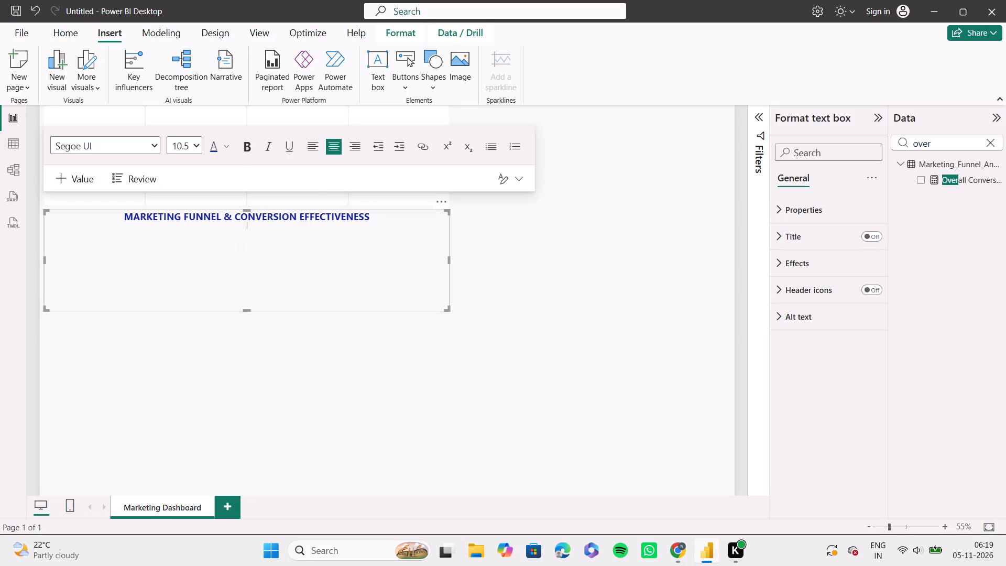
pyautogui.hotkey('ctrl', 'v')
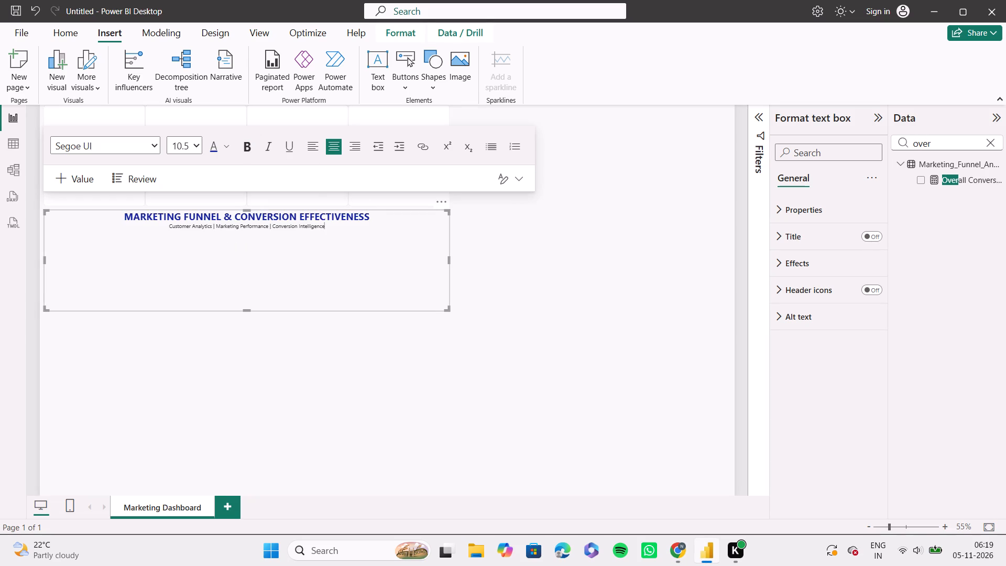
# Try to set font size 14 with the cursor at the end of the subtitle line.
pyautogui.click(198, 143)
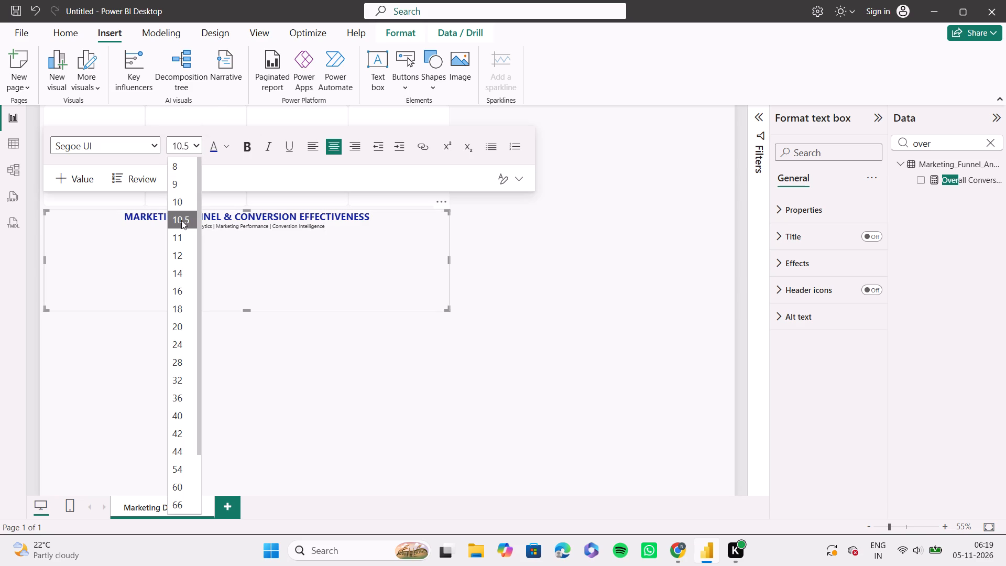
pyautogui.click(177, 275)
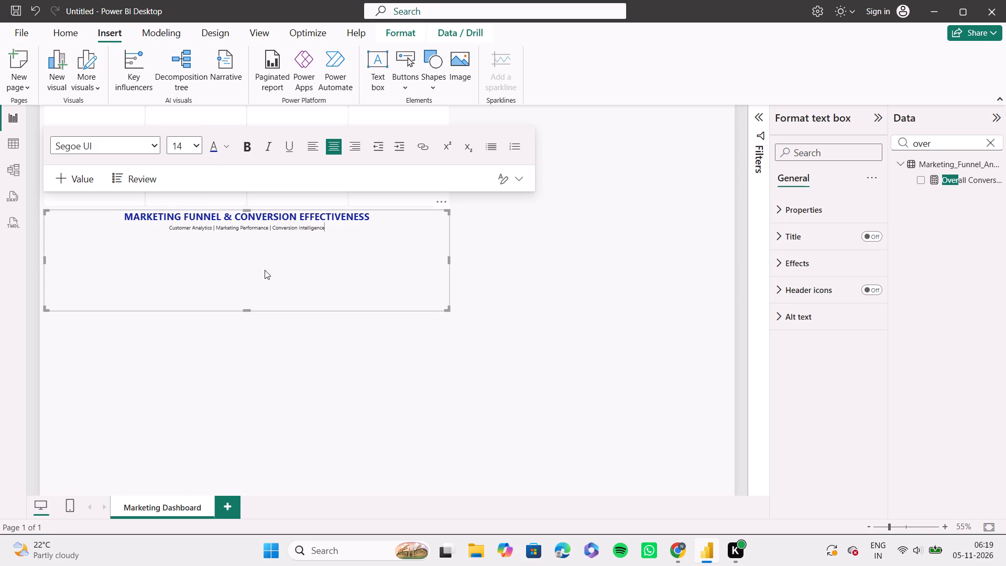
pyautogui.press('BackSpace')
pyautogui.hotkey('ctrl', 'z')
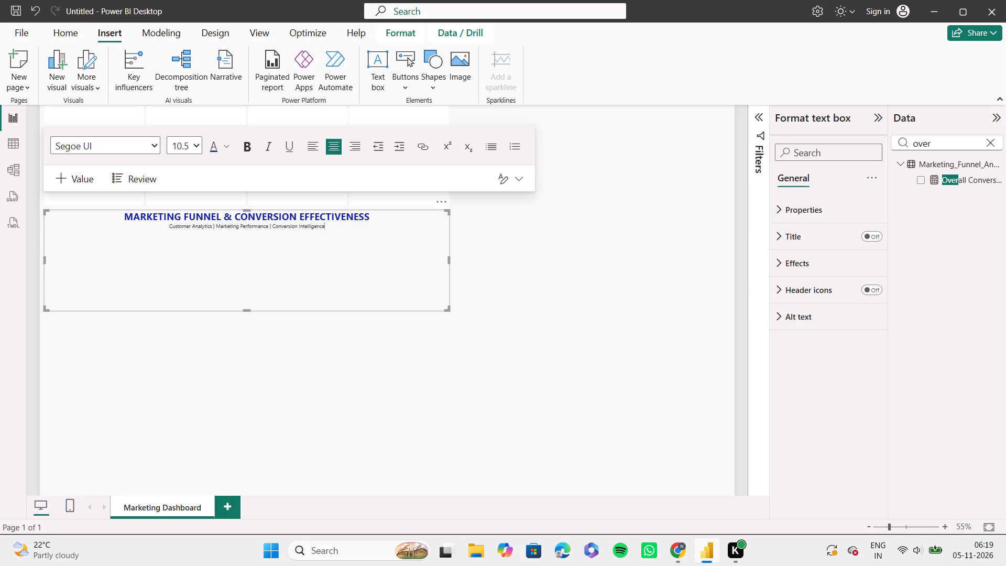
# Set the font size of the entire subtitle line to 14.
pyautogui.moveTo(331, 228); pyautogui.dragTo(185, 208)
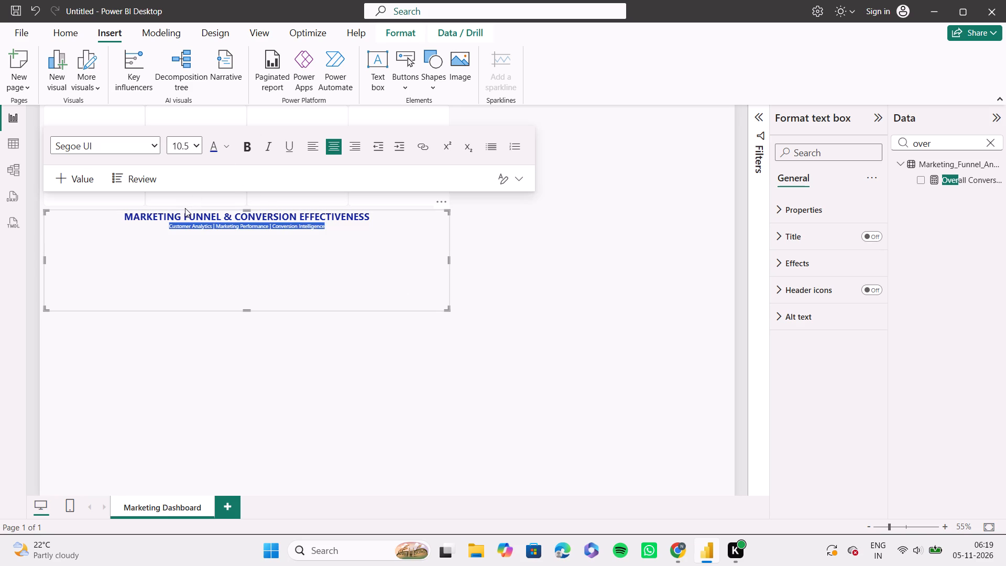
pyautogui.moveTo(185, 208); pyautogui.dragTo(169, 235)
pyautogui.click(201, 145)
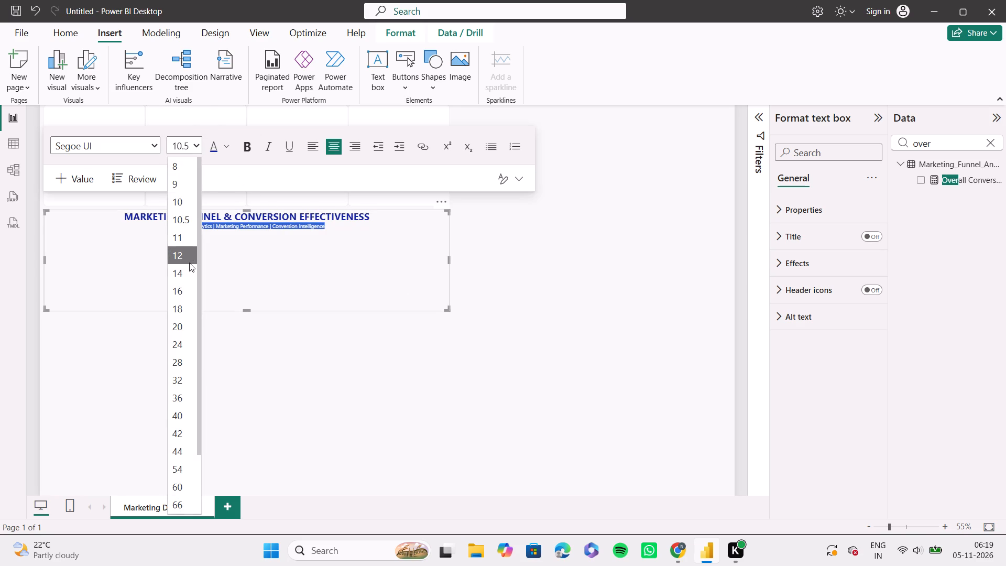
pyautogui.click(189, 267)
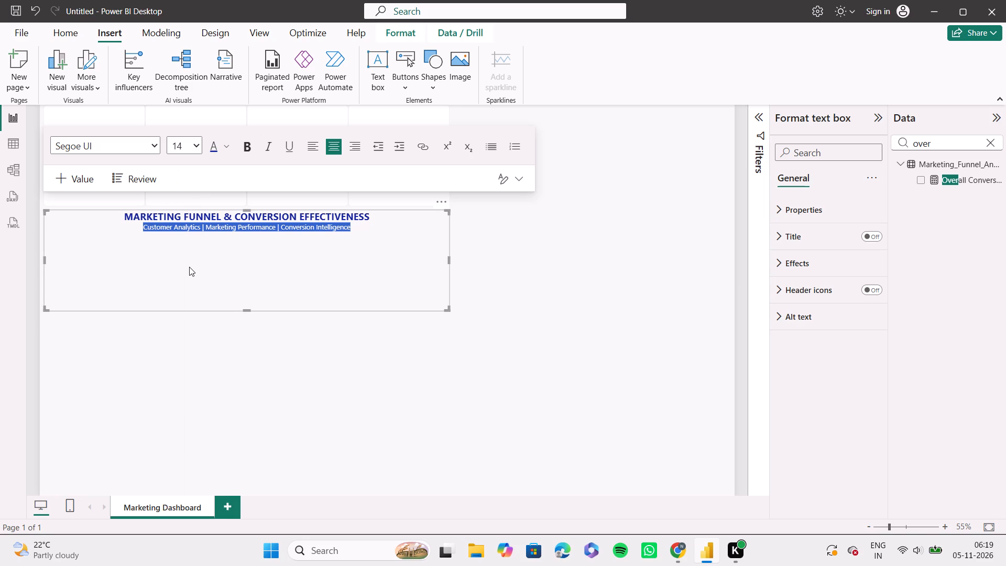
pyautogui.click(248, 253)
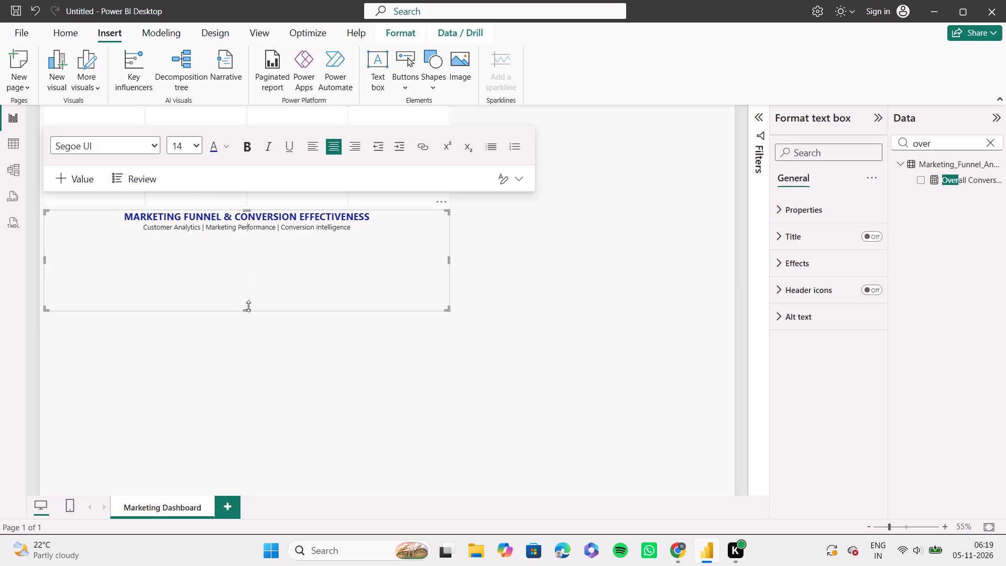
# Reduce the text box height so it fits closely around the title and subtitle lines.
pyautogui.moveTo(248, 306); pyautogui.dragTo(250, 227)
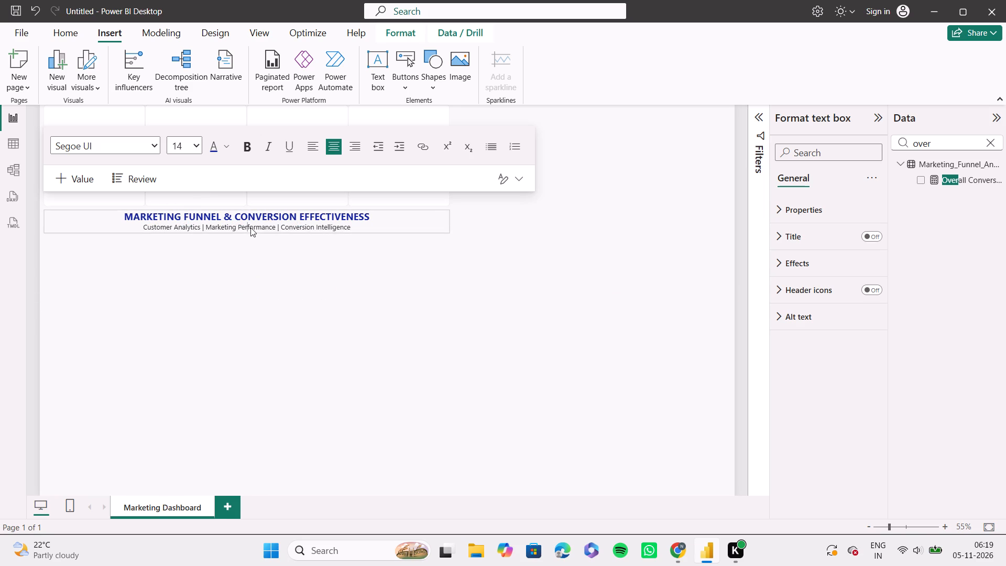
pyautogui.moveTo(250, 227); pyautogui.dragTo(250, 233)
pyautogui.click(321, 285)
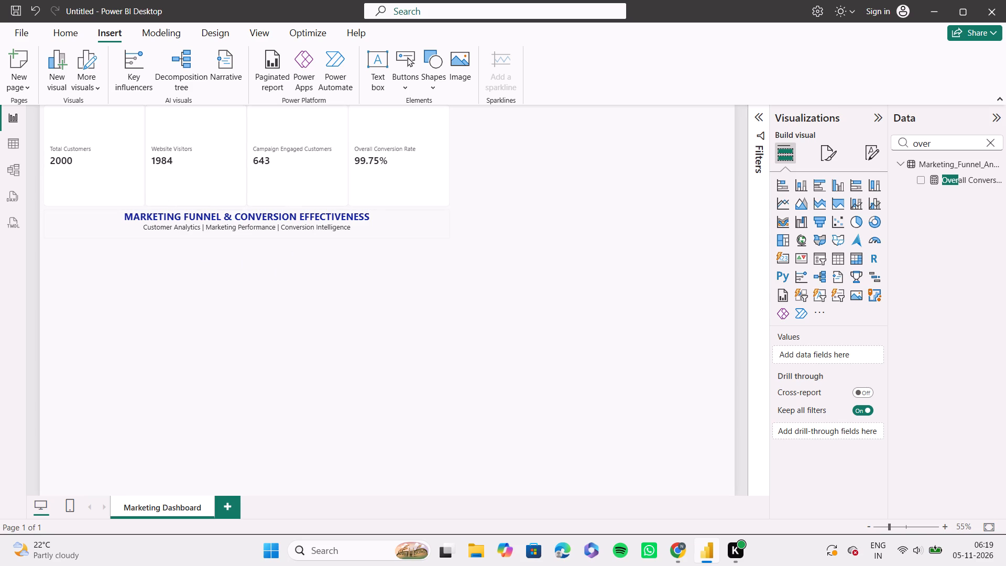
# Move the Total Customers card directly below the title text box, aligned with the box's left edge.
pyautogui.doubleClick(107, 174)
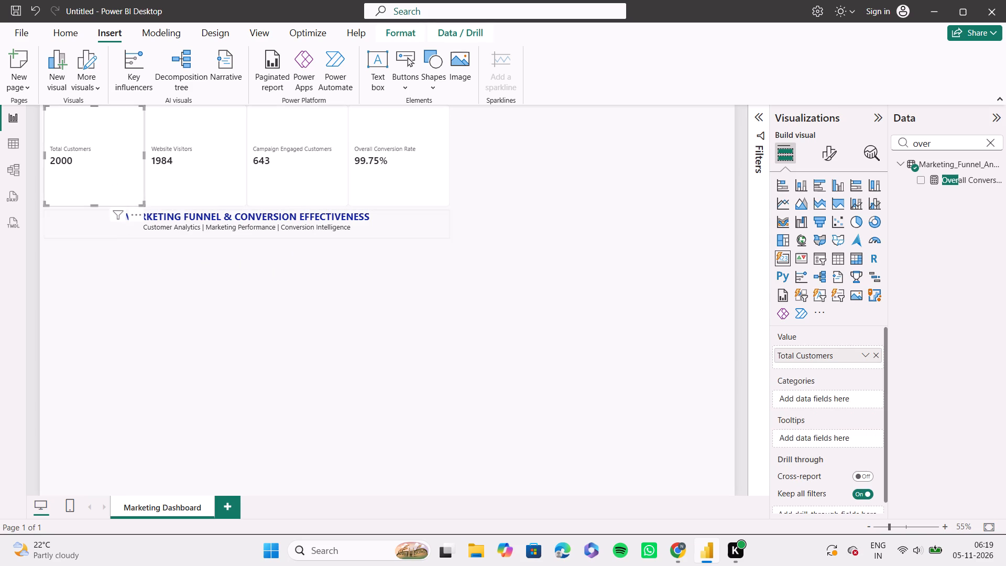
pyautogui.moveTo(107, 193); pyautogui.dragTo(104, 329)
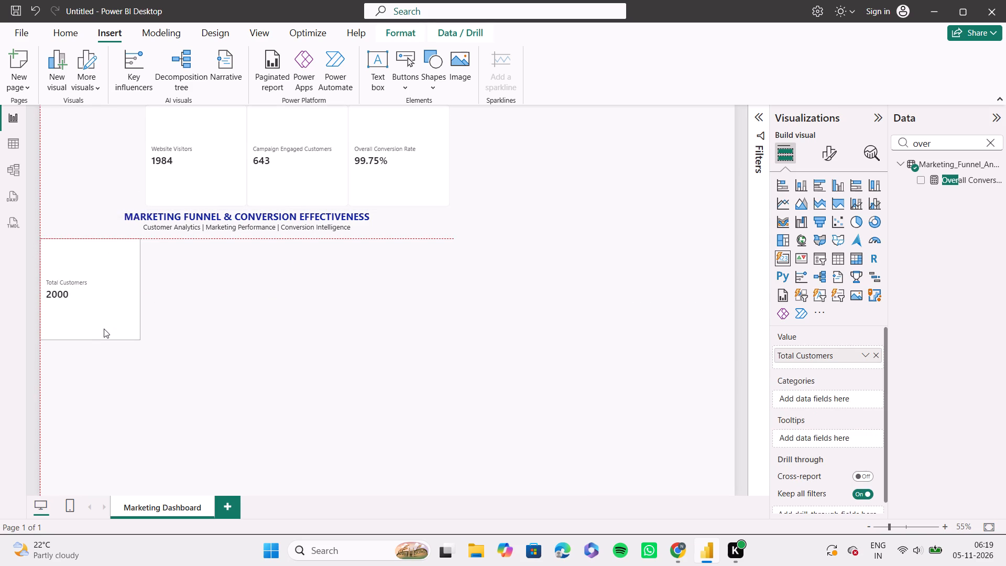
pyautogui.moveTo(104, 329); pyautogui.dragTo(107, 326)
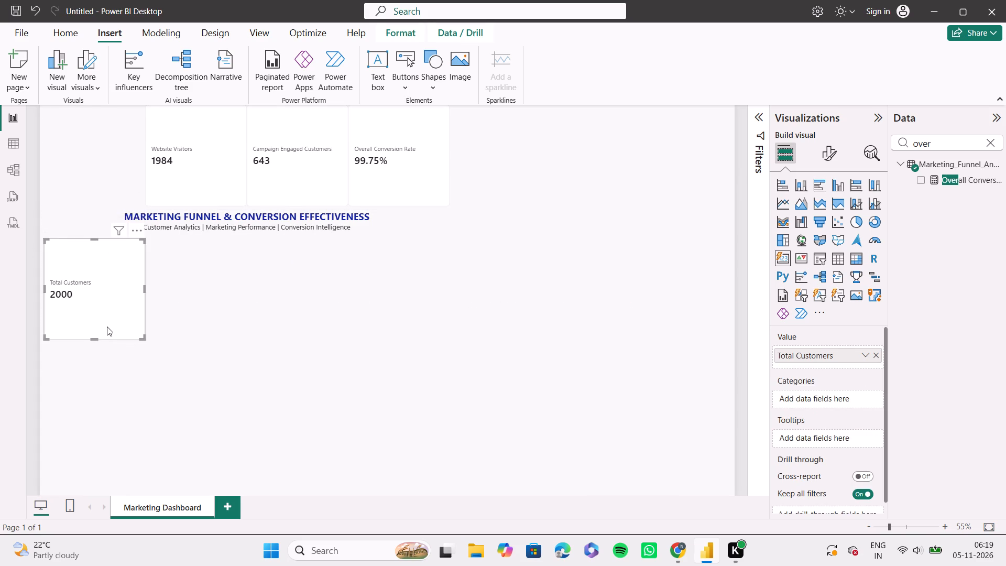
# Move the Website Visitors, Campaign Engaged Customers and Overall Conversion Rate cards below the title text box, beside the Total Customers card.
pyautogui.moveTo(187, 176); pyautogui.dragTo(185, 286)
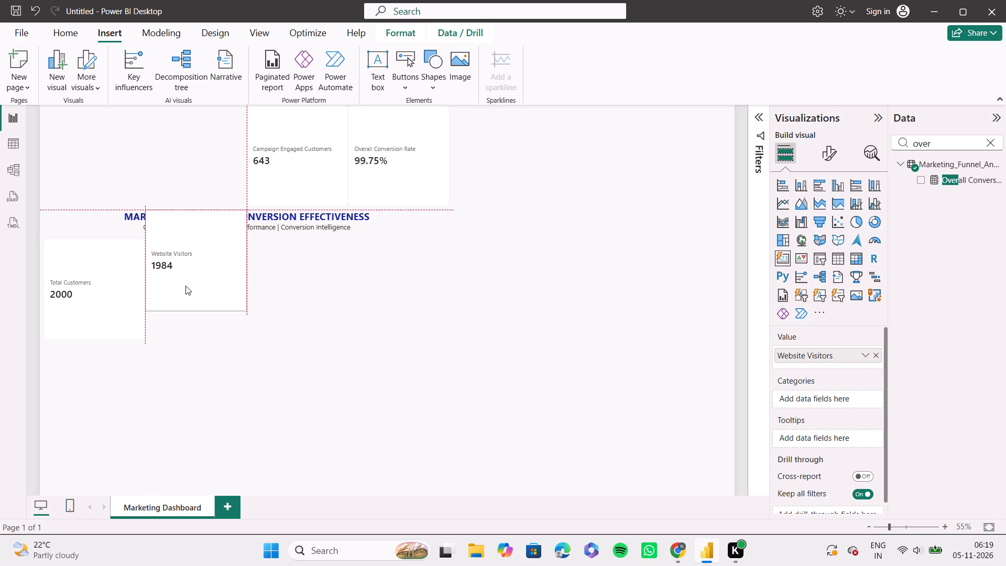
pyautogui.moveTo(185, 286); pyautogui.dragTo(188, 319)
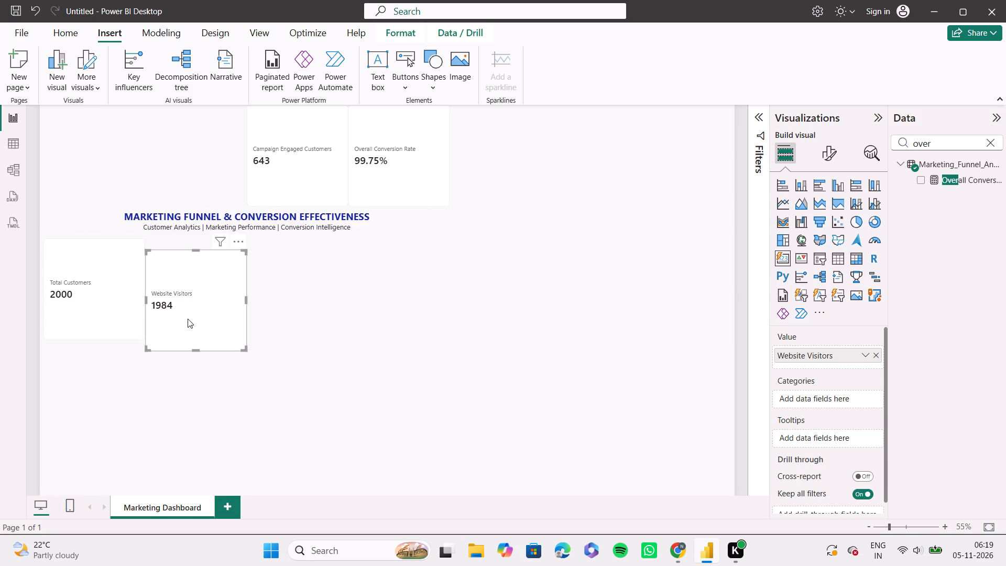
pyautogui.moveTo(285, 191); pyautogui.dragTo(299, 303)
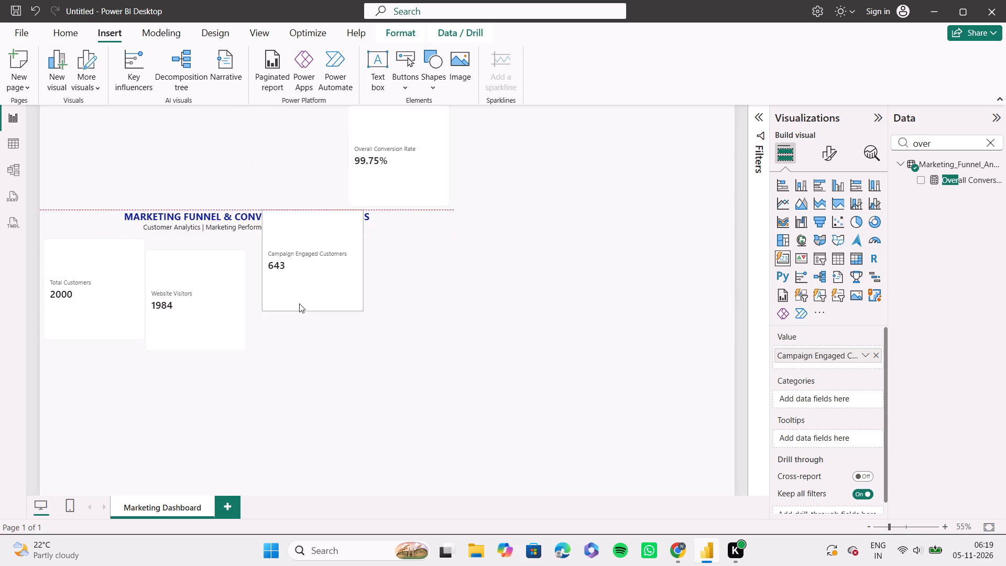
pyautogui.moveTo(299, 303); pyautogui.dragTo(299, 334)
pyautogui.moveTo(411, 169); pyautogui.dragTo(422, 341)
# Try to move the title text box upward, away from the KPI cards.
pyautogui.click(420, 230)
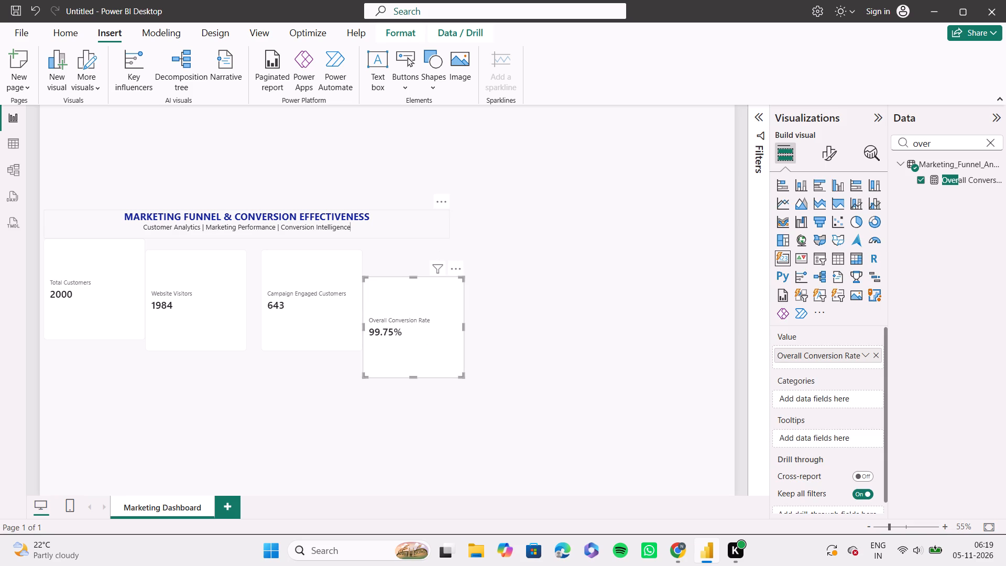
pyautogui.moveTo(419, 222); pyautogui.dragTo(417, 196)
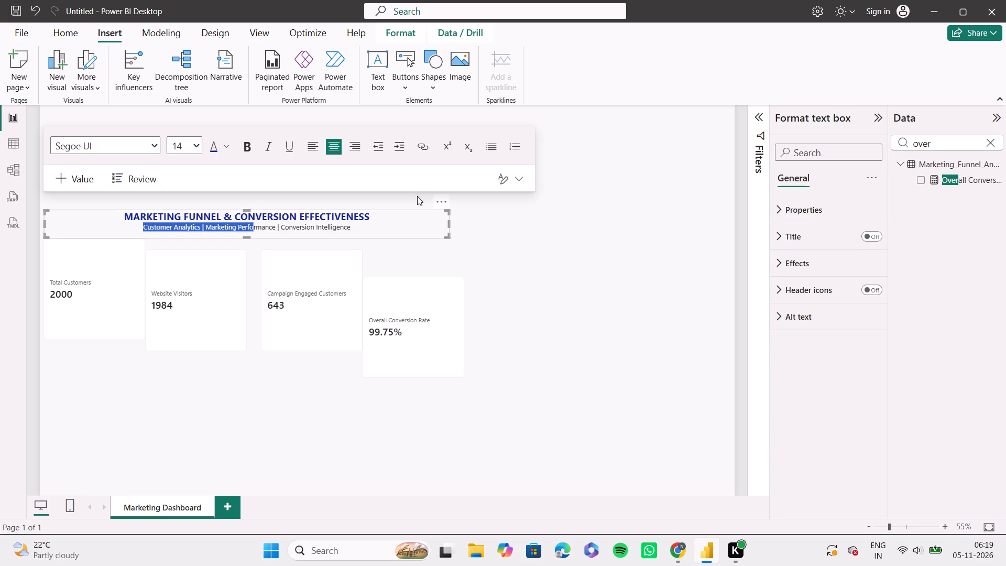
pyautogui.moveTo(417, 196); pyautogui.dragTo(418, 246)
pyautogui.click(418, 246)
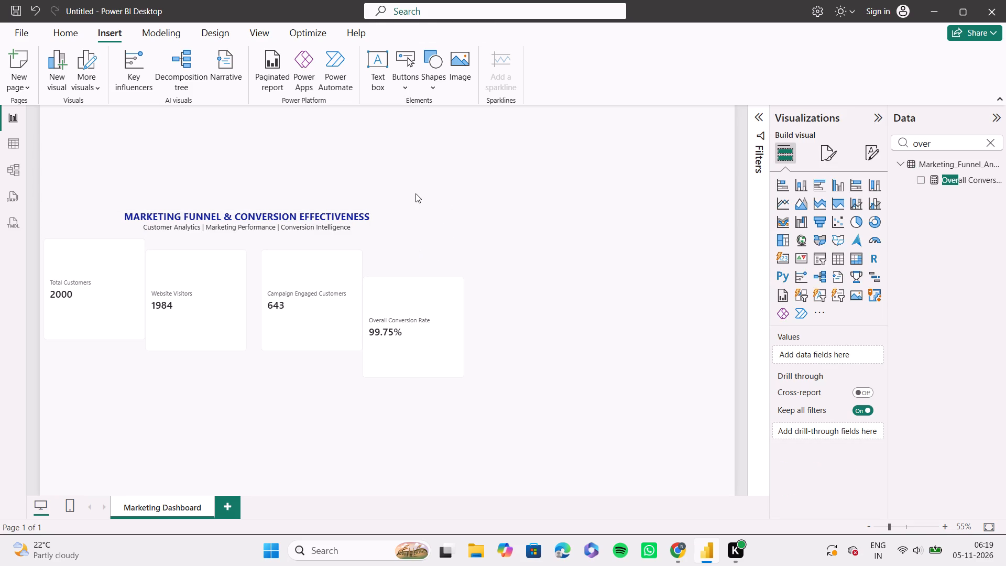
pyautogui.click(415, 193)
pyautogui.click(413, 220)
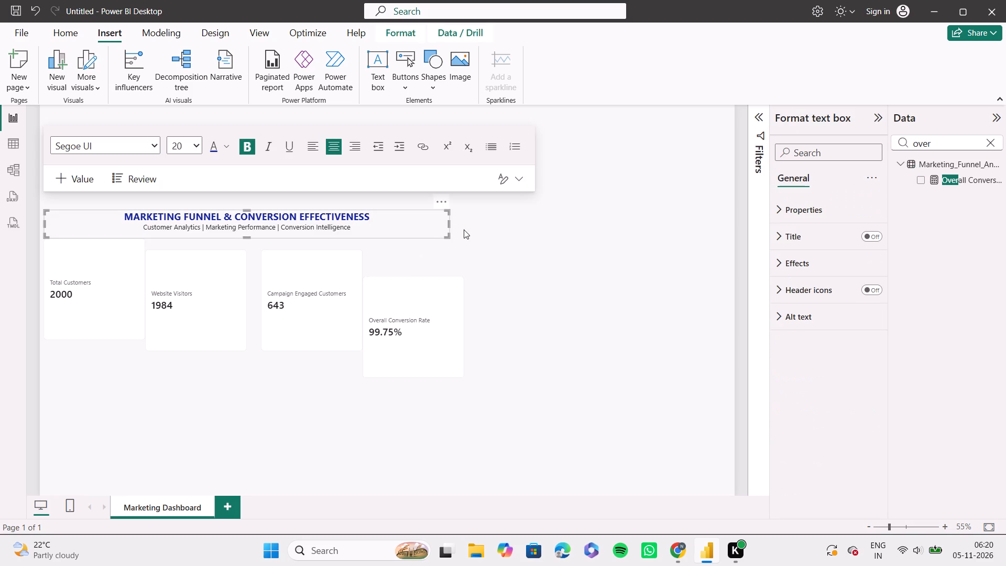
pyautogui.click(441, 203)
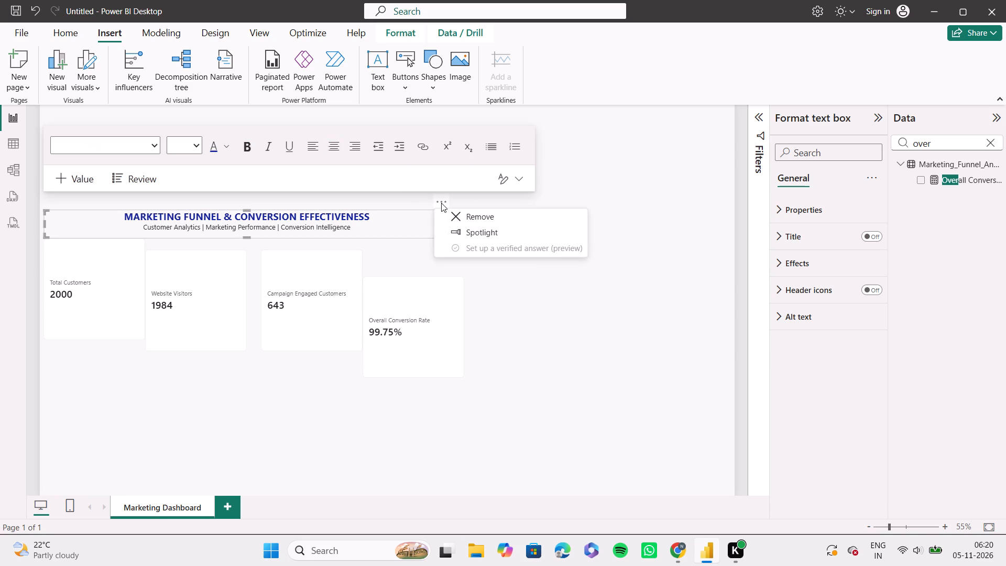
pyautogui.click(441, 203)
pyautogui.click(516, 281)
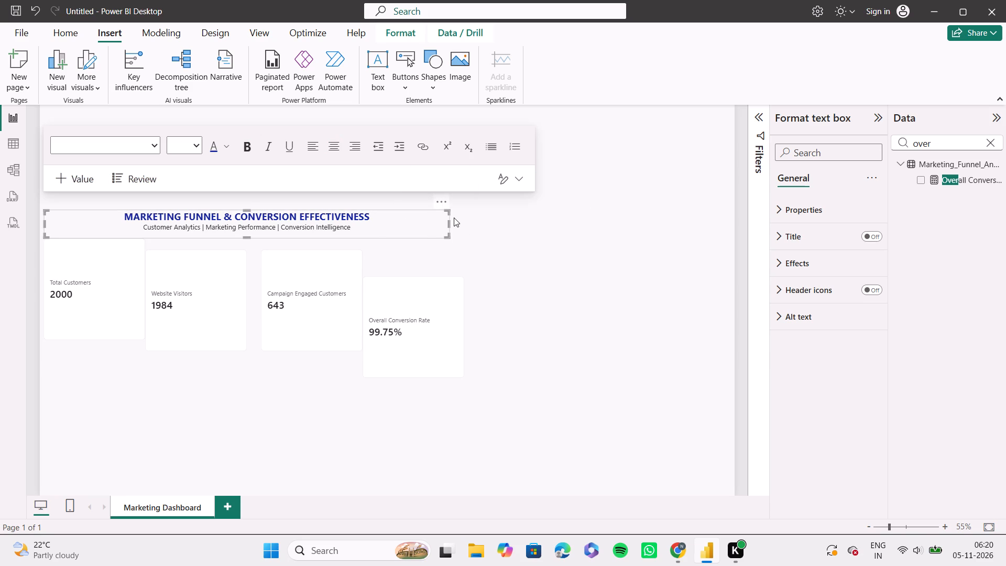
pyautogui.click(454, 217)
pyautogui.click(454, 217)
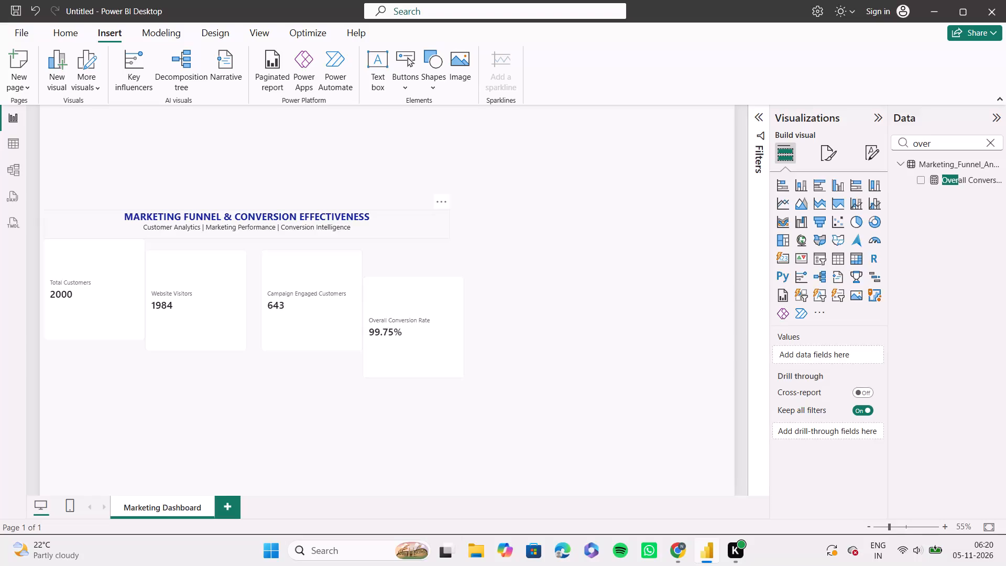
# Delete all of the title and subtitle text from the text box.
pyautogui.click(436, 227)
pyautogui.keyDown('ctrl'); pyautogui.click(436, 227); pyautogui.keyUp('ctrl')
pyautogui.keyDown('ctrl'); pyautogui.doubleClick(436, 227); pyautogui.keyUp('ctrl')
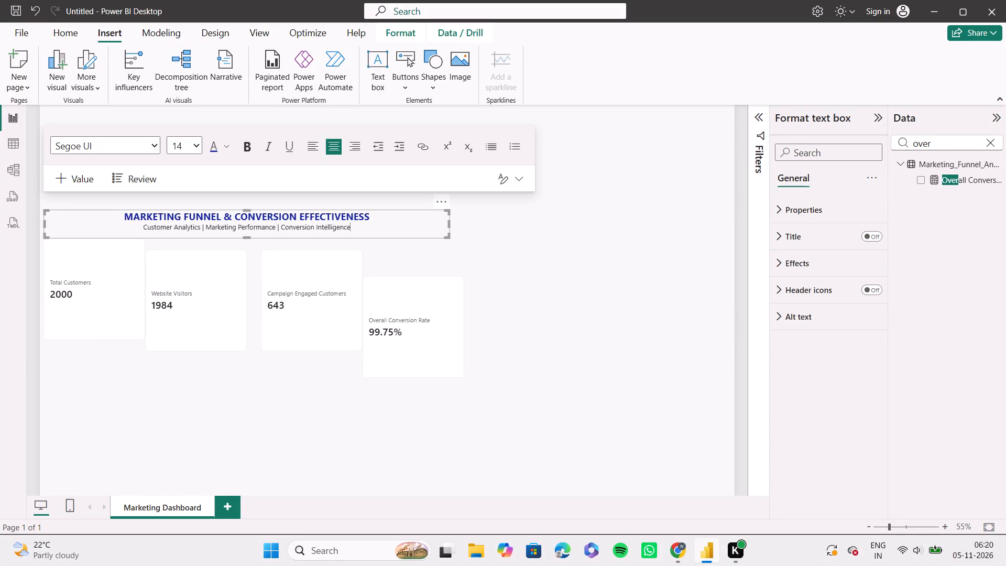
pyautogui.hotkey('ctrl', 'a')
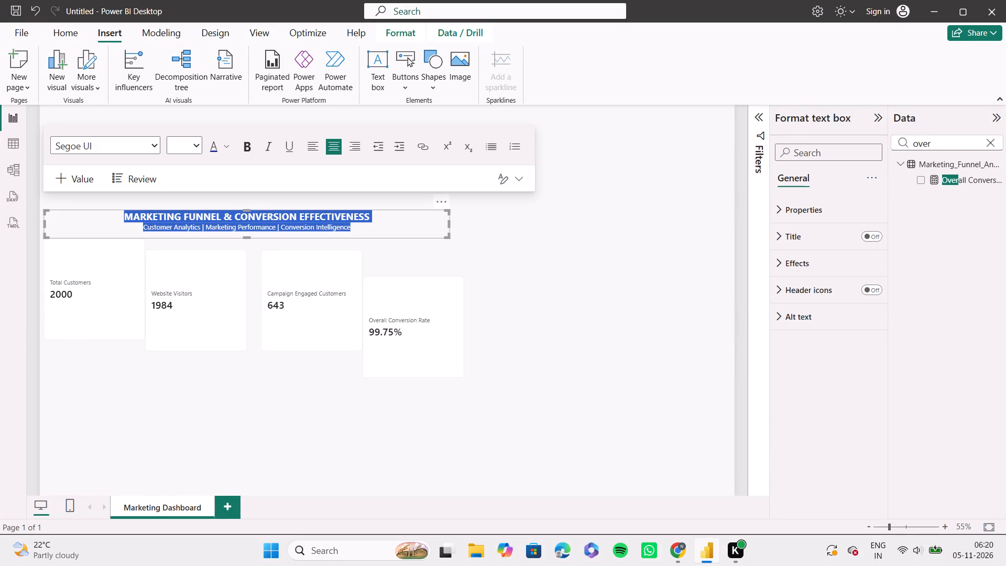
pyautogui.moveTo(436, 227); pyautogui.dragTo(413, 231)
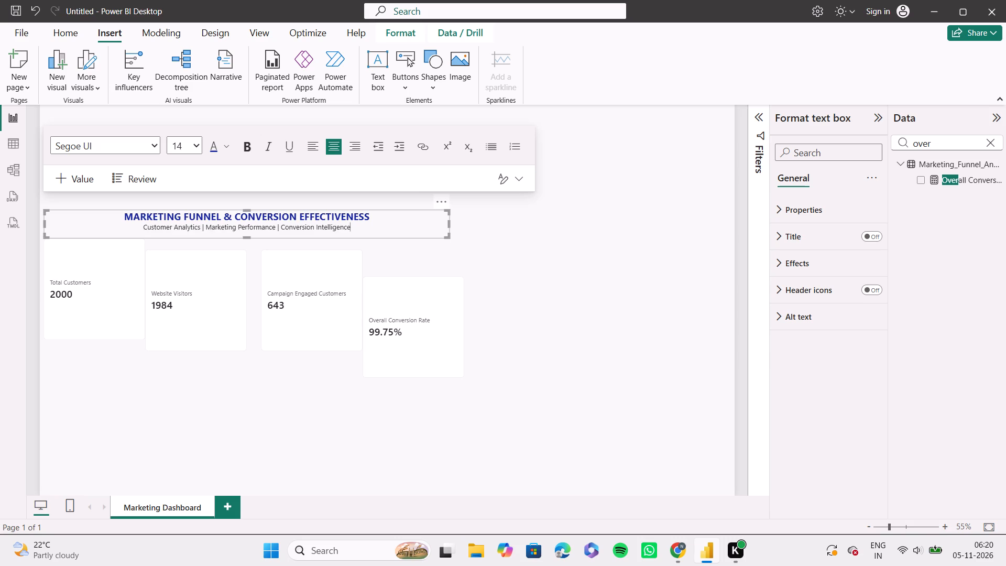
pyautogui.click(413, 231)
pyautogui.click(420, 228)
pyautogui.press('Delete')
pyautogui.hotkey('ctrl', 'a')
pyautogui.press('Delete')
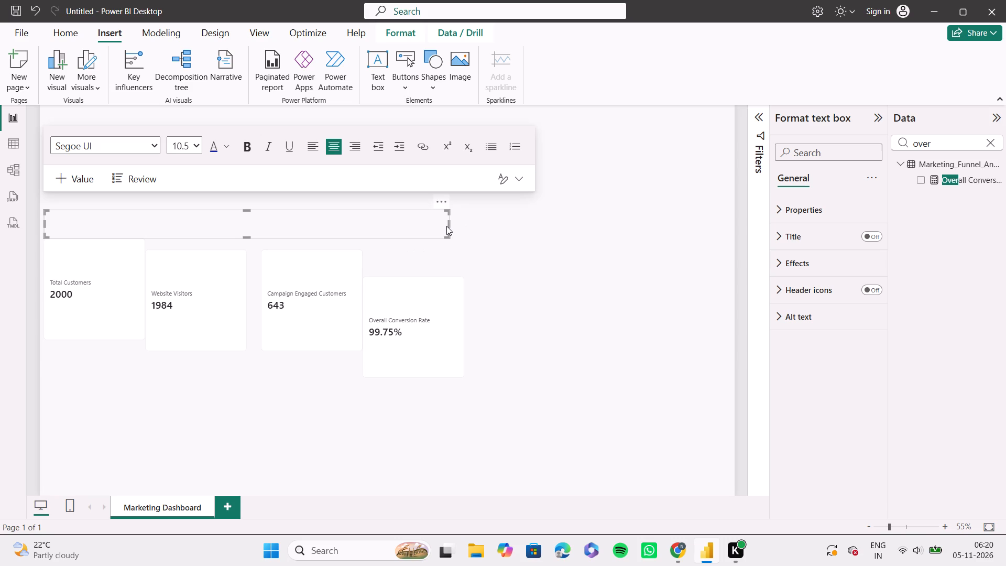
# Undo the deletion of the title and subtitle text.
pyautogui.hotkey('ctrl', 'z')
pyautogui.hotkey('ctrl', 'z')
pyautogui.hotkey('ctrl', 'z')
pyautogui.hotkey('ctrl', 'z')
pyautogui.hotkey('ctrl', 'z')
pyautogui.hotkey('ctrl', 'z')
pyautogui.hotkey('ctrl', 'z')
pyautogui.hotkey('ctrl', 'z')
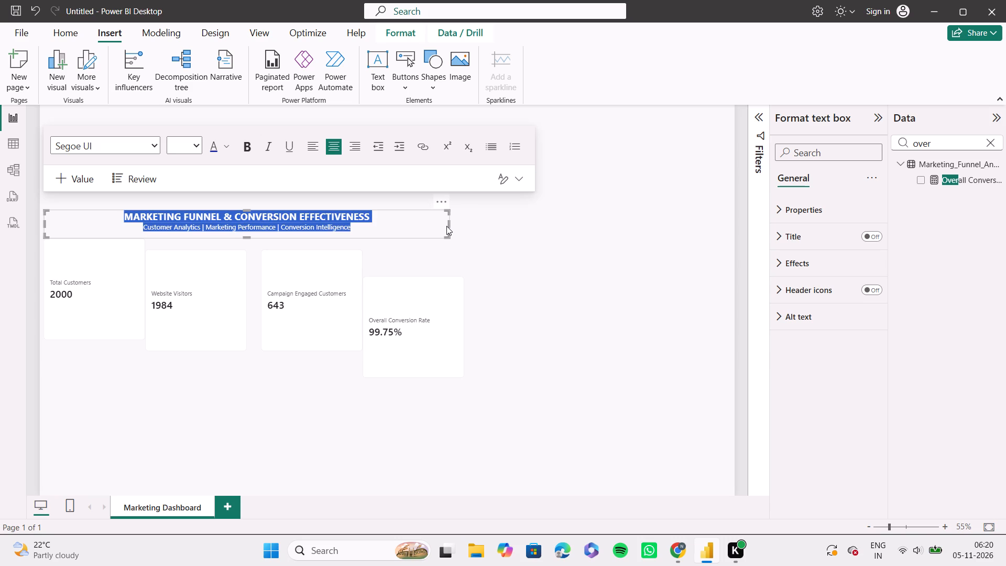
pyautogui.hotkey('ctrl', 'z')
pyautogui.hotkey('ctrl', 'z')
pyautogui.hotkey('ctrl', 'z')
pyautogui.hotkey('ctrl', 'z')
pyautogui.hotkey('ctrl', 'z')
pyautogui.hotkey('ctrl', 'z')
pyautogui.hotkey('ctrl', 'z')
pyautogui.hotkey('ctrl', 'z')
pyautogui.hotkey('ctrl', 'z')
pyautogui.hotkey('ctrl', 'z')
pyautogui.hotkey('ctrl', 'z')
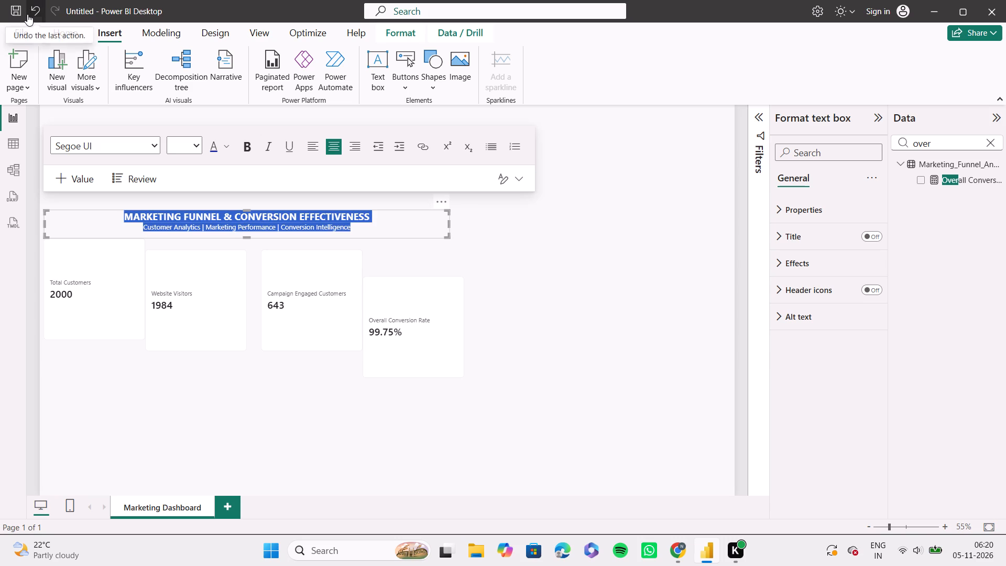
# Undo the card moves and the title box's resizing, formatting and text entry, back to the small empty text box.
pyautogui.click(27, 14)
pyautogui.tripleClick(37, 11)
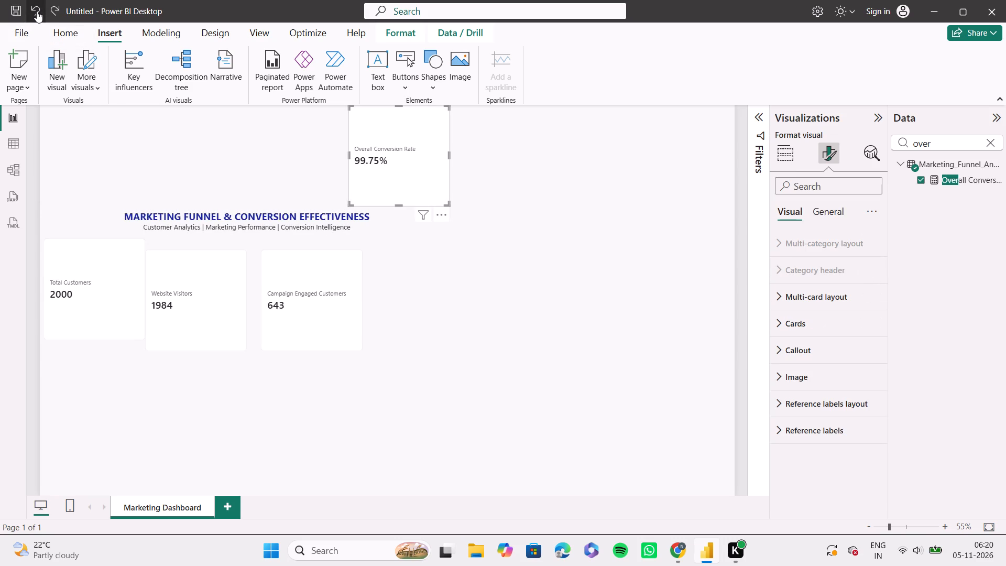
pyautogui.click(37, 11)
pyautogui.click(37, 11)
pyautogui.click(37, 11)
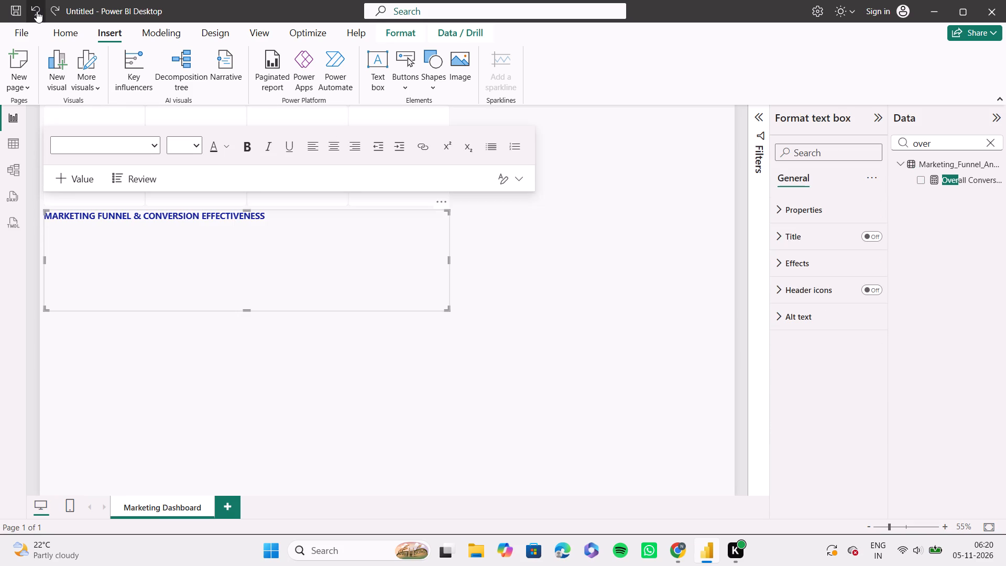
pyautogui.click(37, 11)
pyautogui.click(37, 11)
pyautogui.click(37, 11)
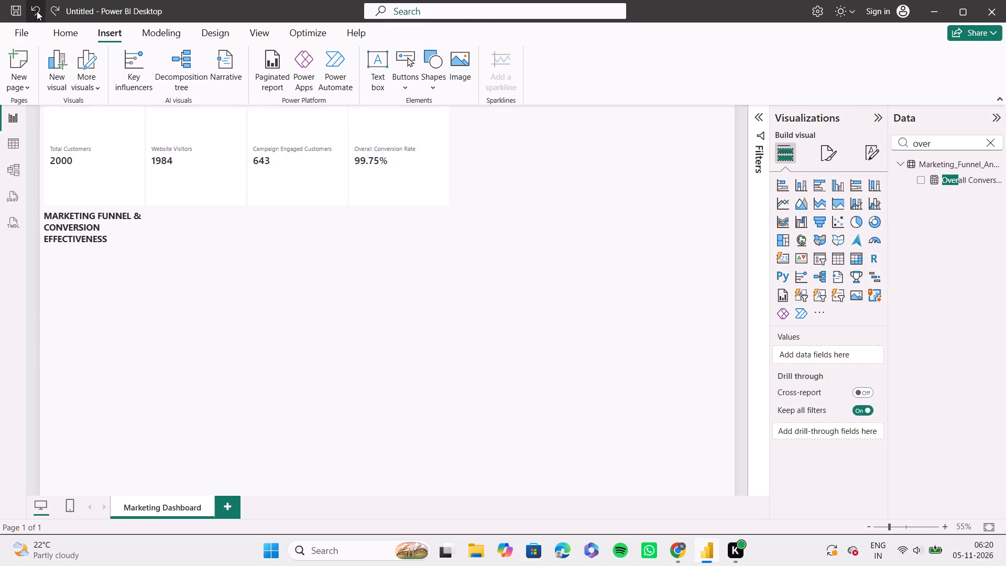
pyautogui.click(37, 11)
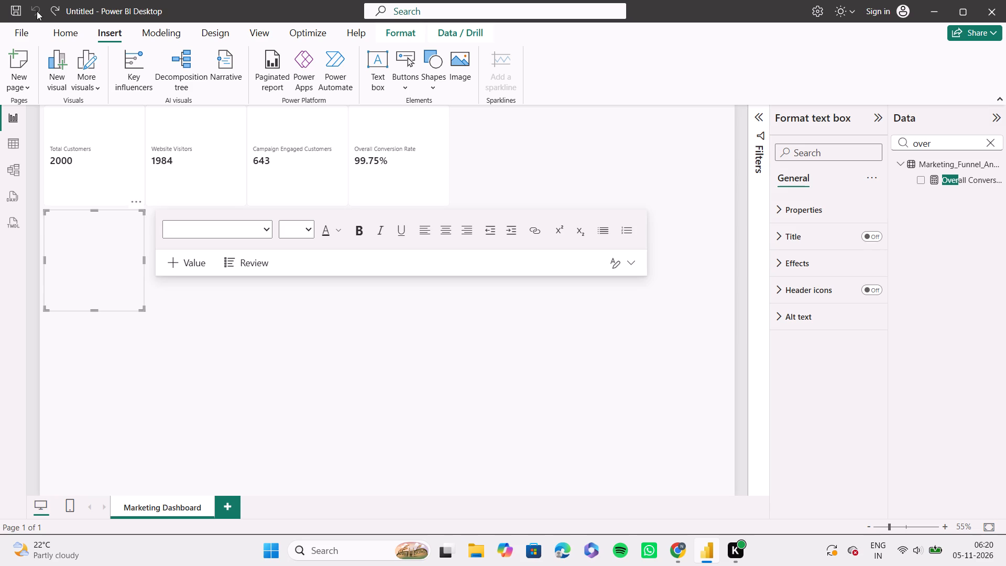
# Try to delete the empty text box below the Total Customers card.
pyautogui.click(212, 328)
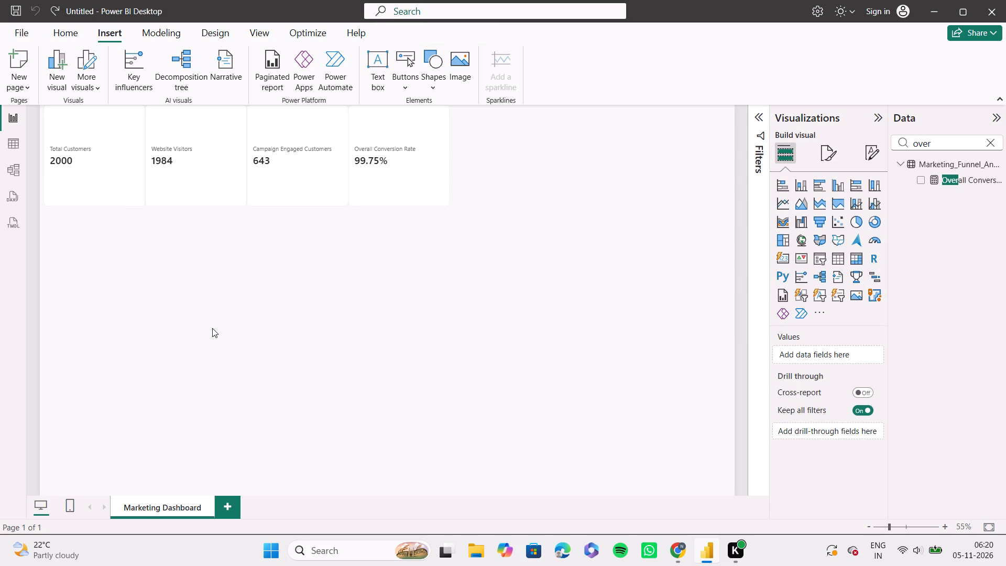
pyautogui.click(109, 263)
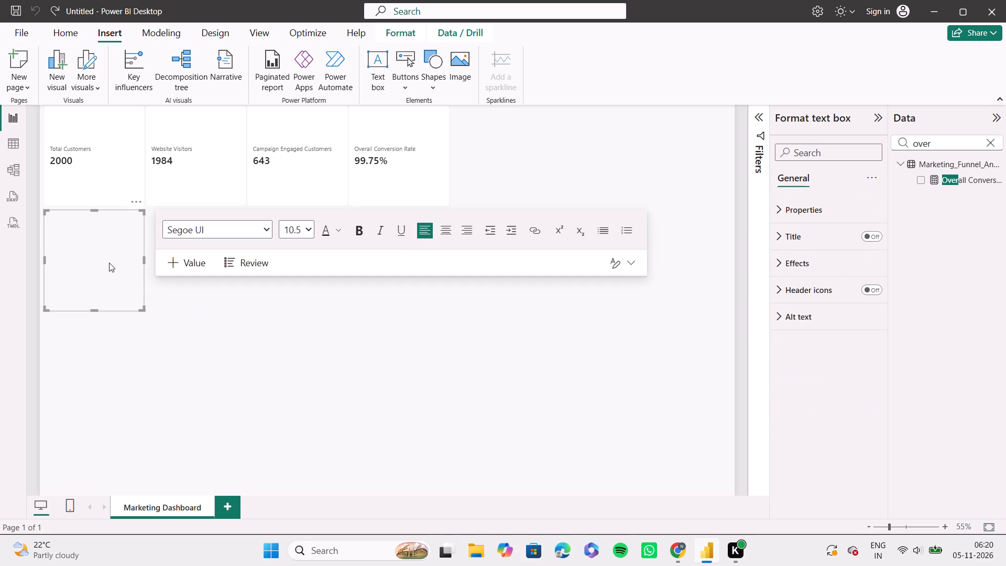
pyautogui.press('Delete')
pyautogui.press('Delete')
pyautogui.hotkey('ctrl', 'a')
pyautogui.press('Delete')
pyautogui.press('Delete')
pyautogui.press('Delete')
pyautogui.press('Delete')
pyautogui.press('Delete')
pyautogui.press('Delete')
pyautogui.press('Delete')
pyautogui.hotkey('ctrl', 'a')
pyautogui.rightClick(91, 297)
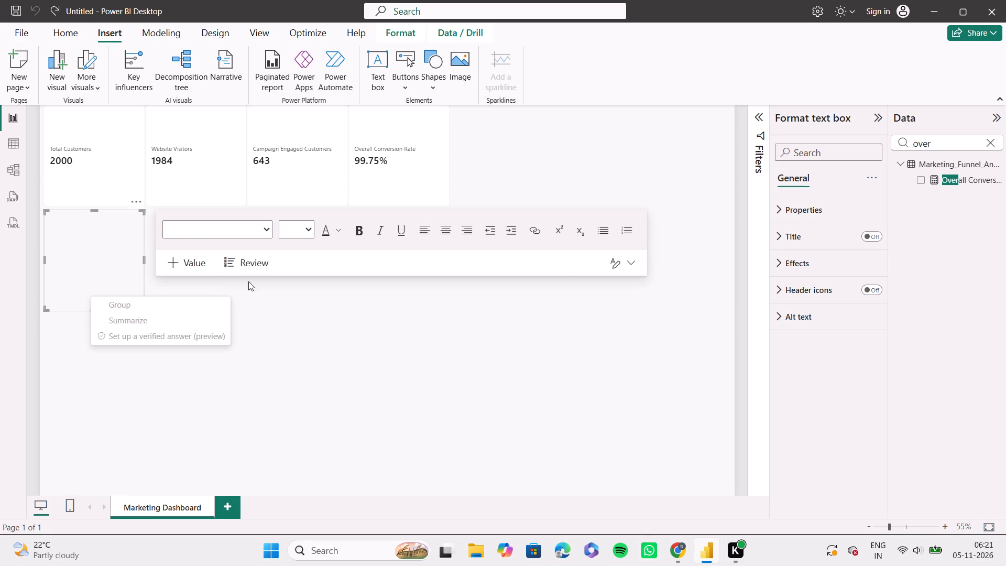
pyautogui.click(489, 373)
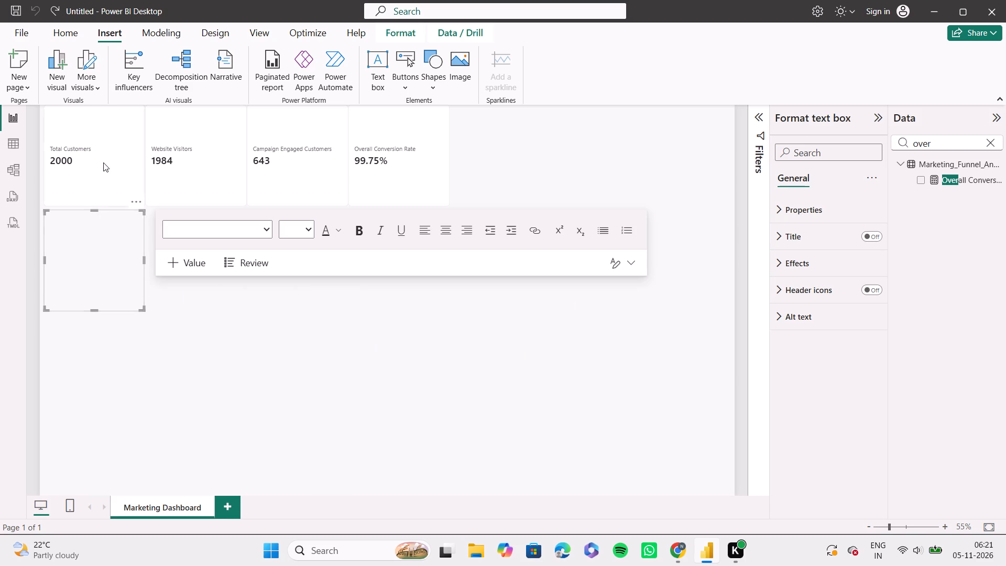
# Move the Total Customers and Website Visitors cards down the page and align them side by side.
pyautogui.moveTo(103, 147); pyautogui.dragTo(105, 243)
pyautogui.moveTo(176, 184); pyautogui.dragTo(173, 232)
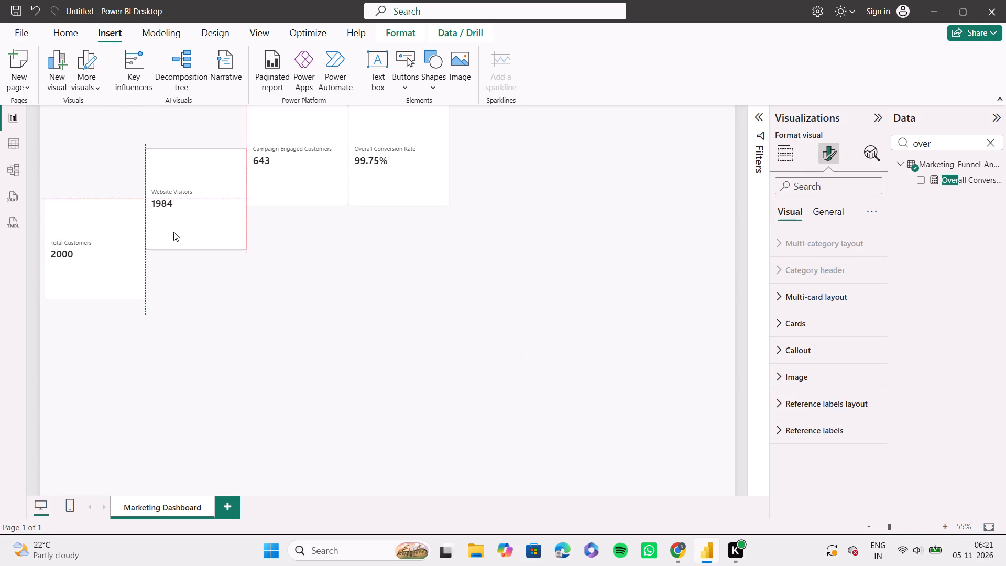
pyautogui.moveTo(173, 232); pyautogui.dragTo(177, 282)
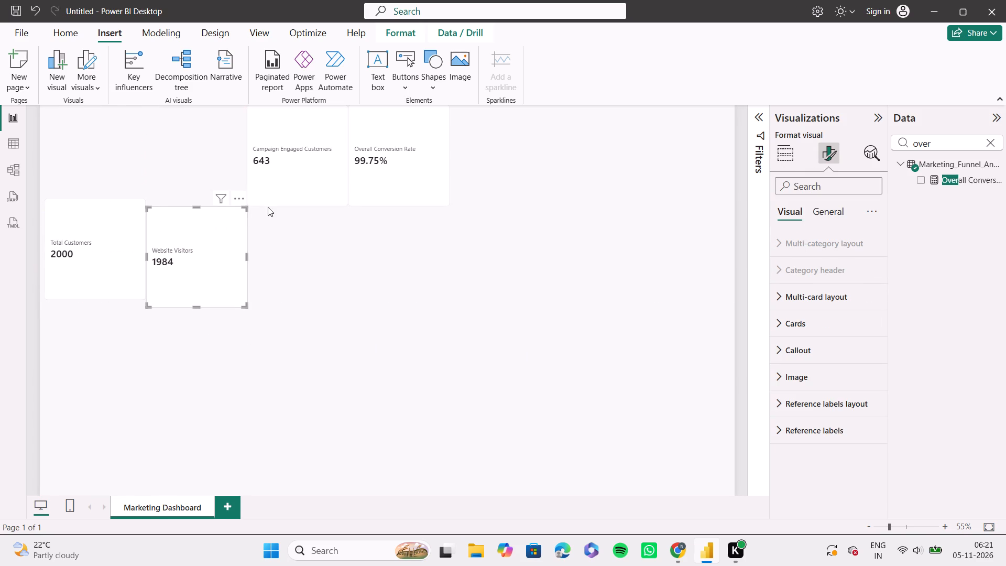
pyautogui.moveTo(184, 228); pyautogui.dragTo(185, 221)
# Move the Campaign Engaged Customers and Overall Conversion Rate cards down, aligned in one row beside the Website Visitors card.
pyautogui.moveTo(285, 181); pyautogui.dragTo(283, 264)
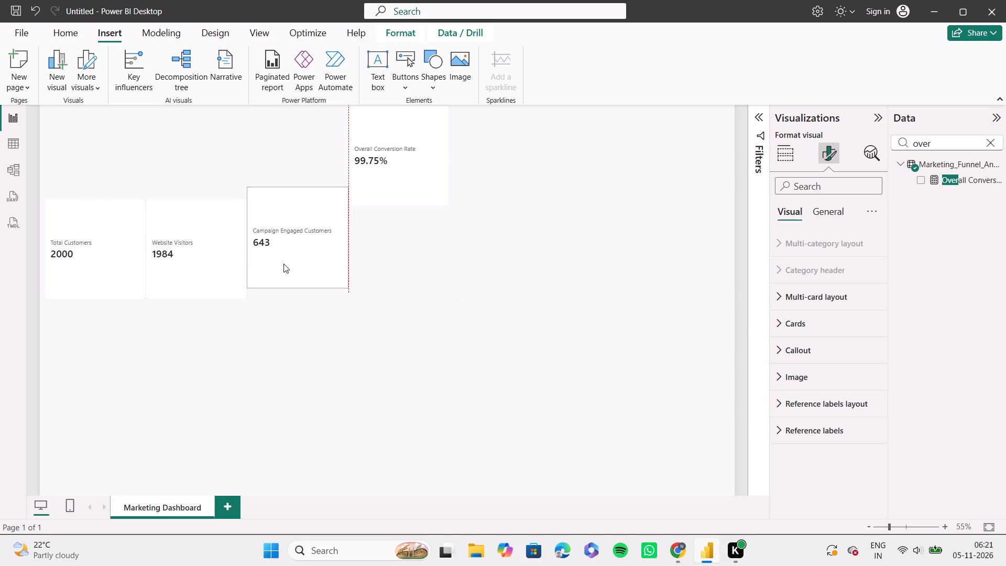
pyautogui.moveTo(283, 264); pyautogui.dragTo(290, 280)
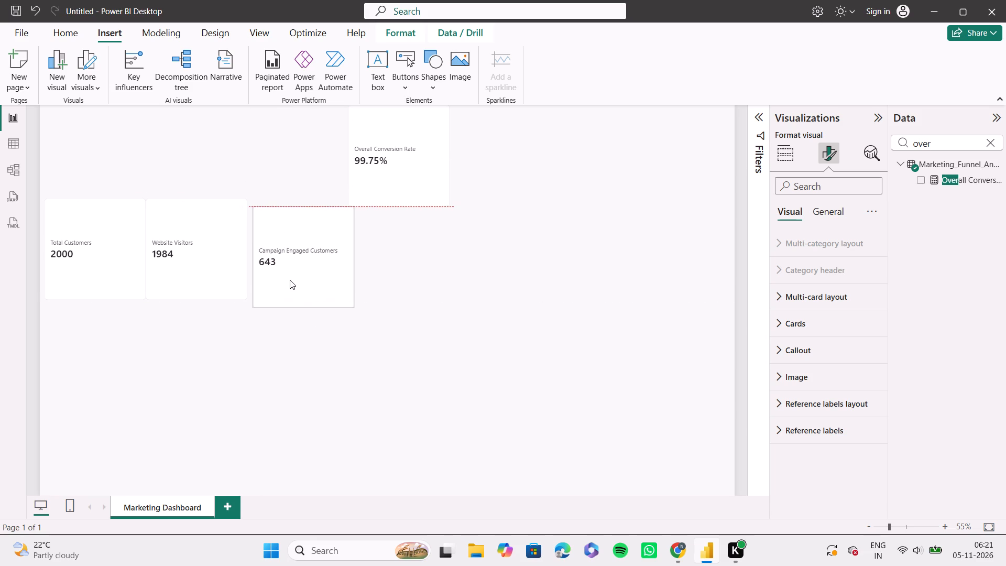
pyautogui.moveTo(290, 280); pyautogui.dragTo(288, 271)
pyautogui.click(372, 171)
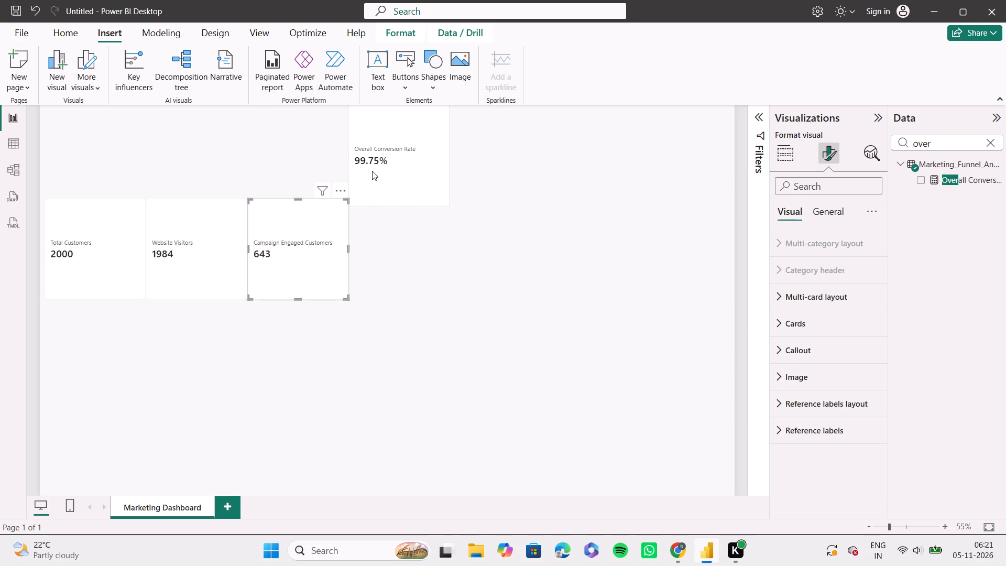
pyautogui.moveTo(372, 171); pyautogui.dragTo(373, 263)
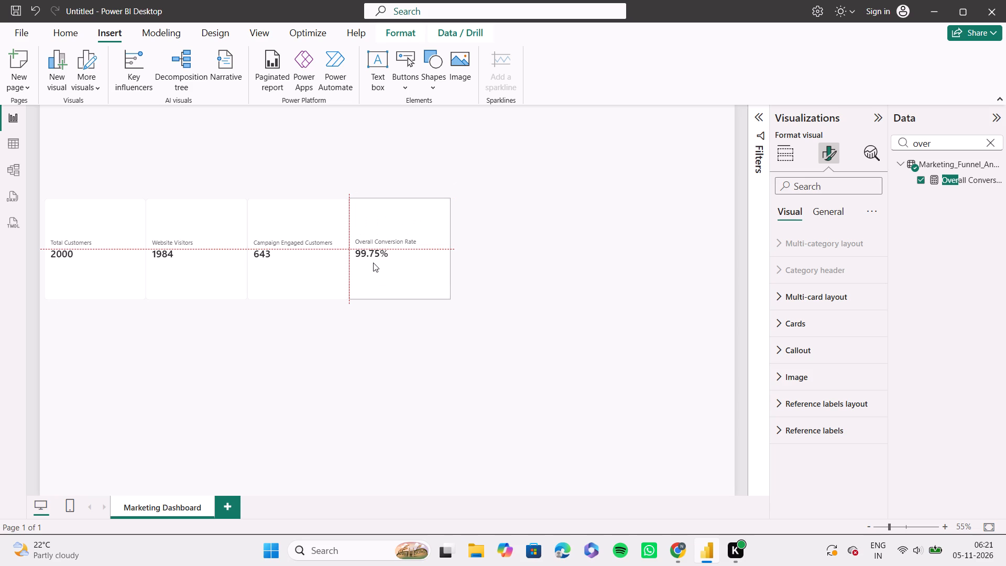
pyautogui.moveTo(373, 263); pyautogui.dragTo(373, 265)
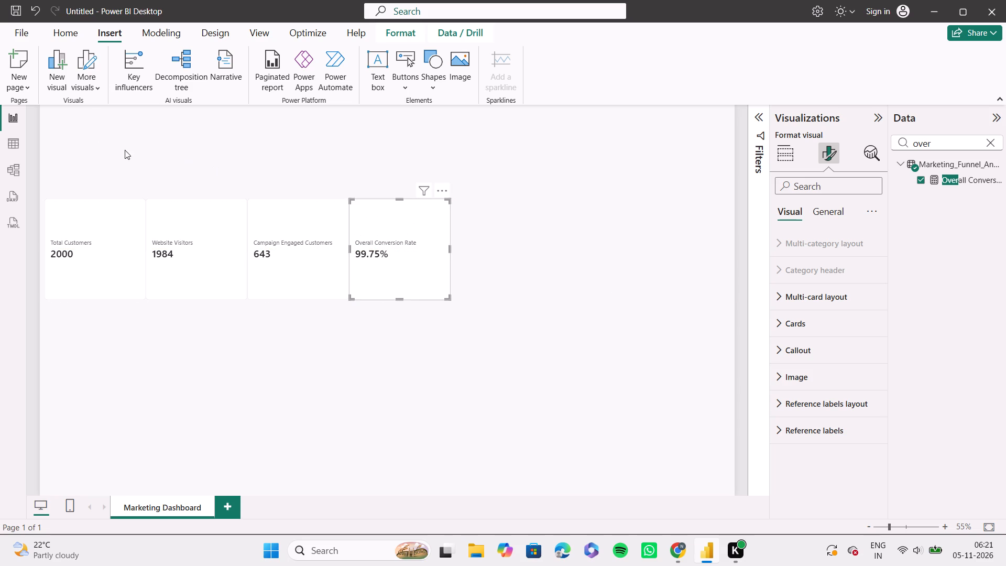
# Insert a new text box in the free space above the KPI cards.
pyautogui.click(75, 126)
pyautogui.click(75, 126)
pyautogui.click(75, 126)
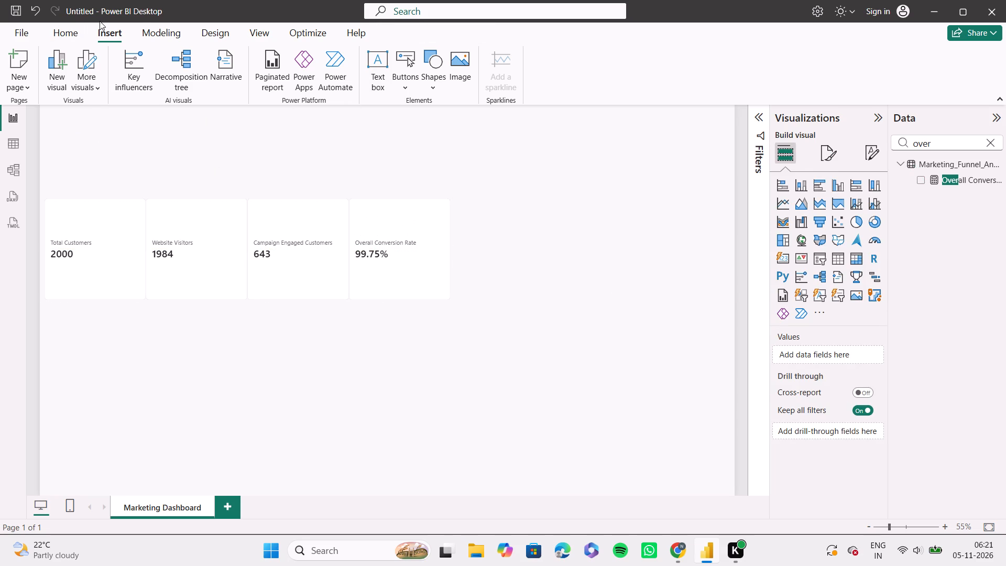
pyautogui.click(73, 136)
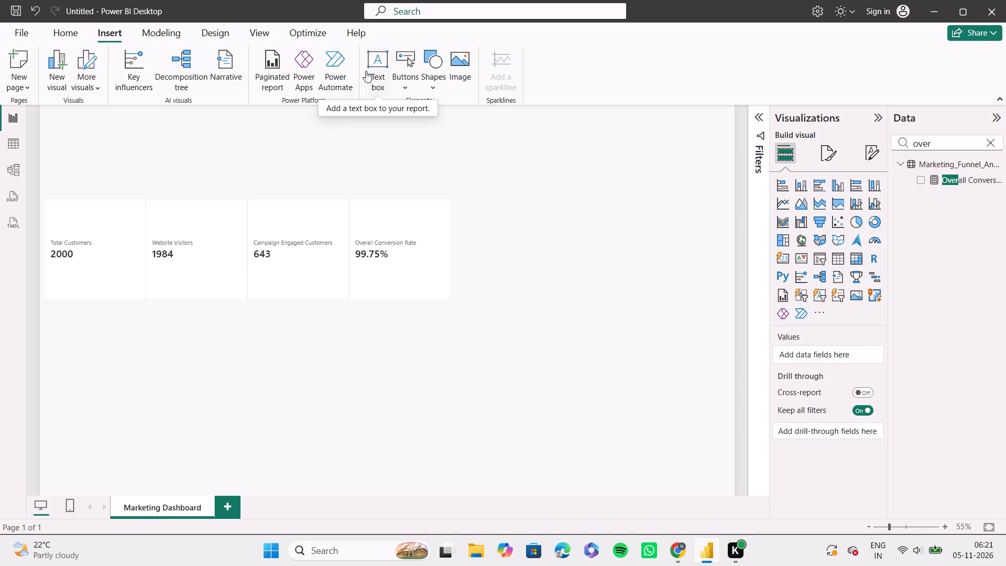
pyautogui.click(380, 69)
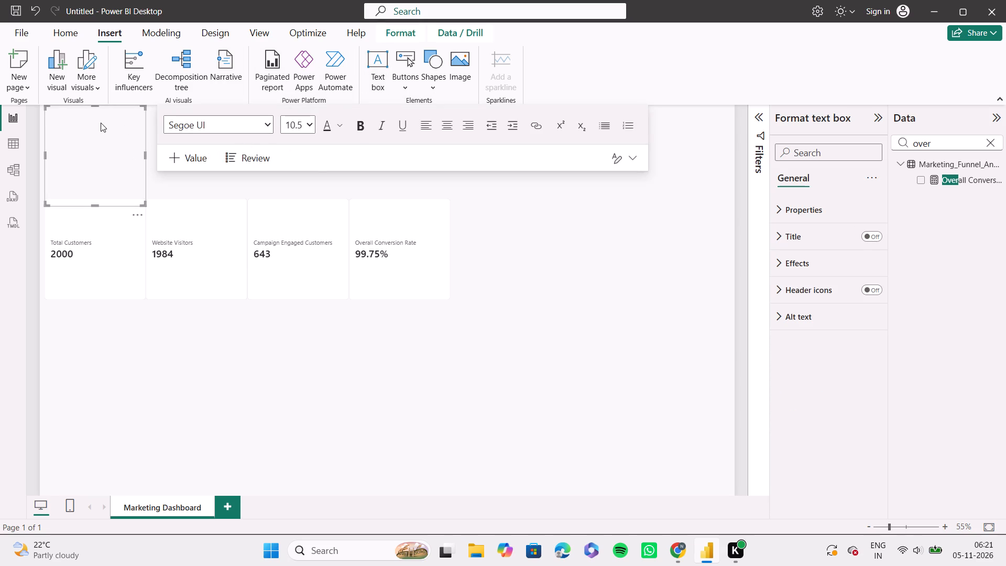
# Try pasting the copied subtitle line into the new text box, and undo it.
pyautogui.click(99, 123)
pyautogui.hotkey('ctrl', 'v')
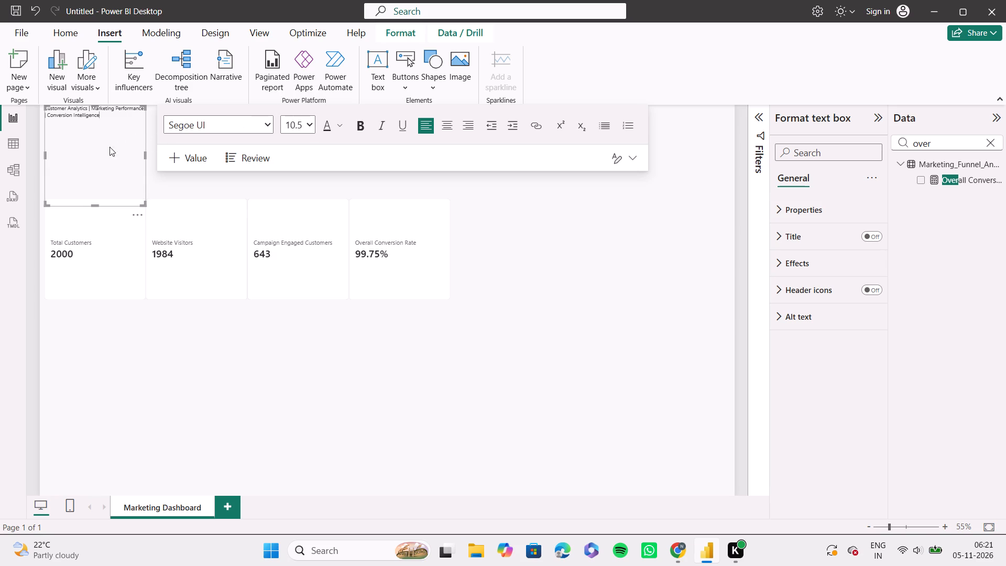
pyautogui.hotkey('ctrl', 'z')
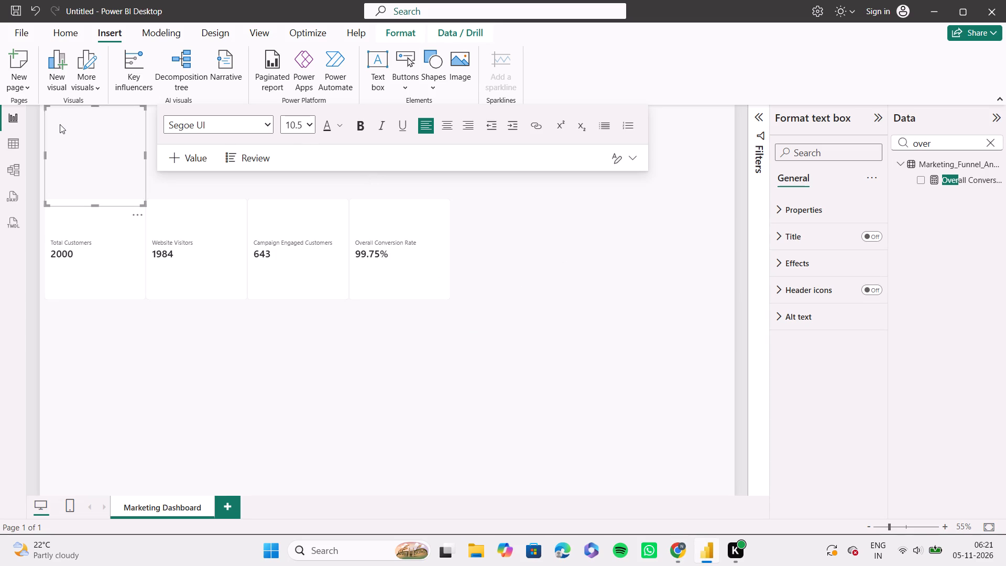
pyautogui.click(61, 117)
pyautogui.moveTo(45, 115); pyautogui.dragTo(67, 117)
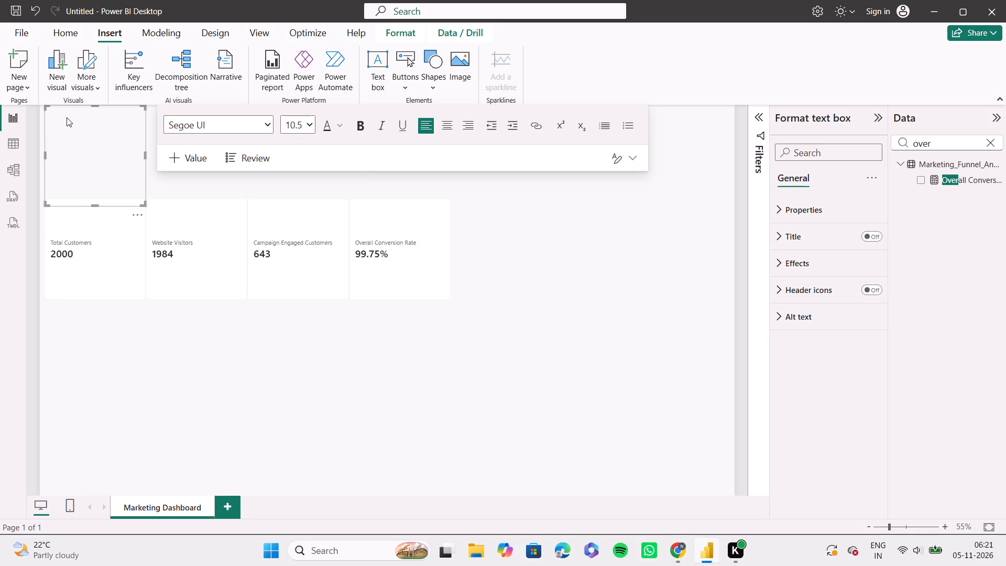
pyautogui.click(67, 117)
pyautogui.hotkey('ctrl', 'v')
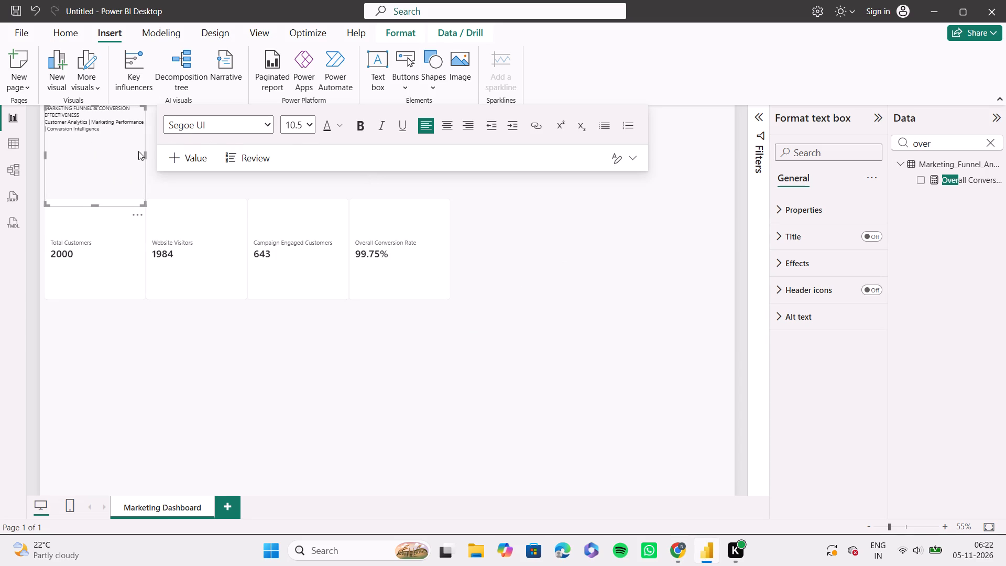
# Widen the title text box to span all four KPI cards and reduce its height to leave a gap above them.
pyautogui.moveTo(144, 154); pyautogui.dragTo(261, 157)
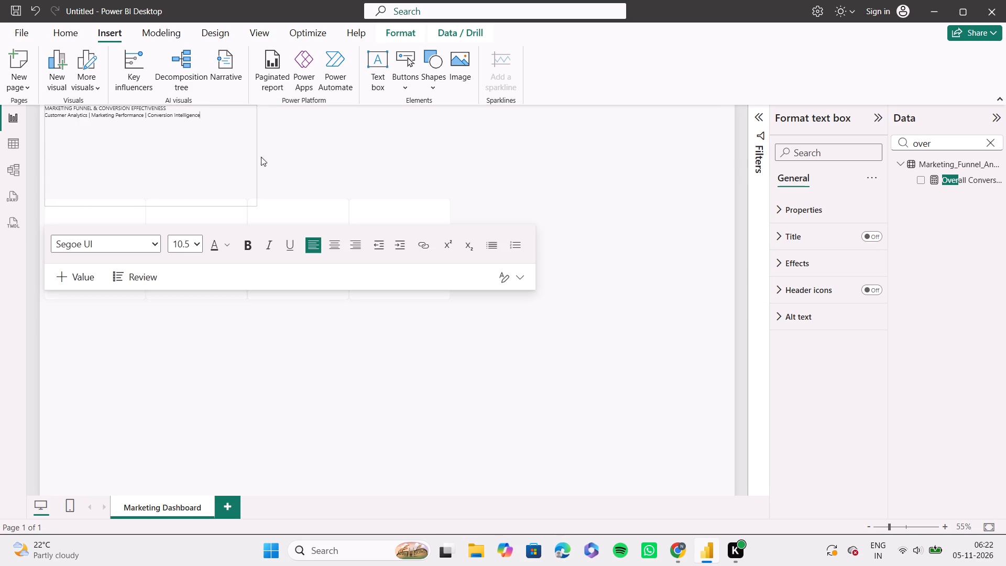
pyautogui.moveTo(261, 157); pyautogui.dragTo(468, 129)
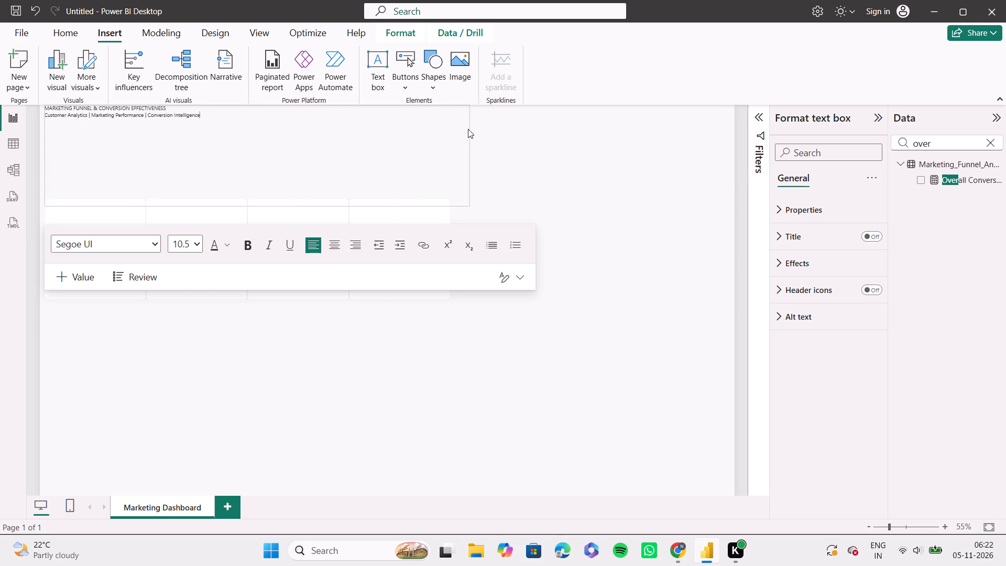
pyautogui.moveTo(468, 129); pyautogui.dragTo(443, 122)
pyautogui.moveTo(443, 122); pyautogui.dragTo(447, 121)
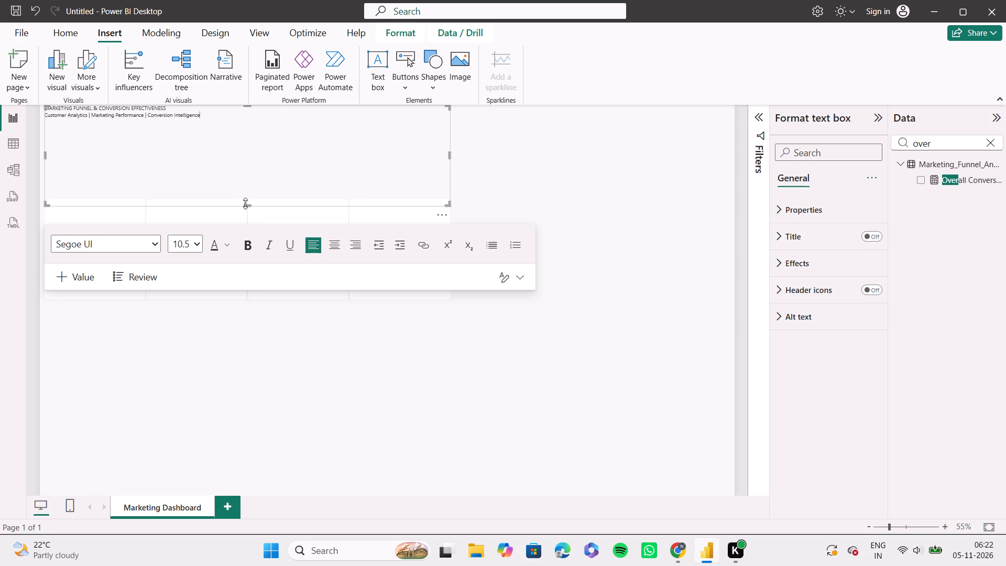
pyautogui.moveTo(245, 203); pyautogui.dragTo(245, 181)
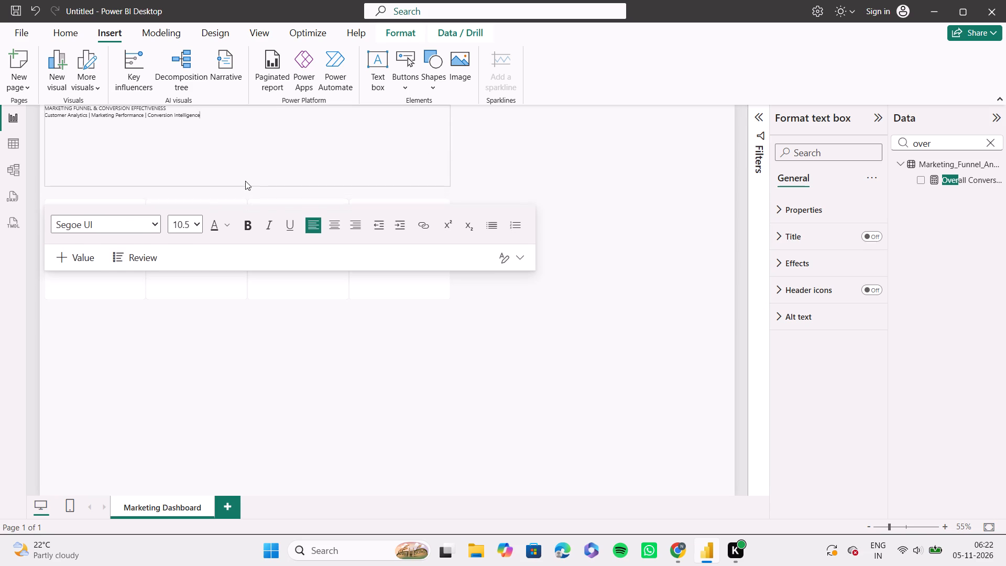
pyautogui.moveTo(245, 181); pyautogui.dragTo(234, 106)
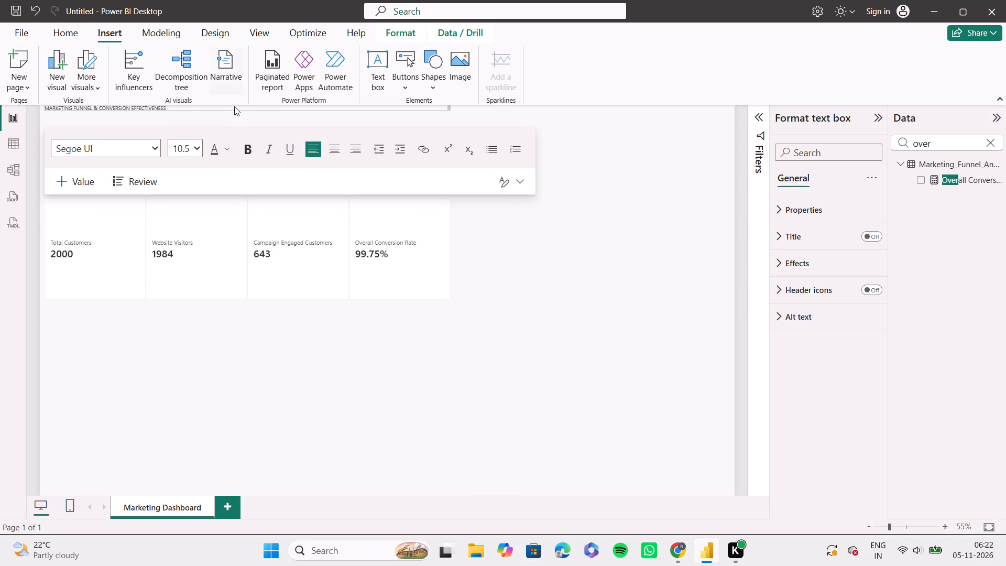
pyautogui.moveTo(234, 106); pyautogui.dragTo(235, 141)
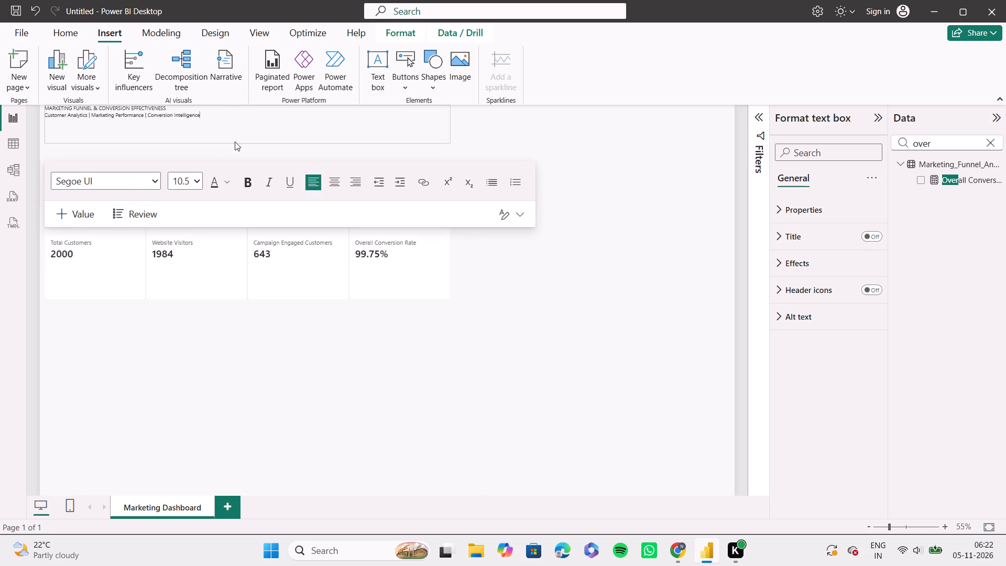
pyautogui.moveTo(235, 141); pyautogui.dragTo(235, 155)
# Format the line "MARKETING FUNNEL & CONVERSION EFFECTIVENESS" as bold, font size 24 and centred.
pyautogui.moveTo(167, 111); pyautogui.dragTo(49, 111)
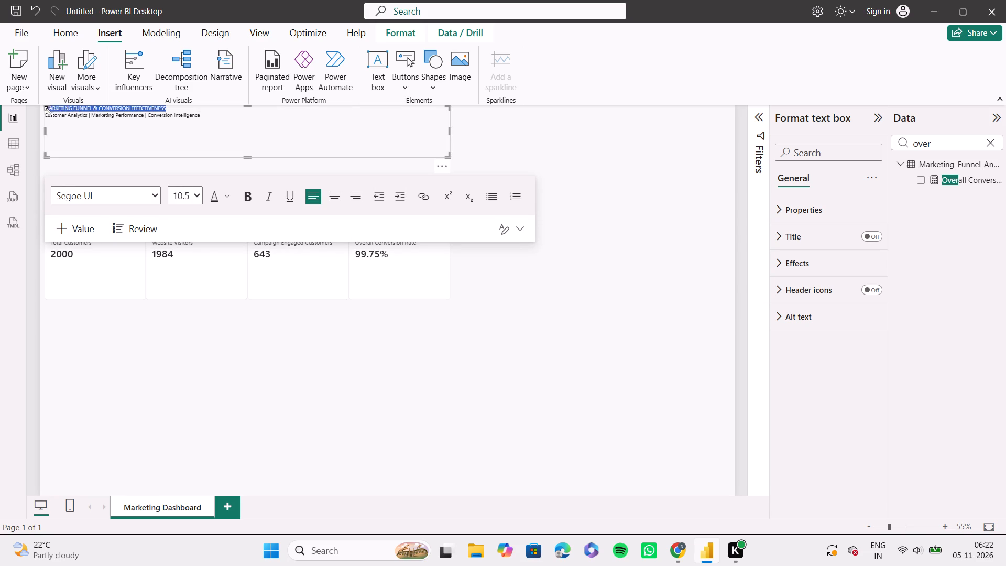
pyautogui.moveTo(49, 111); pyautogui.dragTo(43, 111)
pyautogui.click(244, 192)
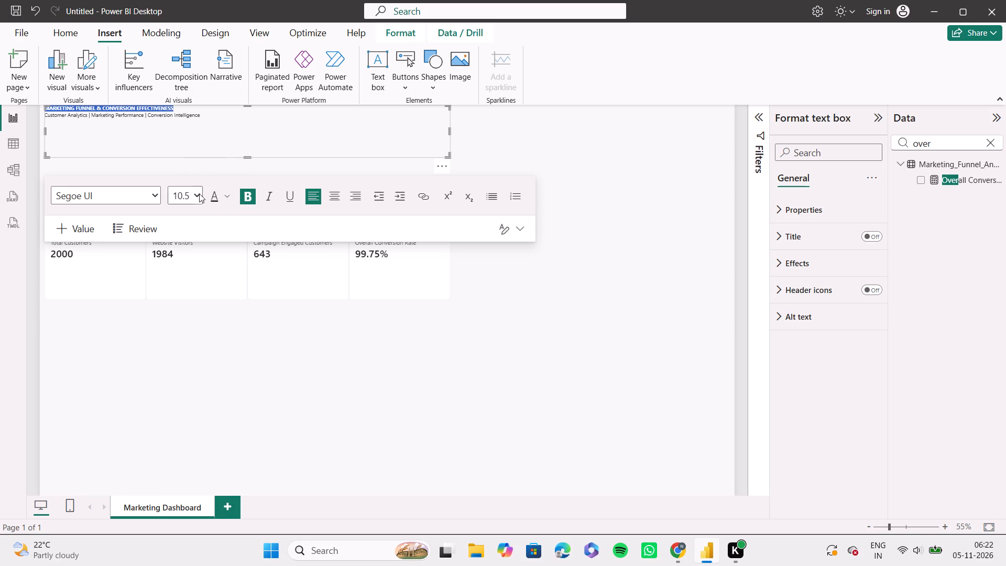
pyautogui.click(195, 194)
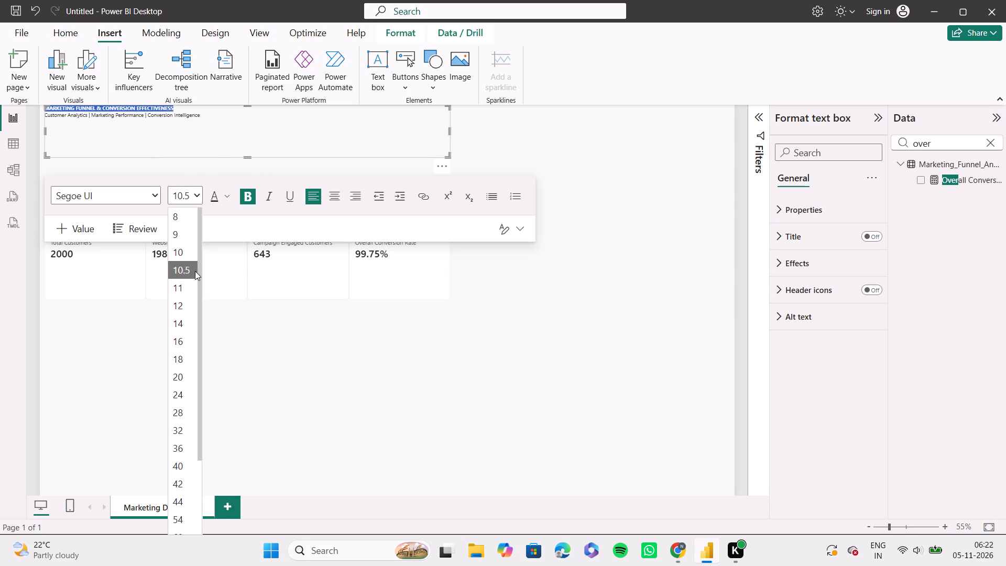
pyautogui.click(182, 371)
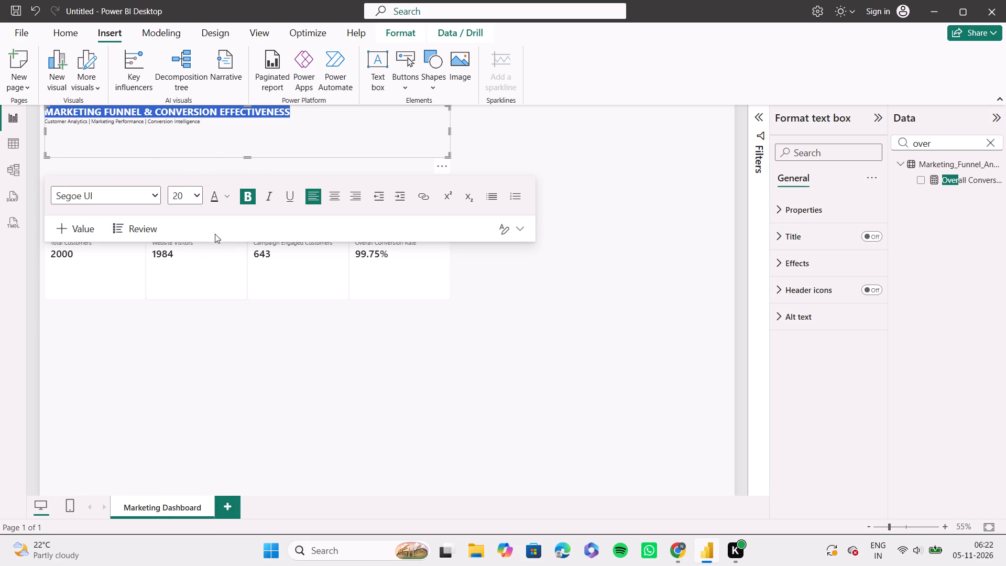
pyautogui.click(194, 193)
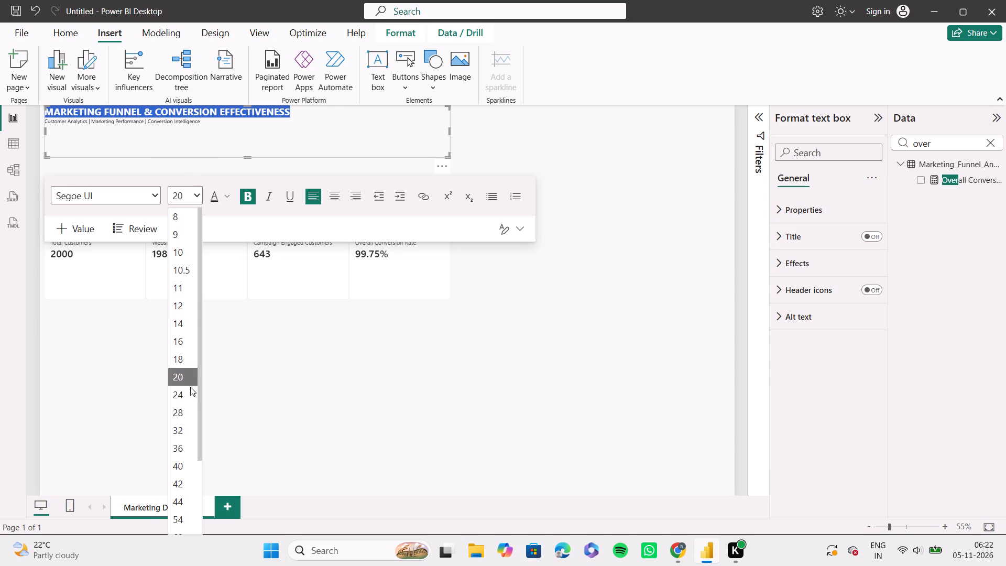
pyautogui.click(190, 394)
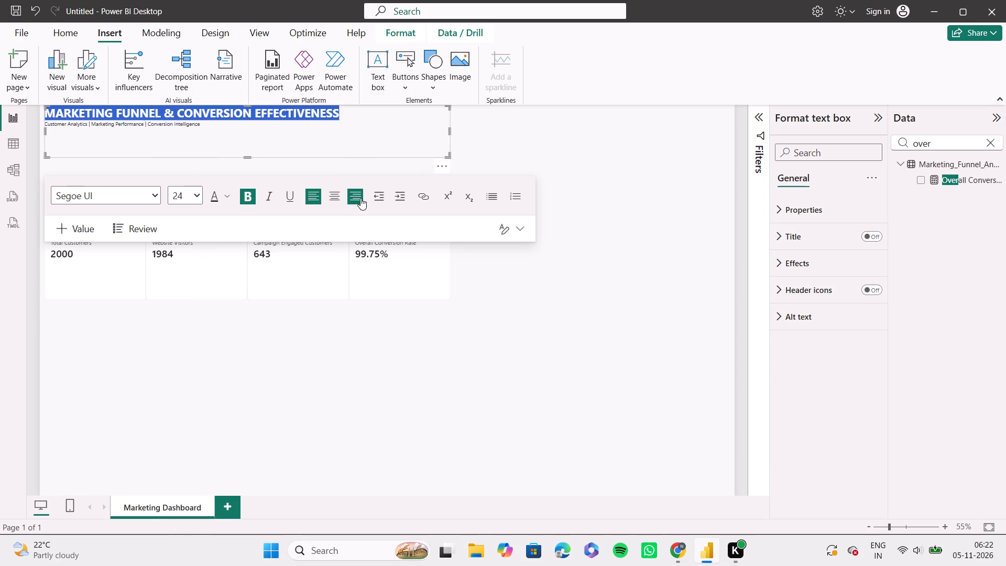
pyautogui.click(330, 202)
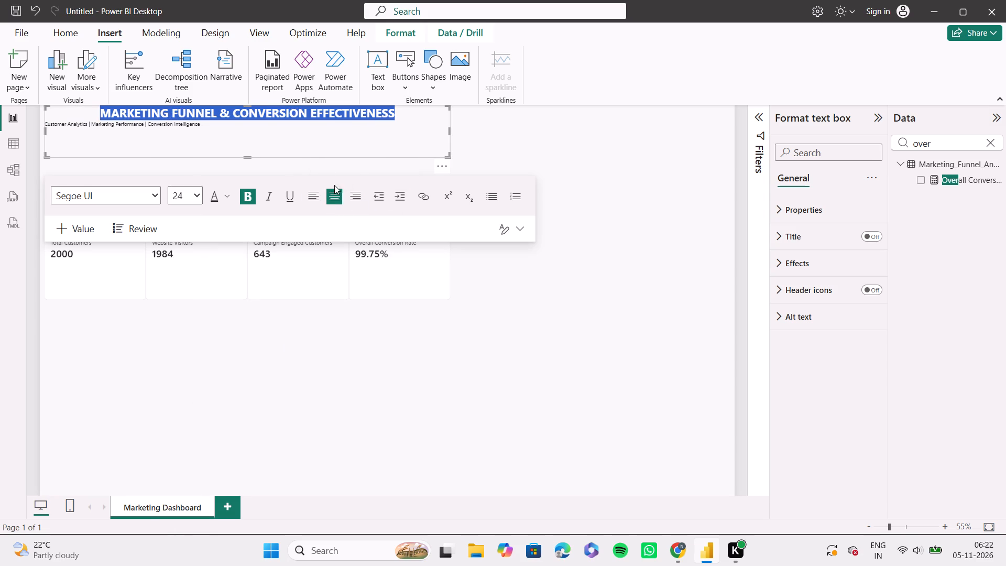
# Colour the title line "MARKETING FUNNEL & CONVERSION EFFECTIVENESS" dark blue #12239E (Theme color 2).
pyautogui.click(217, 198)
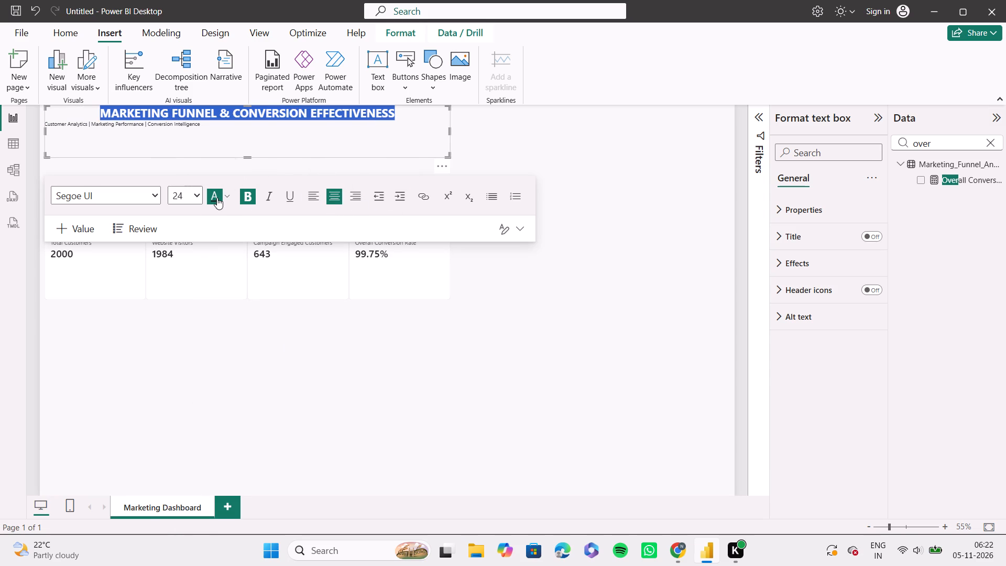
pyautogui.click(227, 198)
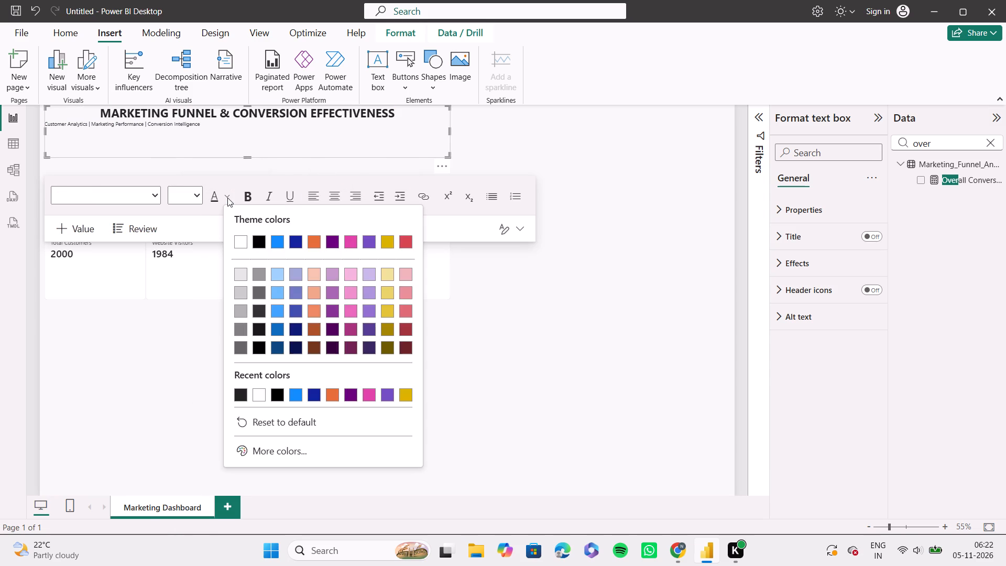
pyautogui.click(294, 239)
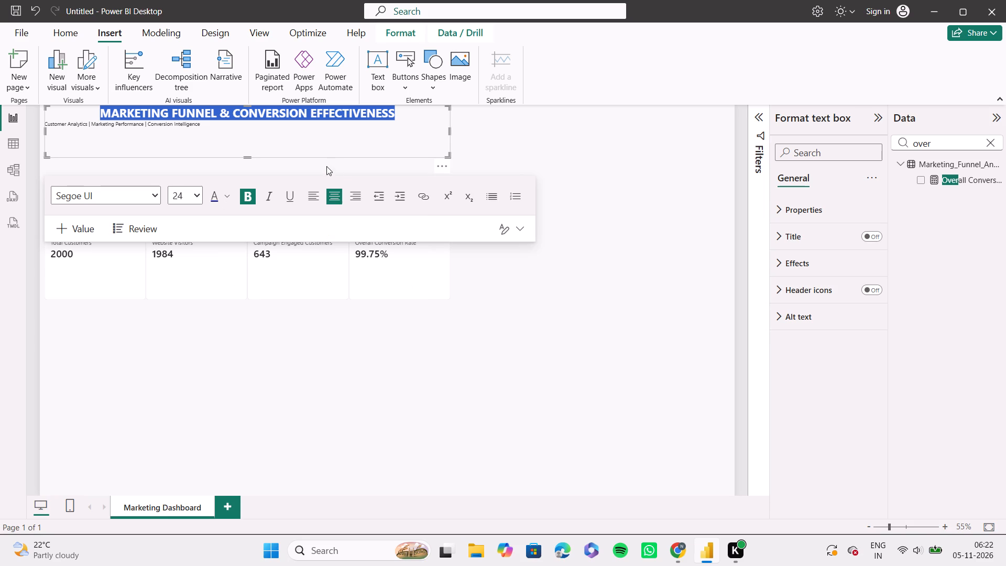
# Format the subtitle line "Customer Analytics | Marketing Performance | Conversion Intelligence" at font size 14 and centred.
pyautogui.click(309, 140)
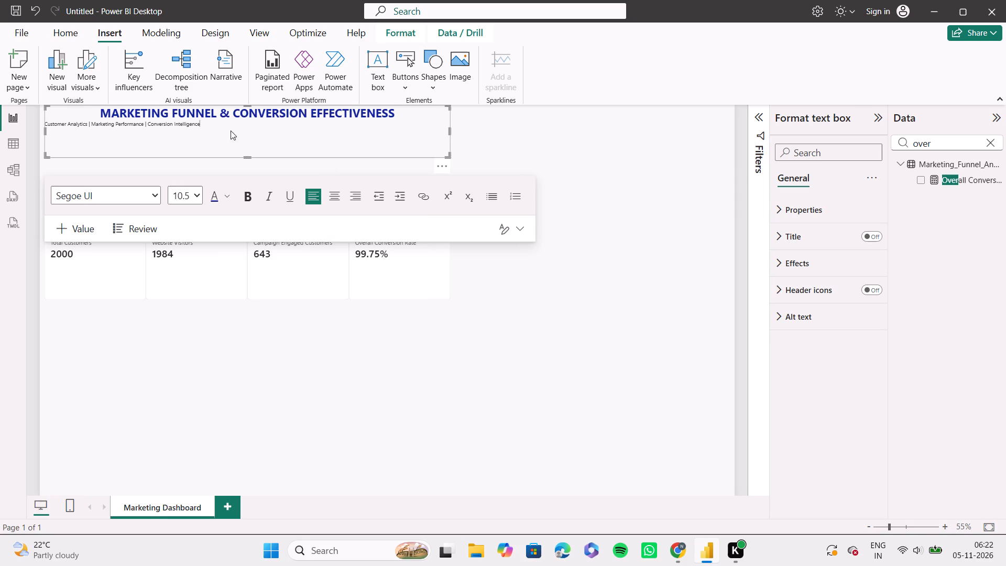
pyautogui.moveTo(202, 125); pyautogui.dragTo(82, 121)
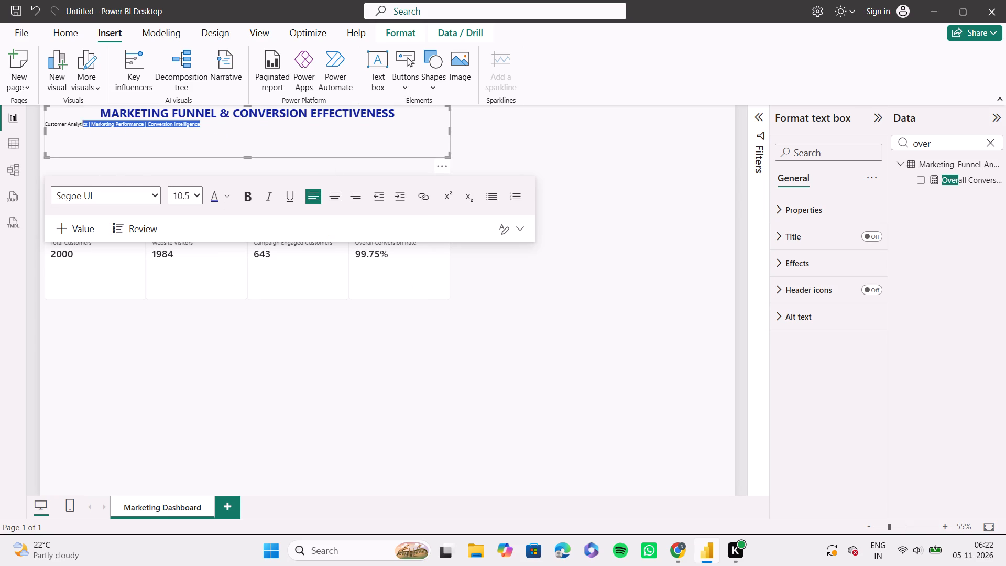
pyautogui.moveTo(82, 121); pyautogui.dragTo(45, 124)
pyautogui.moveTo(45, 124); pyautogui.dragTo(45, 124)
pyautogui.click(199, 194)
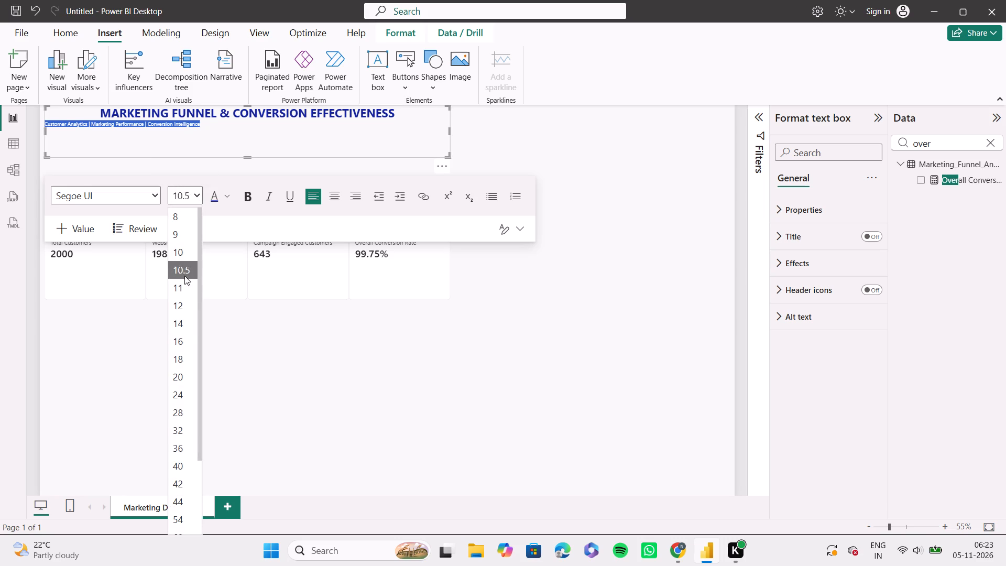
pyautogui.click(184, 319)
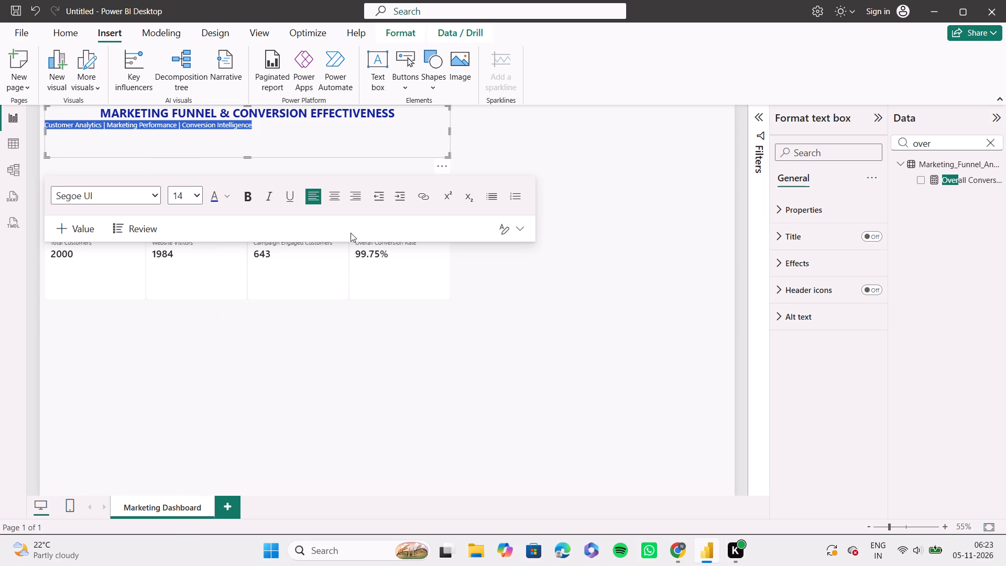
pyautogui.click(335, 191)
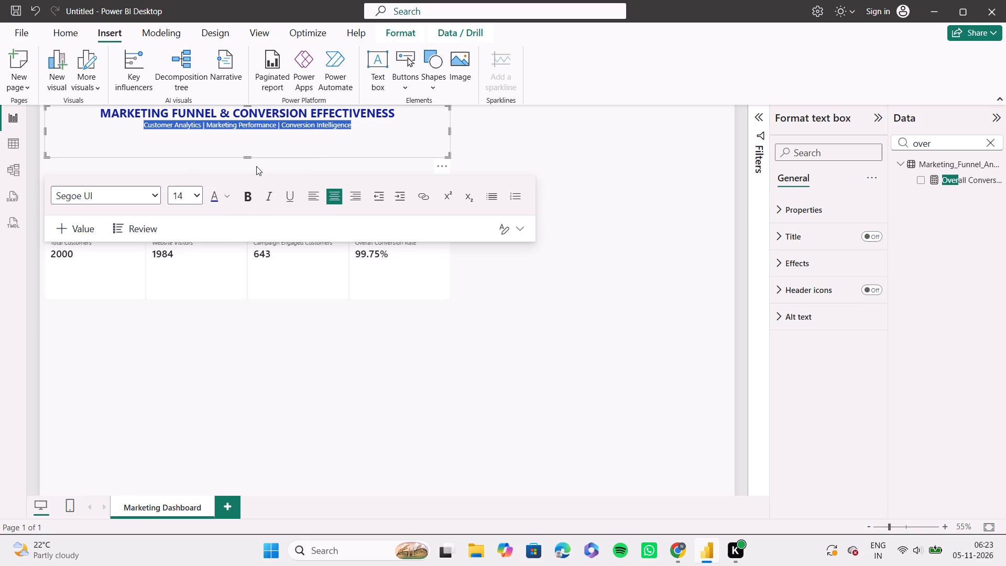
# Reduce the title text box's height so its lower edge sits just beneath the subtitle line.
pyautogui.moveTo(248, 152); pyautogui.dragTo(249, 136)
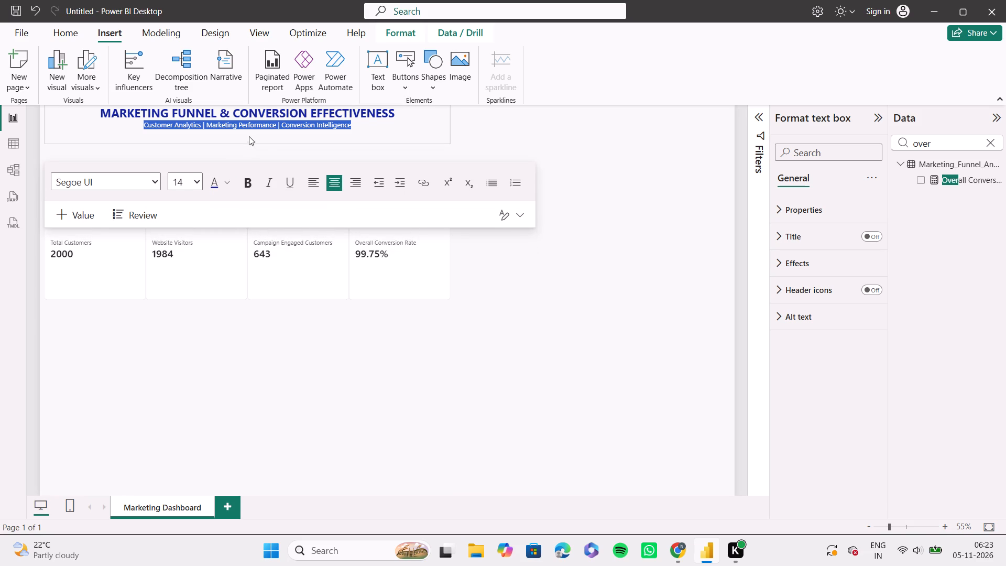
pyautogui.moveTo(249, 136); pyautogui.dragTo(249, 134)
pyautogui.click(249, 134)
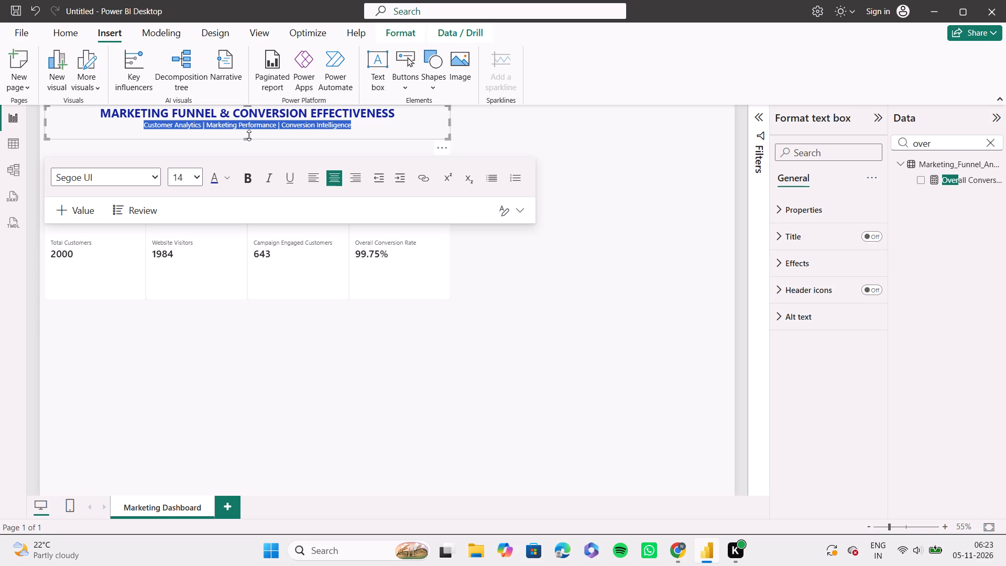
pyautogui.moveTo(249, 135); pyautogui.dragTo(250, 130)
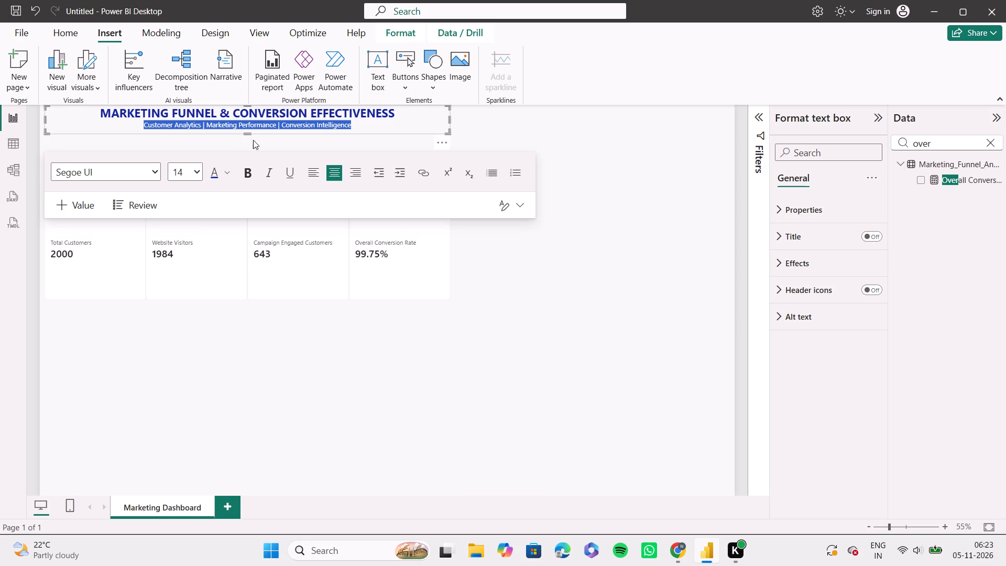
pyautogui.click(522, 243)
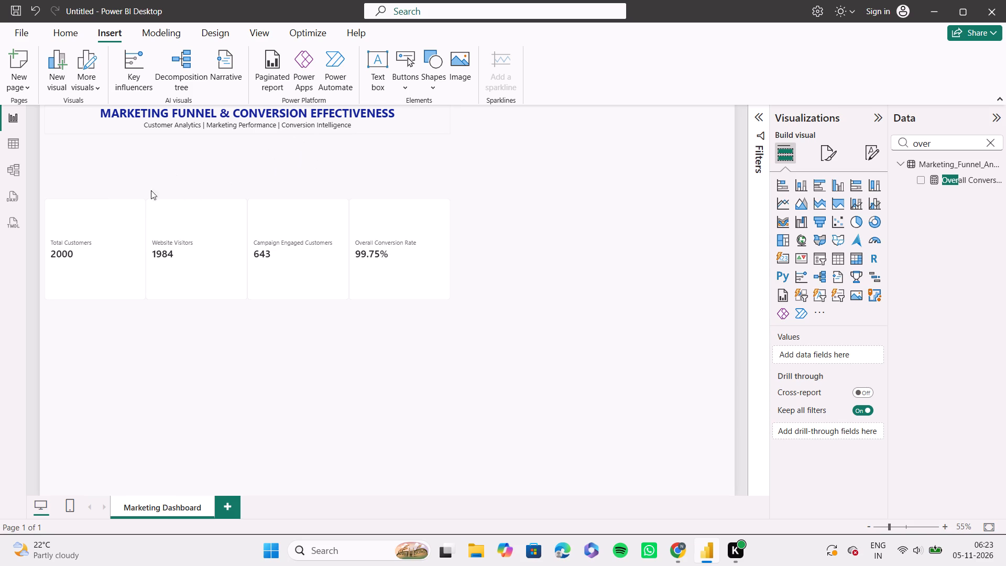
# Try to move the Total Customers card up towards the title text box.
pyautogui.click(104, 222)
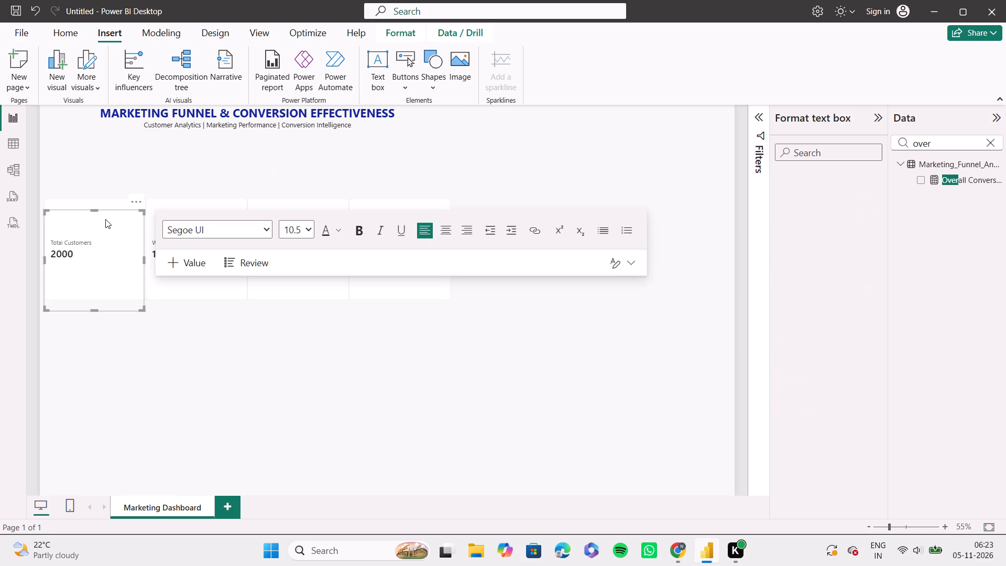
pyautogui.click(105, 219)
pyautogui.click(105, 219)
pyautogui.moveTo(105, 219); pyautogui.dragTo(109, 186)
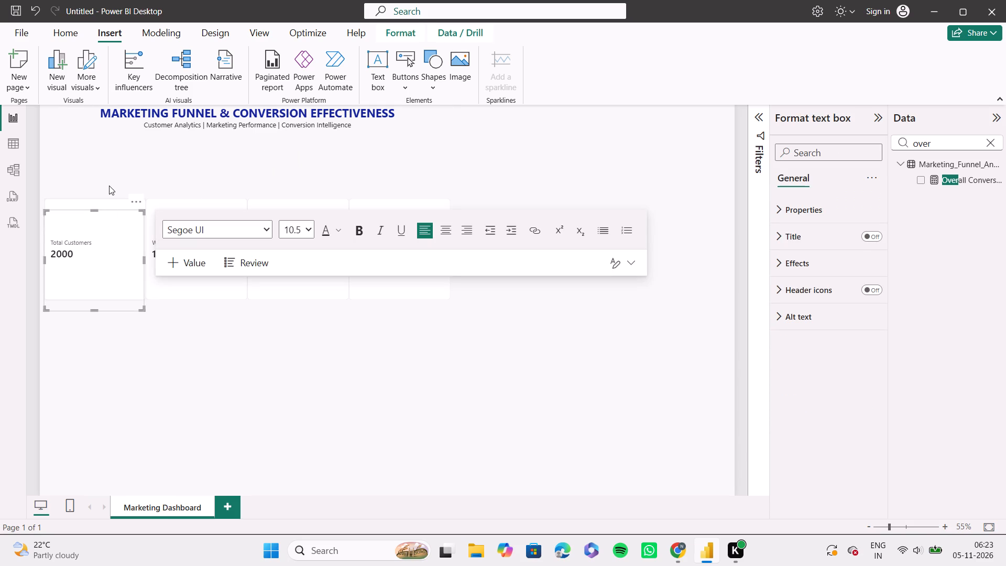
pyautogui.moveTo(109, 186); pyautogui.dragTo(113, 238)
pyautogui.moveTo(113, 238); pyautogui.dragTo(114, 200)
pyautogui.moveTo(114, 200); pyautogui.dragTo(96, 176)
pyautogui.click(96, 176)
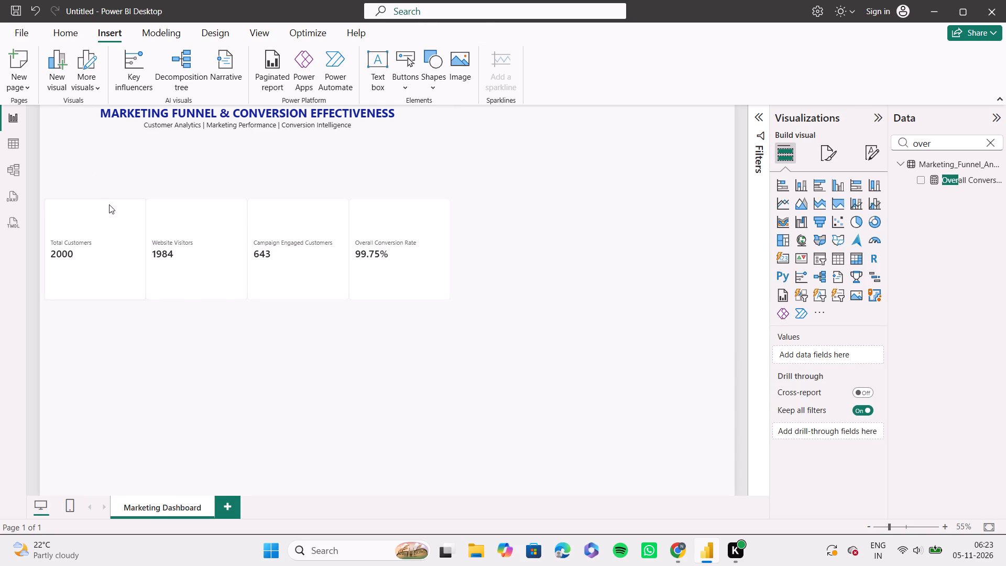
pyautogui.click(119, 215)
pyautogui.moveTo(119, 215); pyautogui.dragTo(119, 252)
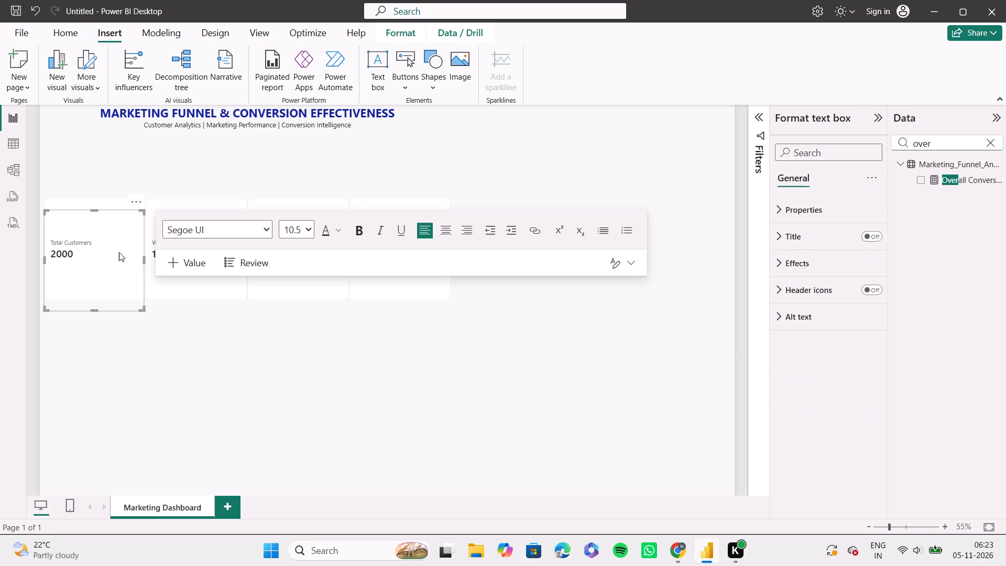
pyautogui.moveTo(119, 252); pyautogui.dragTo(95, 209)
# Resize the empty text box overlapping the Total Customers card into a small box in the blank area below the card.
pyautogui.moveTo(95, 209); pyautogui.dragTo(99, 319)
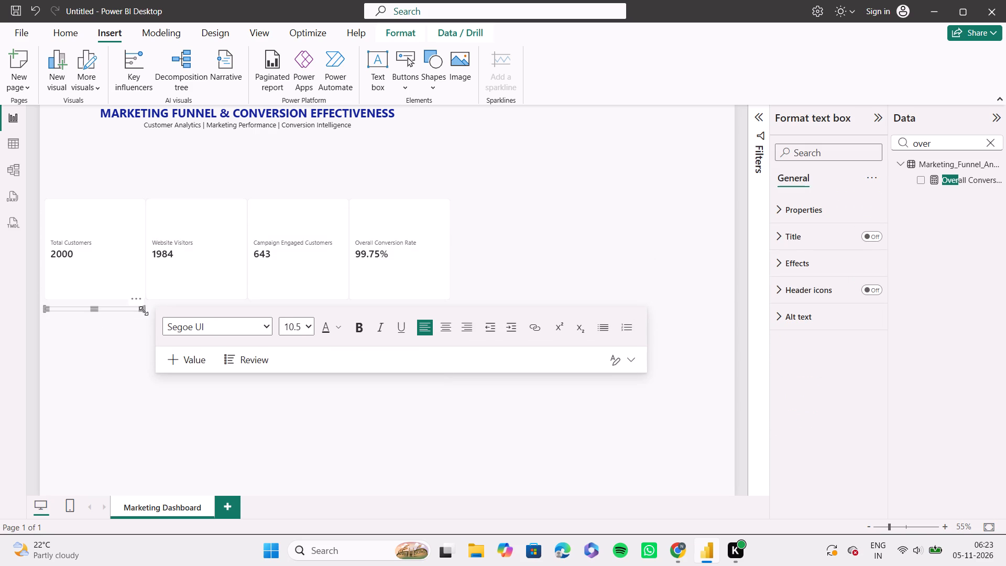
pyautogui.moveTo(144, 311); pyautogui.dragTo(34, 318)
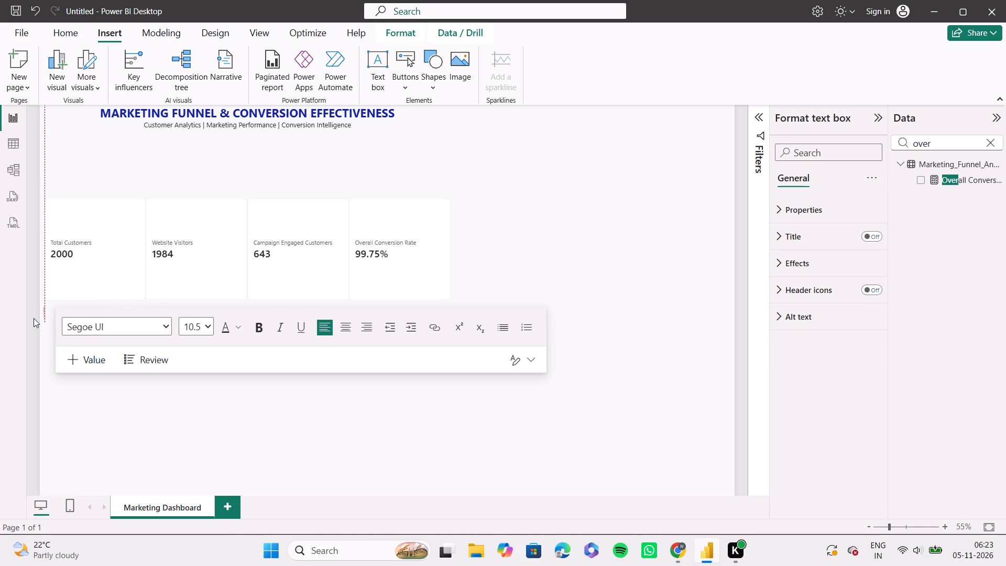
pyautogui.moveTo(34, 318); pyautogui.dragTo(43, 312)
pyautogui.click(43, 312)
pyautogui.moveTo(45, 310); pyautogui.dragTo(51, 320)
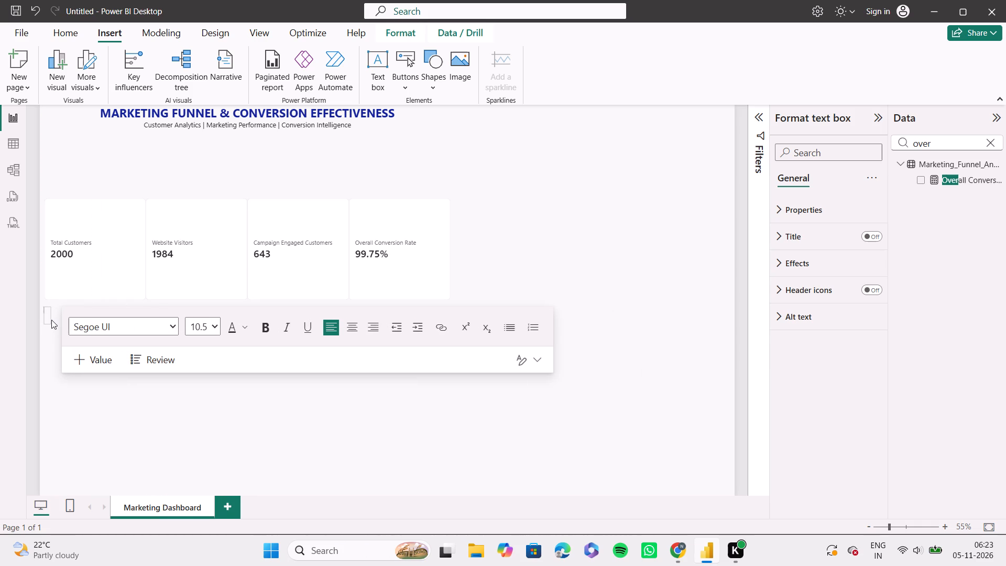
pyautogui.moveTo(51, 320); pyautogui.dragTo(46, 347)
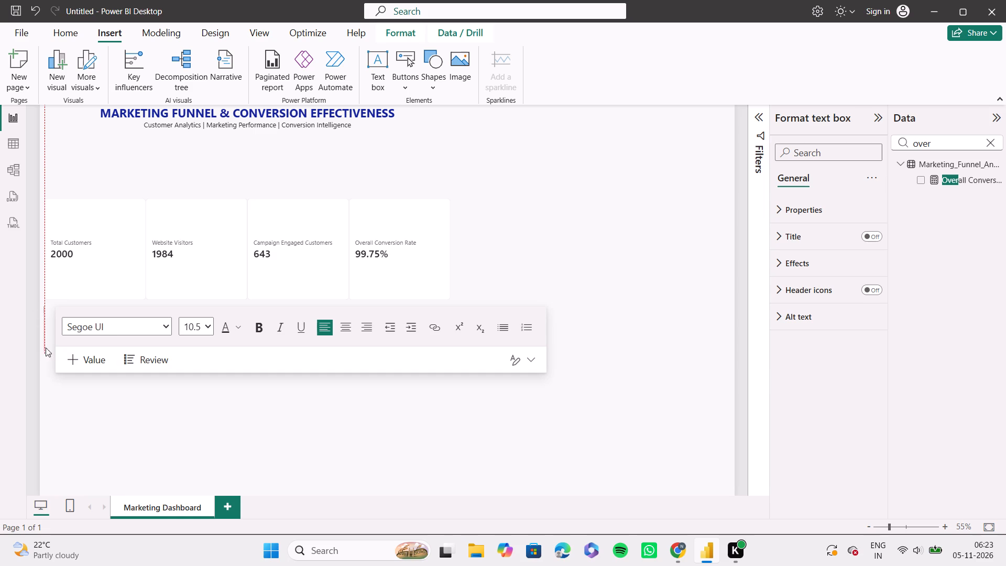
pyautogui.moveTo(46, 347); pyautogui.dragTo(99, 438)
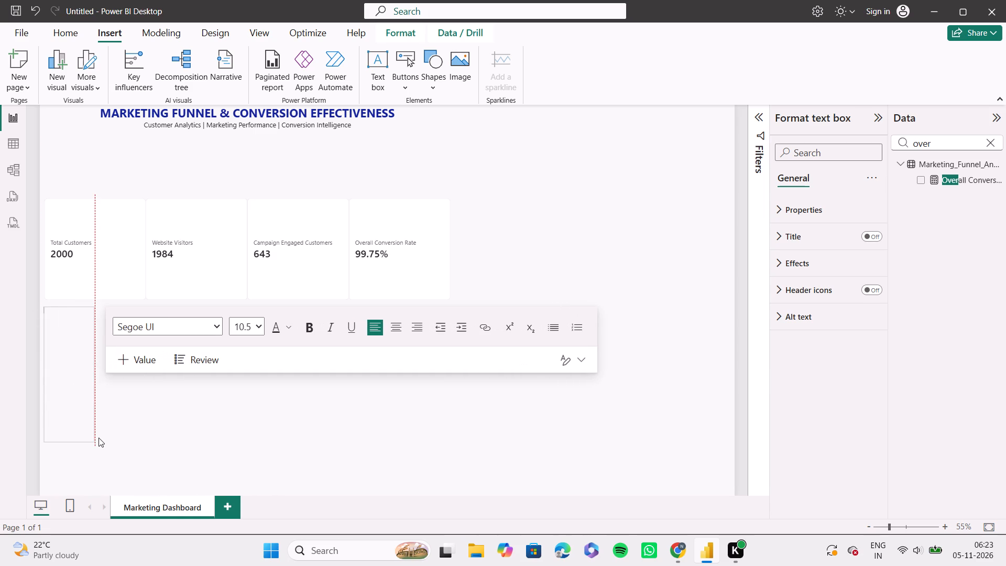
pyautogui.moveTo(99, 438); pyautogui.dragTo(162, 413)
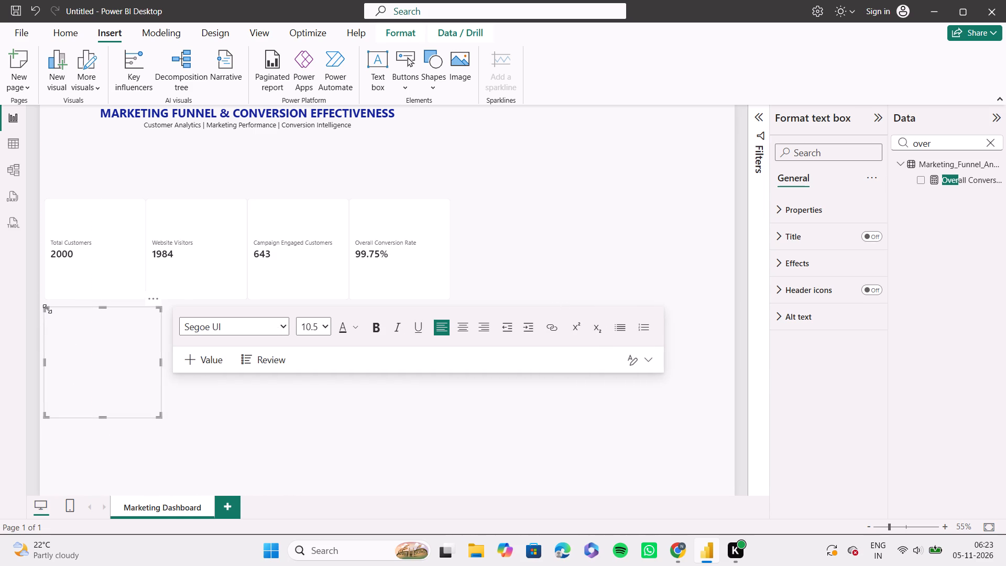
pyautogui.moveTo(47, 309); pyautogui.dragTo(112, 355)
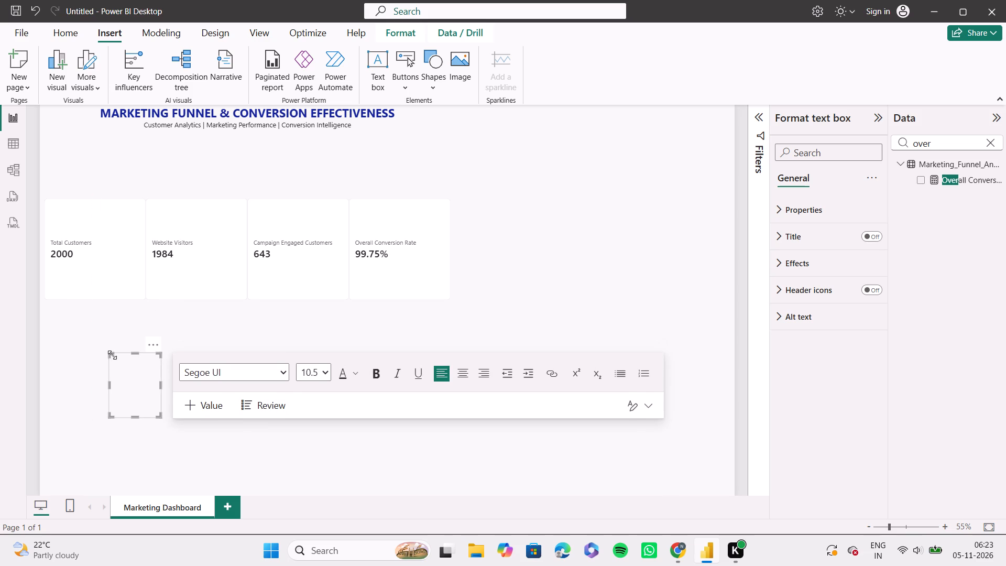
# Remove the empty text box from the blank area below the KPI cards.
pyautogui.click(152, 345)
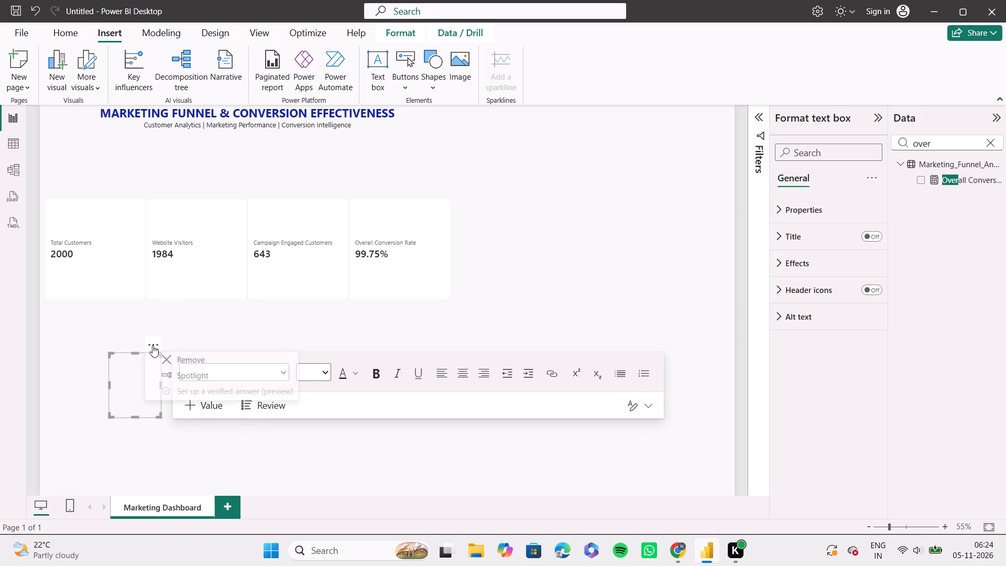
pyautogui.click(171, 357)
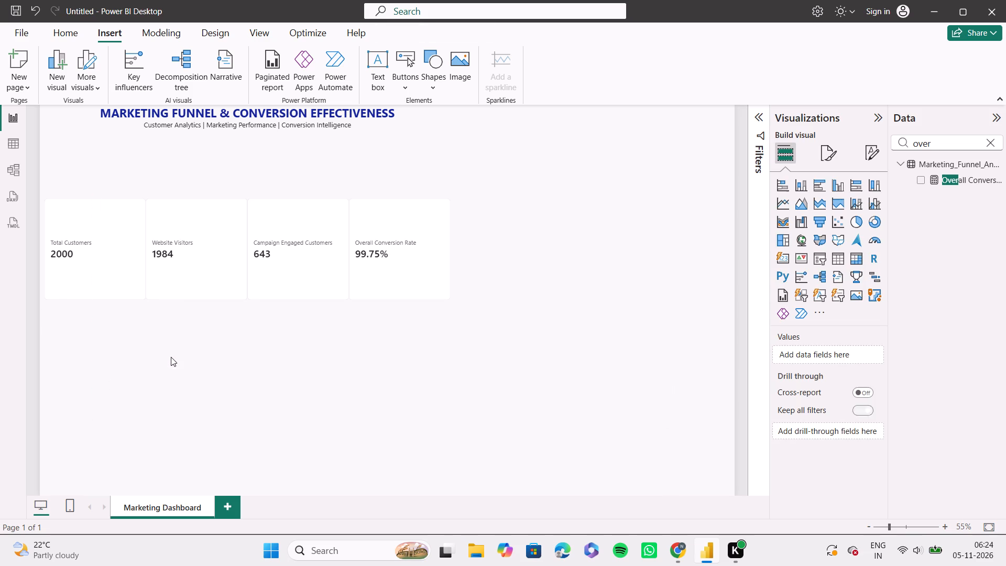
# Move the Total Customers card straight up to just beneath the title text box, keeping its left alignment.
pyautogui.moveTo(102, 260); pyautogui.dragTo(105, 208)
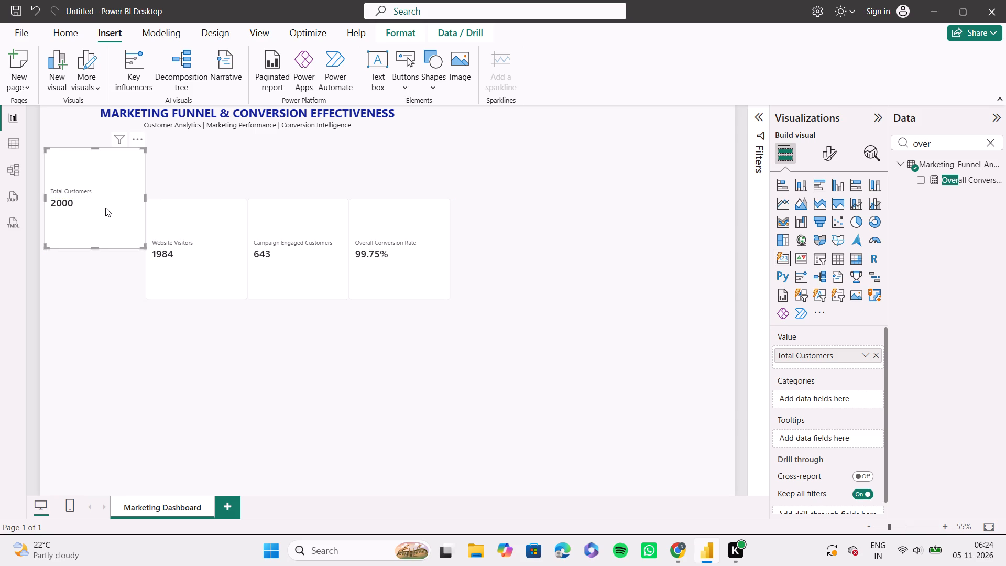
# Increase the title text box's height slightly so its lower edge ends just above the Total Customers card.
pyautogui.click(91, 118)
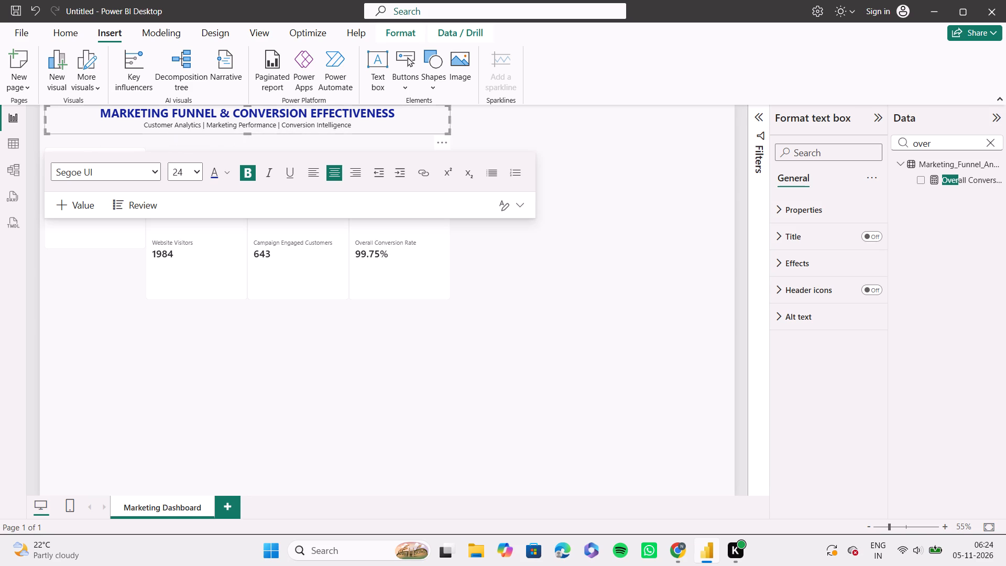
pyautogui.moveTo(245, 134); pyautogui.dragTo(245, 142)
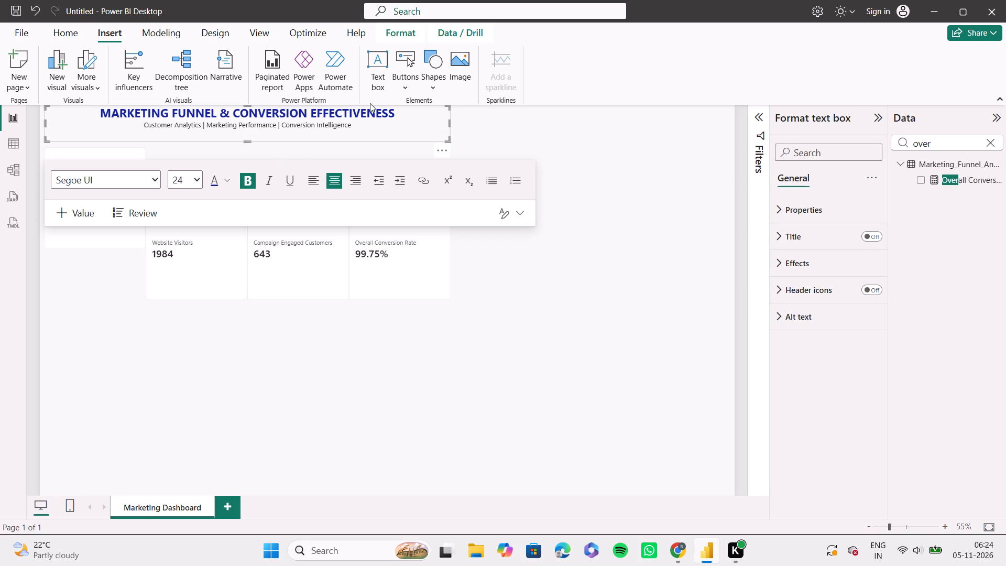
# Colour the whole subtitle line with the lightest blue tint of the theme colours.
pyautogui.moveTo(359, 125); pyautogui.dragTo(245, 124)
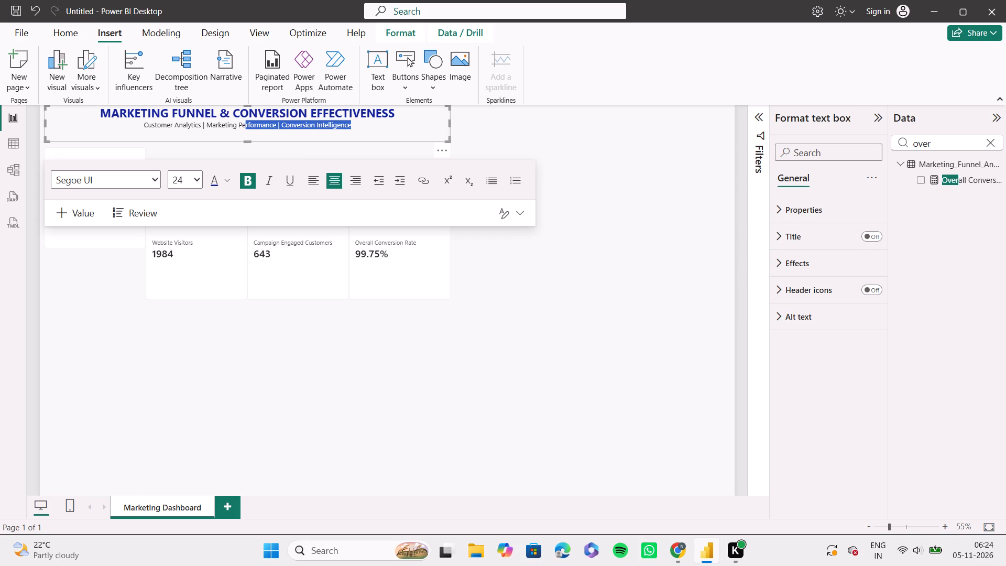
pyautogui.moveTo(245, 124); pyautogui.dragTo(143, 136)
pyautogui.click(227, 180)
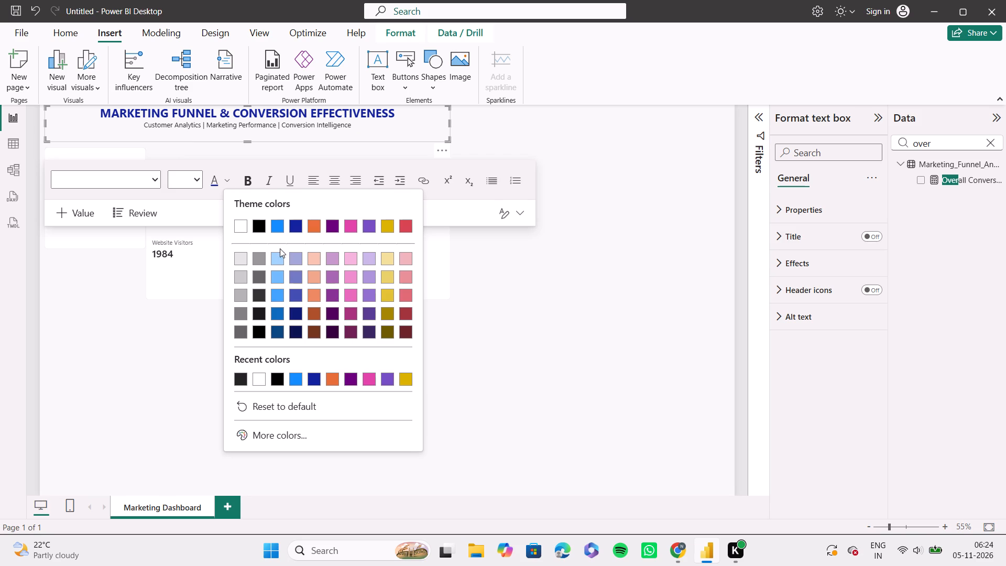
pyautogui.click(279, 258)
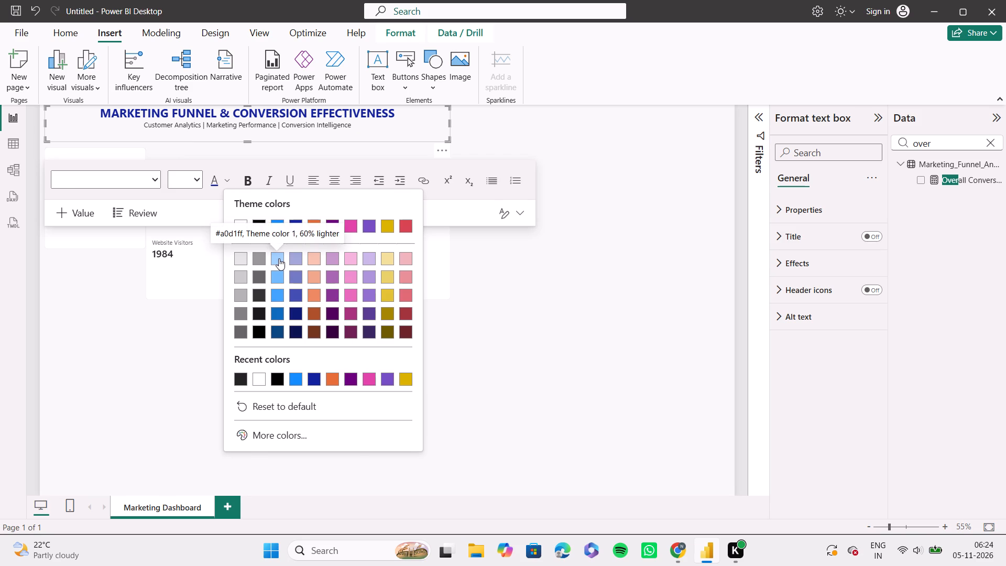
# Recolour the whole subtitle line under the dashboard title with the black theme colour.
pyautogui.click(389, 131)
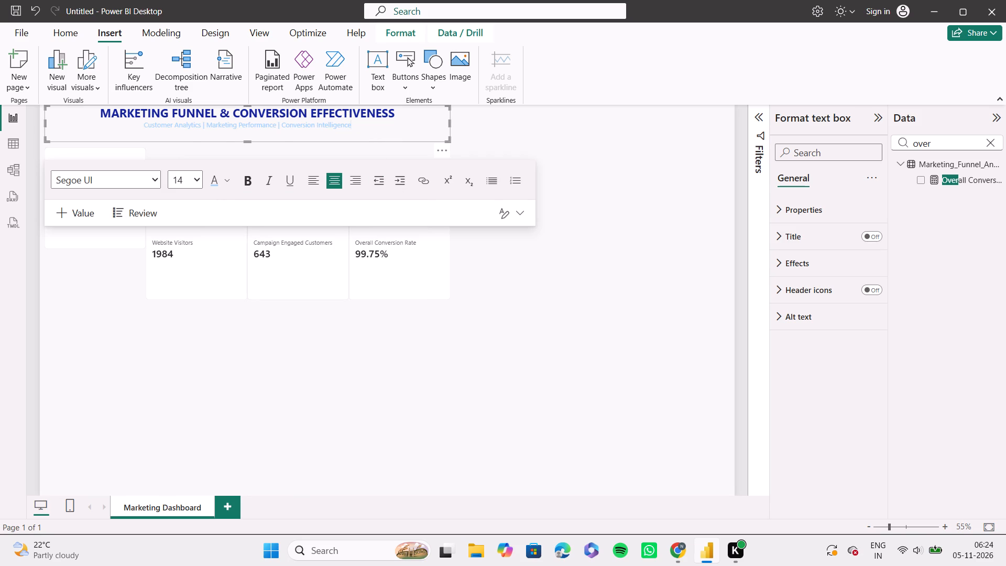
pyautogui.moveTo(351, 124); pyautogui.dragTo(143, 127)
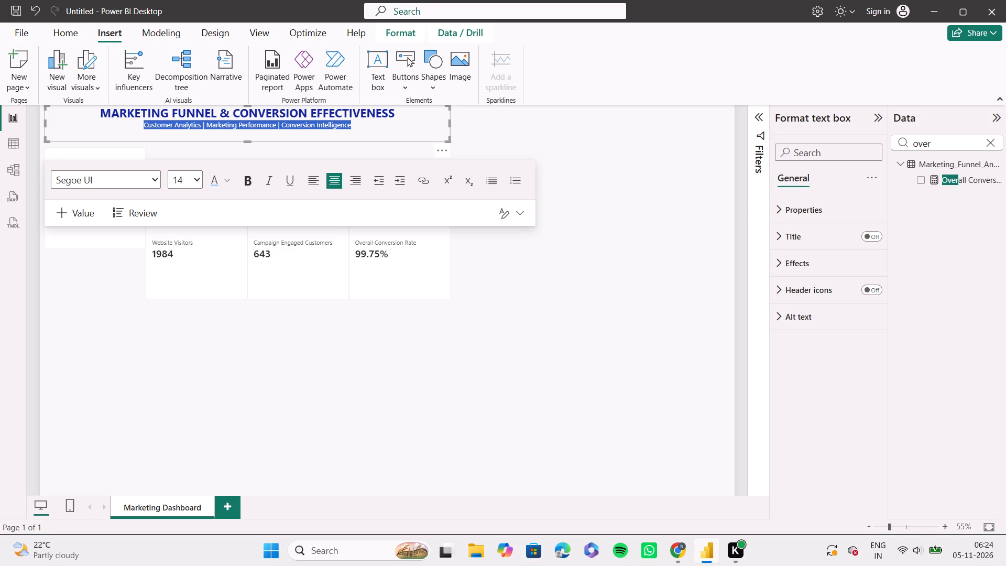
pyautogui.click(227, 183)
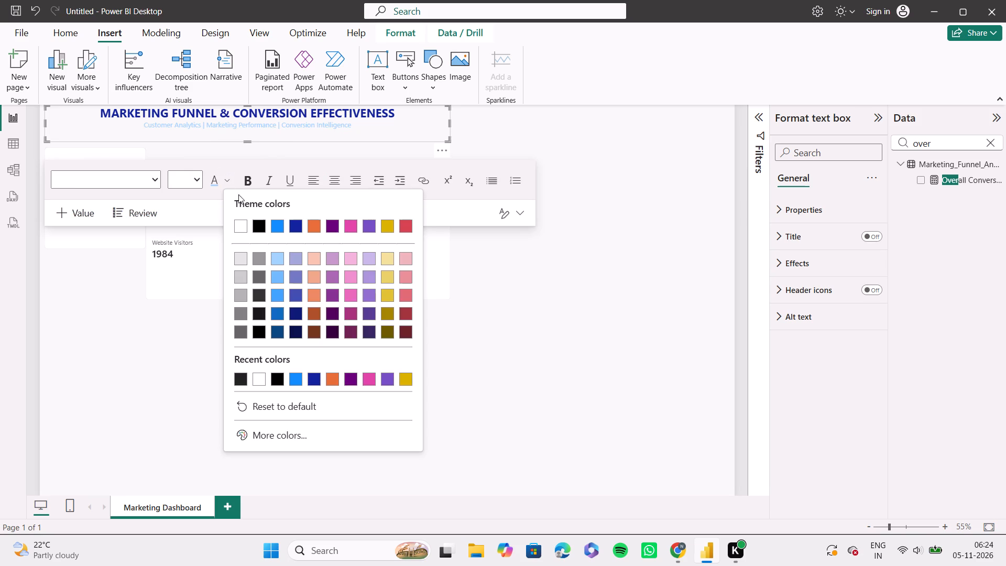
pyautogui.click(263, 228)
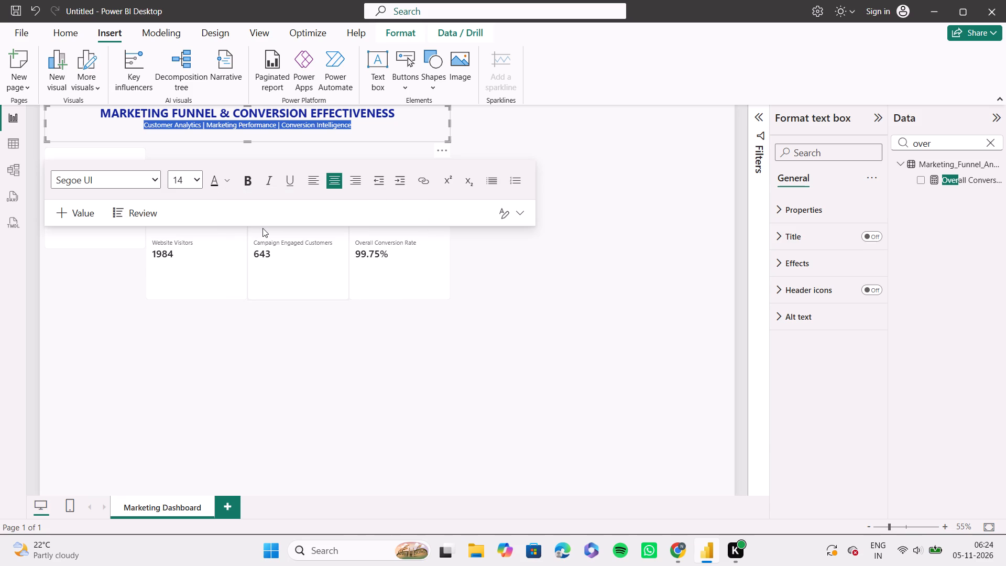
pyautogui.click(218, 345)
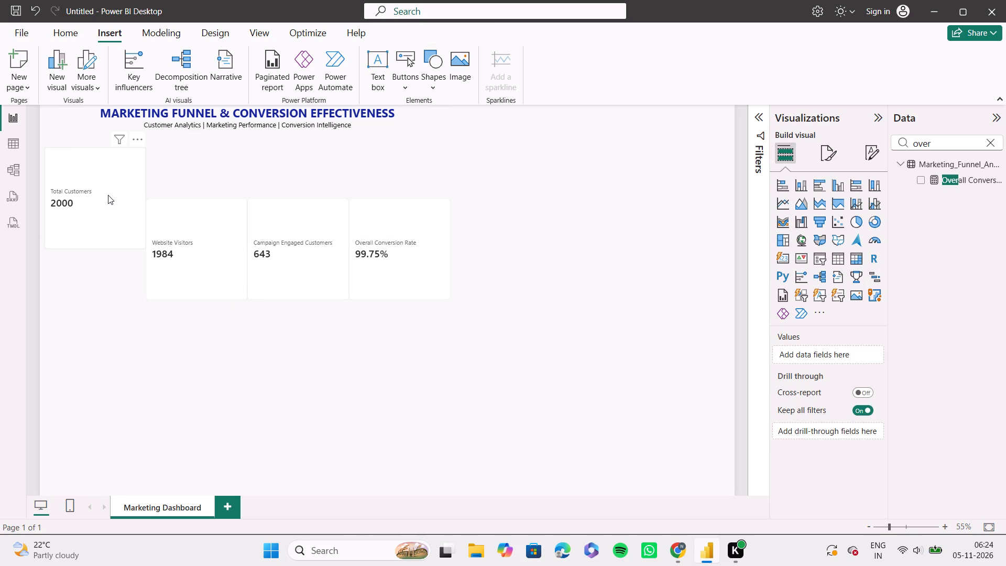
# Move the Total Customers card slightly up so its top meets the title text box's lower edge, keeping the left edges aligned.
pyautogui.moveTo(106, 165); pyautogui.dragTo(106, 159)
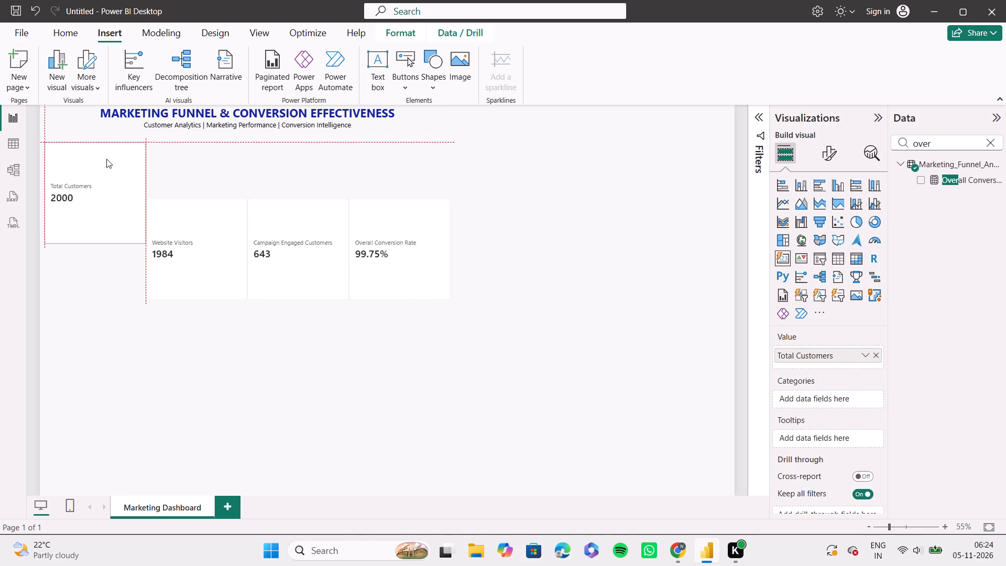
pyautogui.moveTo(106, 159); pyautogui.dragTo(102, 159)
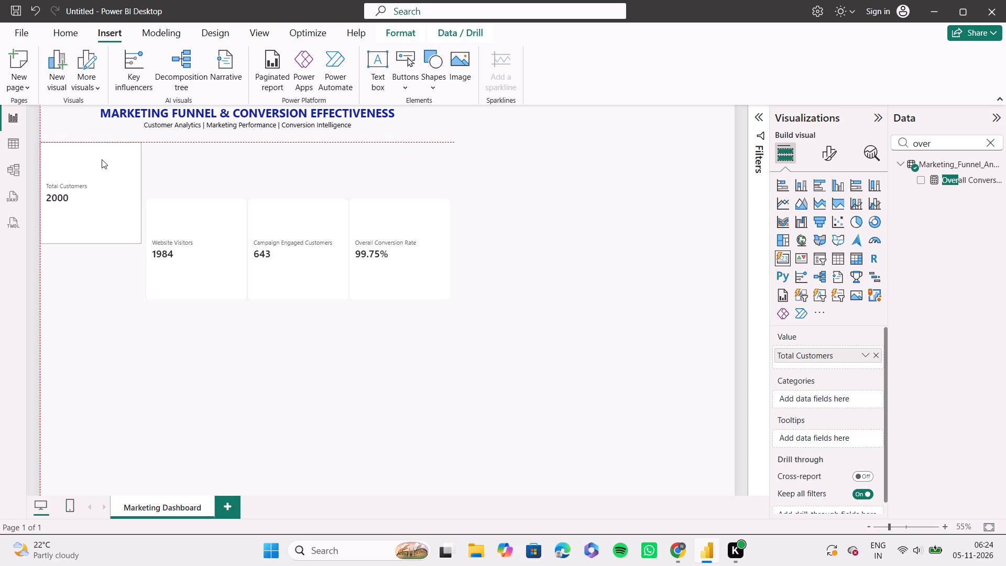
pyautogui.moveTo(102, 159); pyautogui.dragTo(108, 158)
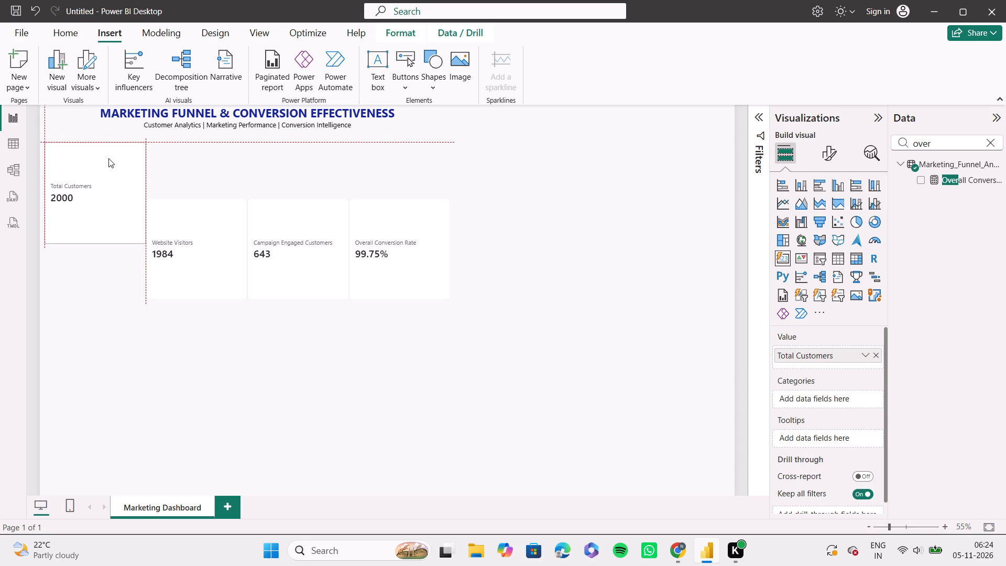
pyautogui.moveTo(108, 158); pyautogui.dragTo(108, 158)
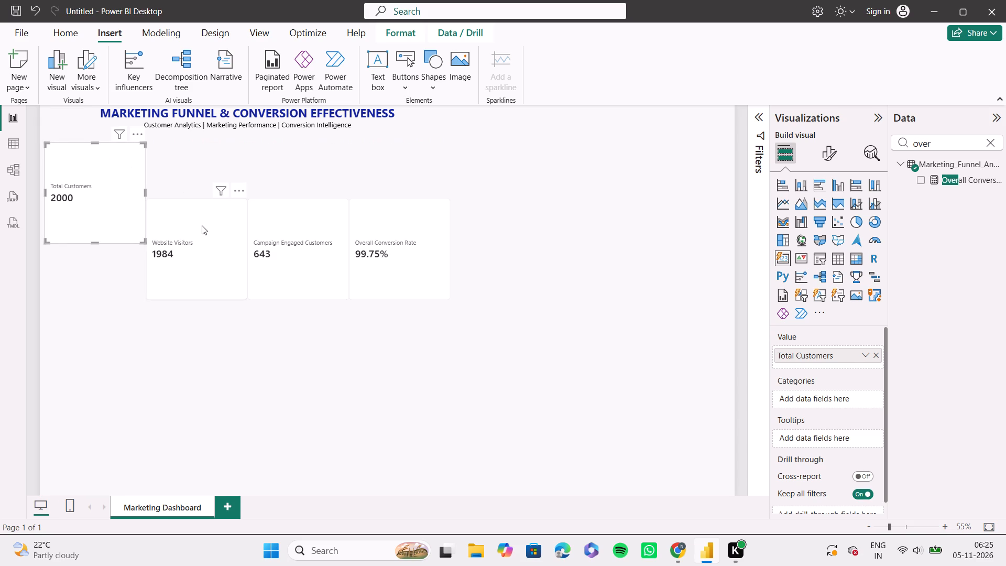
# Move the Website Visitors, Campaign Engaged Customers and Overall Conversion Rate cards straight up into one row with the Total Customers card.
pyautogui.moveTo(202, 225); pyautogui.dragTo(202, 173)
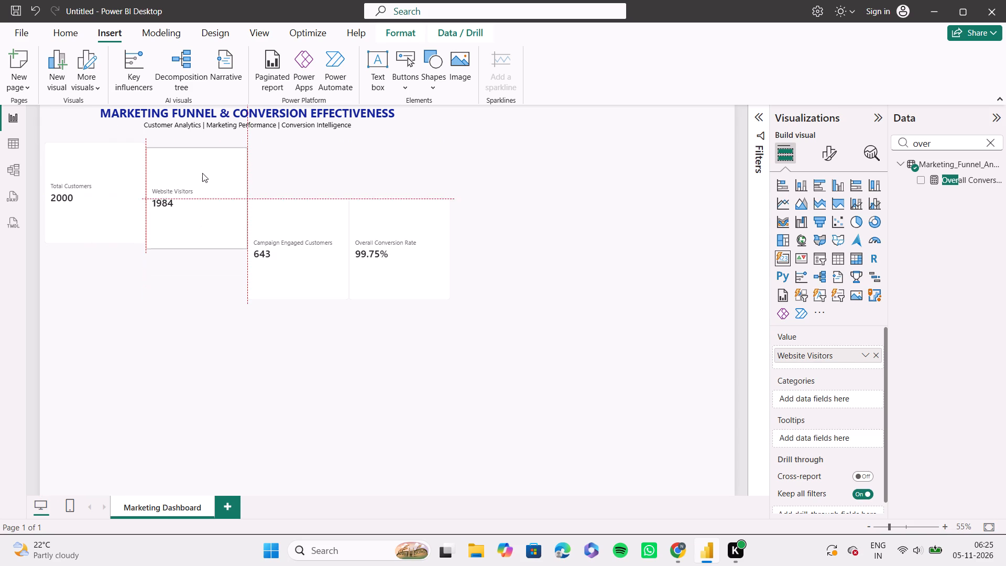
pyautogui.moveTo(202, 173); pyautogui.dragTo(203, 171)
pyautogui.moveTo(298, 230); pyautogui.dragTo(297, 170)
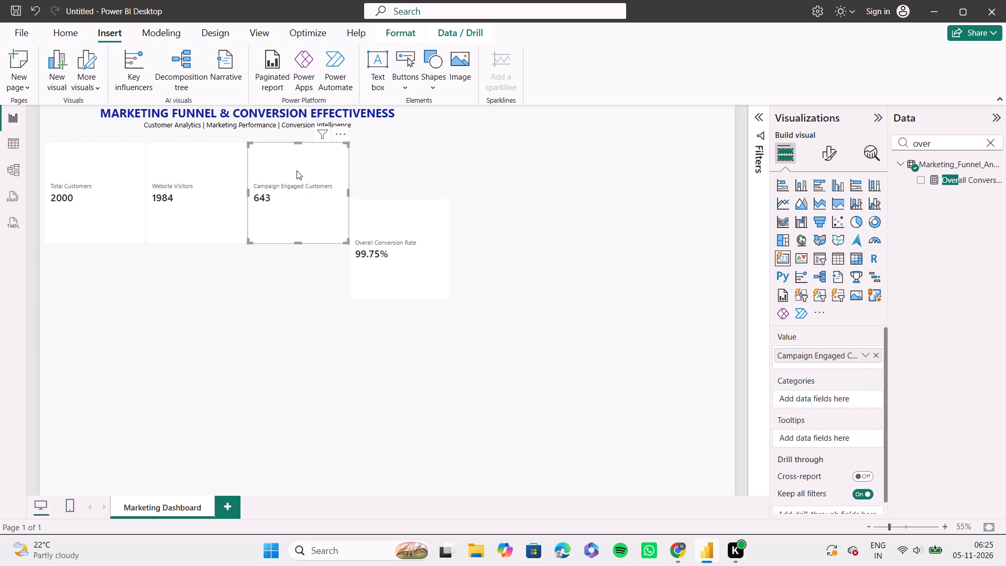
pyautogui.moveTo(385, 228); pyautogui.dragTo(389, 163)
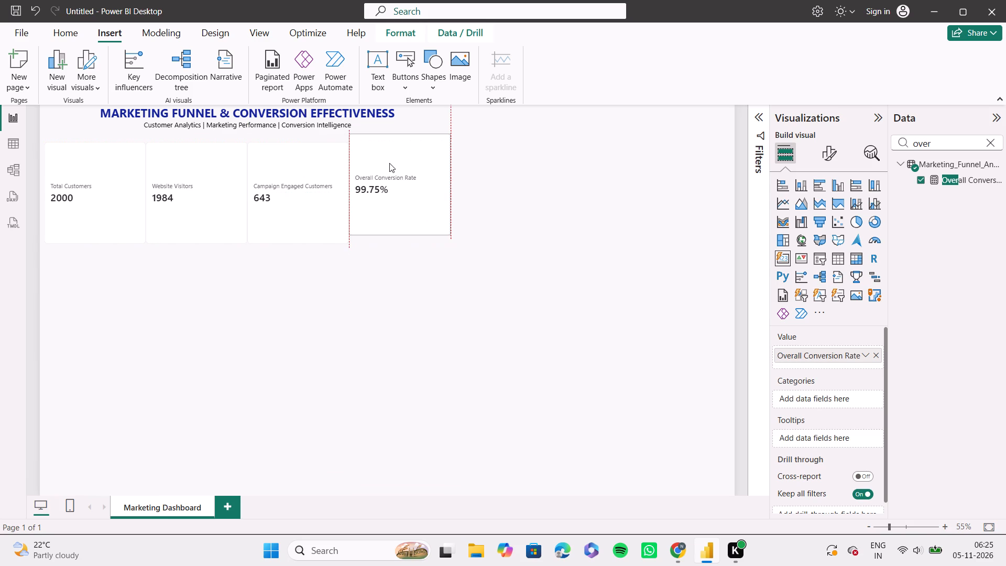
pyautogui.moveTo(389, 163); pyautogui.dragTo(386, 177)
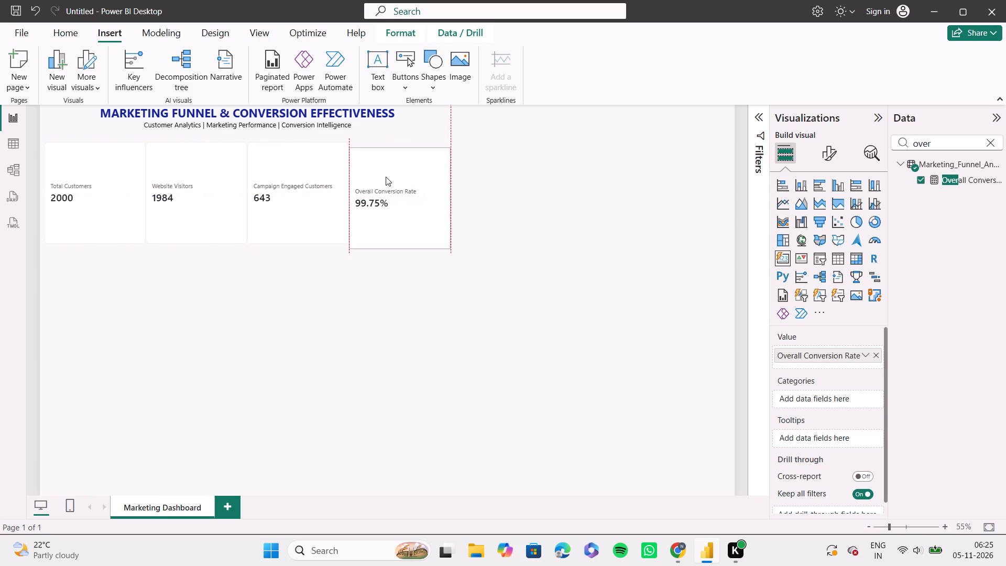
pyautogui.moveTo(386, 177); pyautogui.dragTo(386, 175)
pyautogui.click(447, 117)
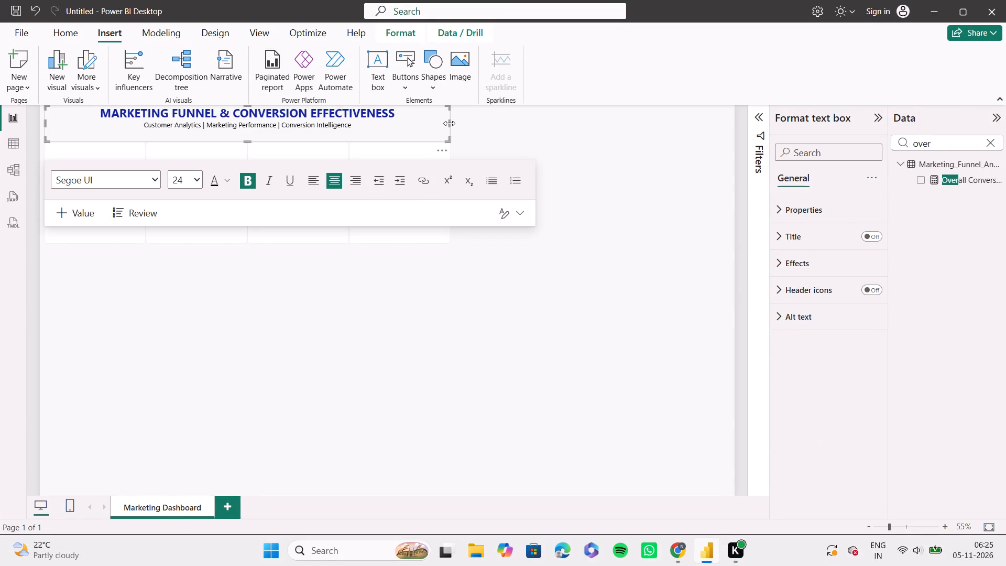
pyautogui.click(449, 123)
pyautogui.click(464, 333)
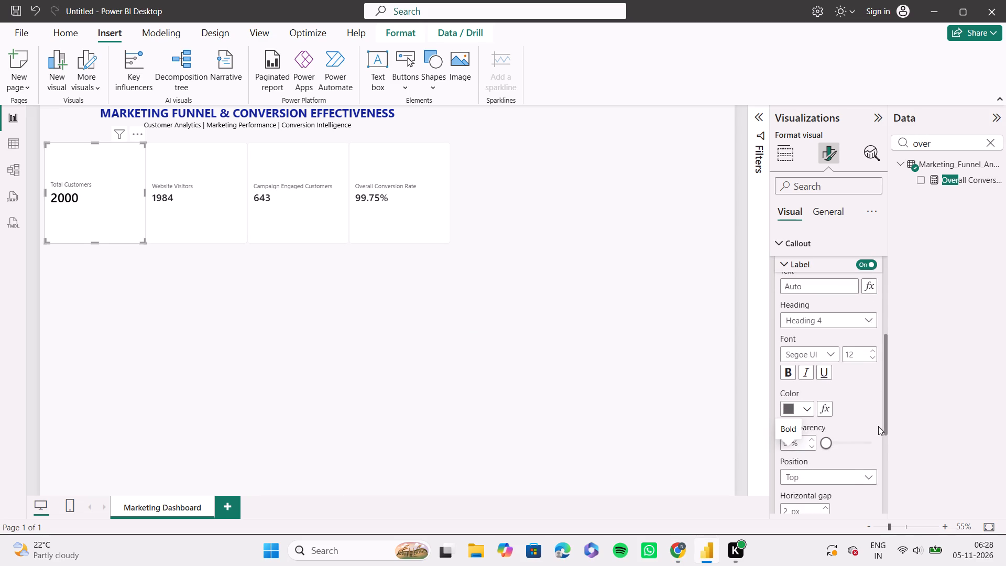
# Turn on the callout background for the Total Customers card.
pyautogui.scroll(-2, 878, 426)
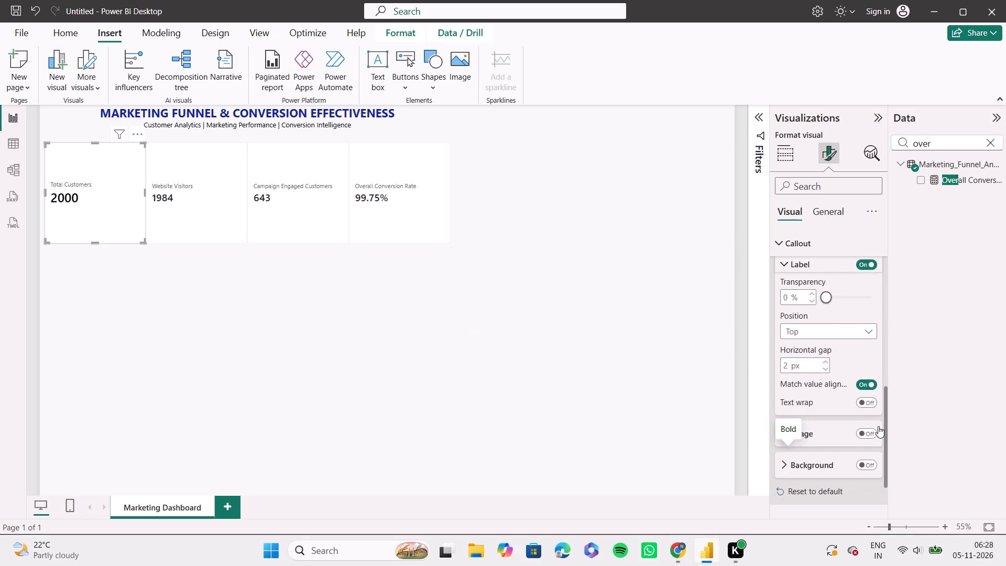
pyautogui.scroll(1, 878, 426)
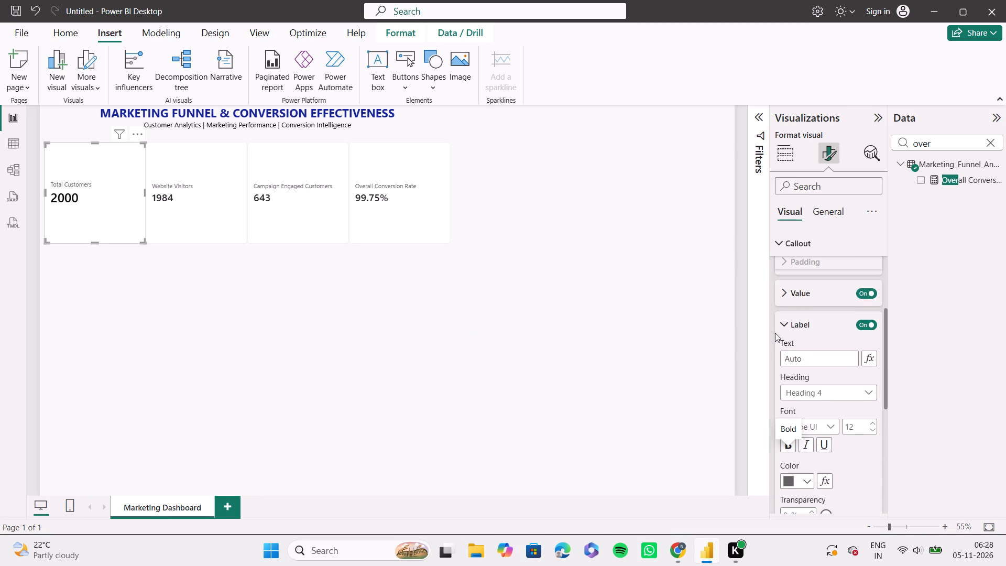
pyautogui.click(799, 320)
pyautogui.scroll(-1, 799, 320)
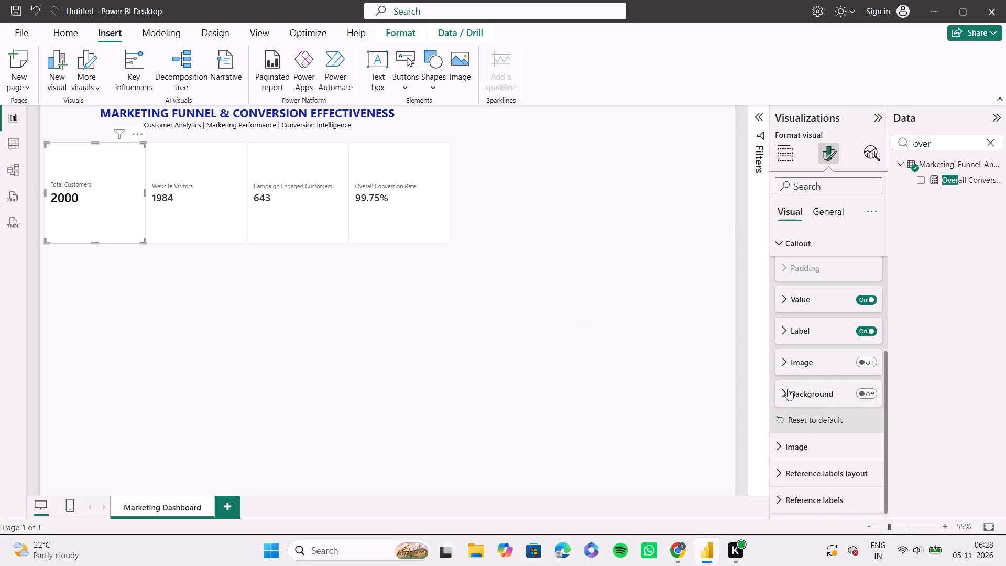
pyautogui.click(785, 391)
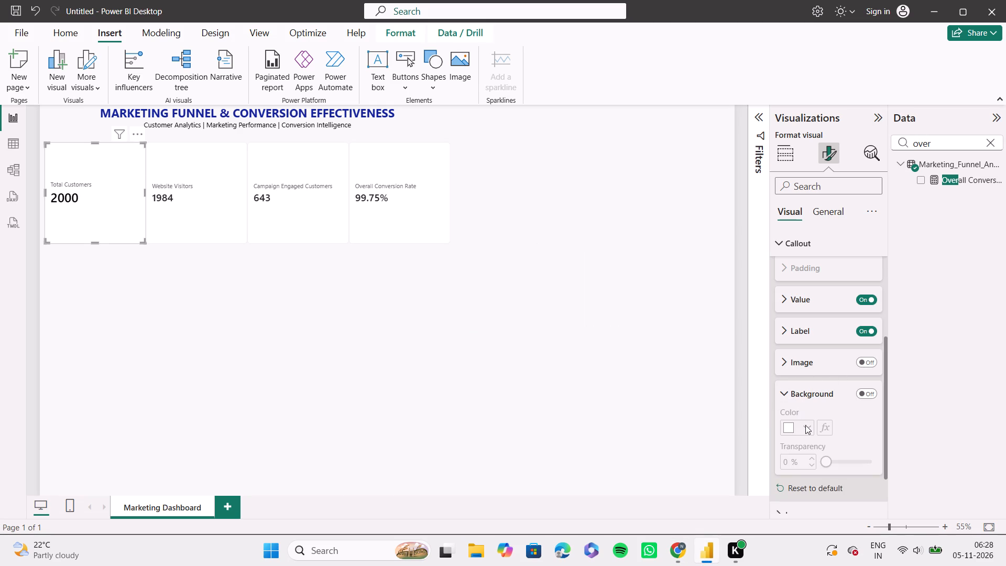
pyautogui.click(805, 427)
pyautogui.doubleClick(805, 427)
pyautogui.click(865, 389)
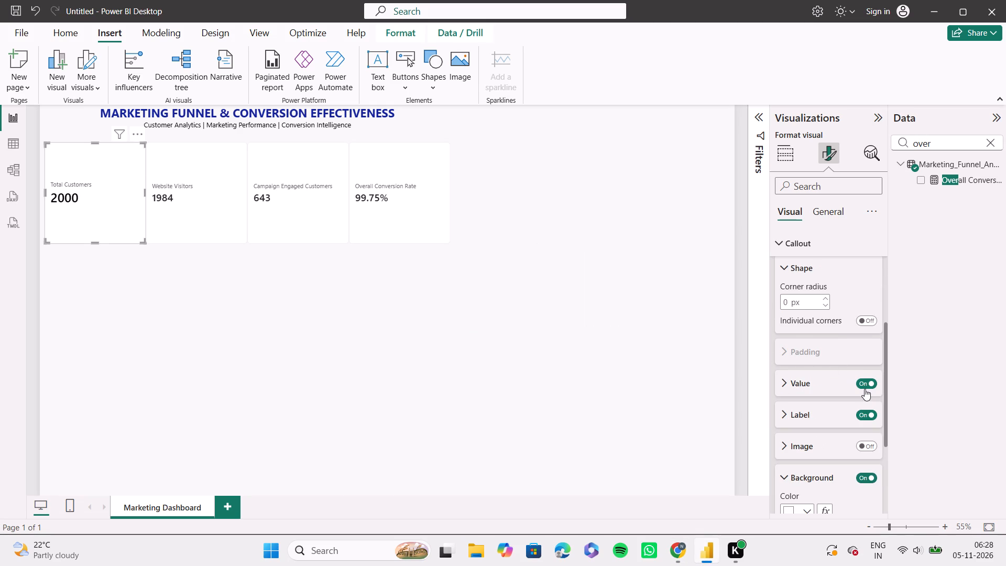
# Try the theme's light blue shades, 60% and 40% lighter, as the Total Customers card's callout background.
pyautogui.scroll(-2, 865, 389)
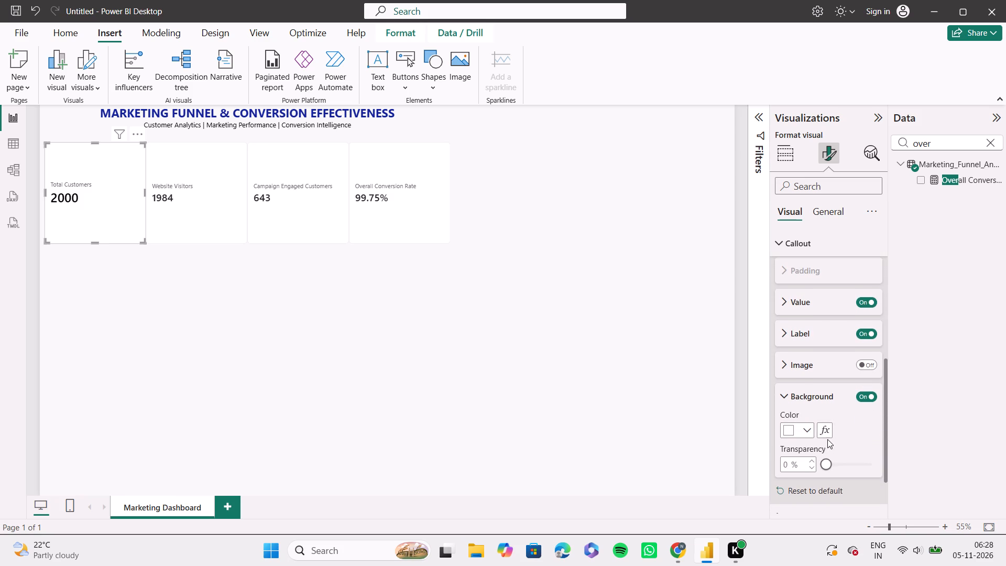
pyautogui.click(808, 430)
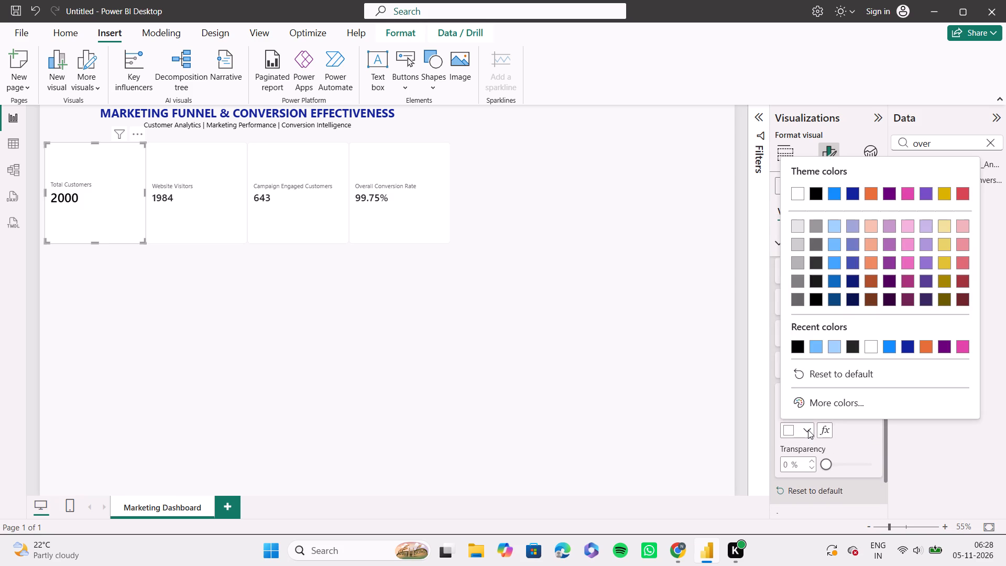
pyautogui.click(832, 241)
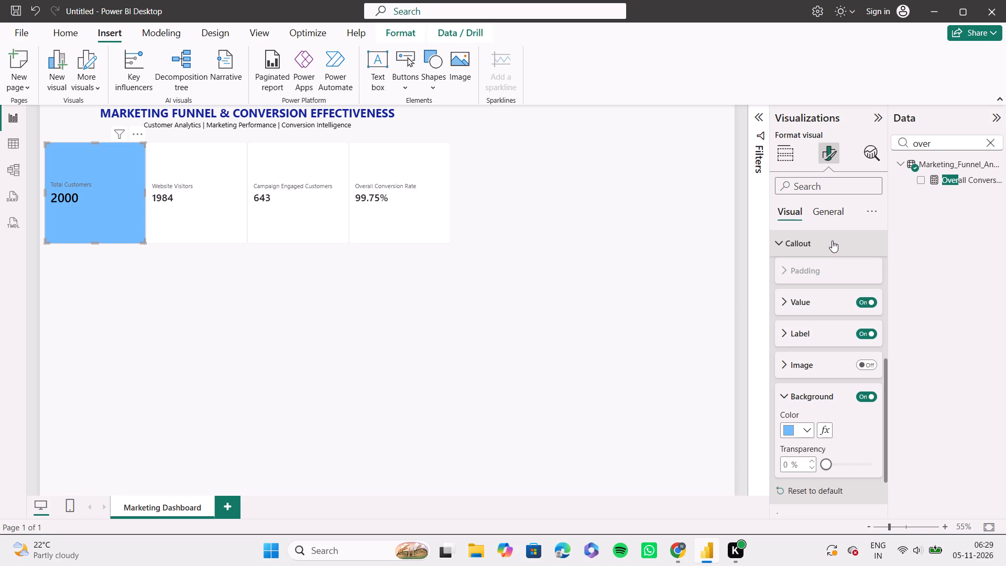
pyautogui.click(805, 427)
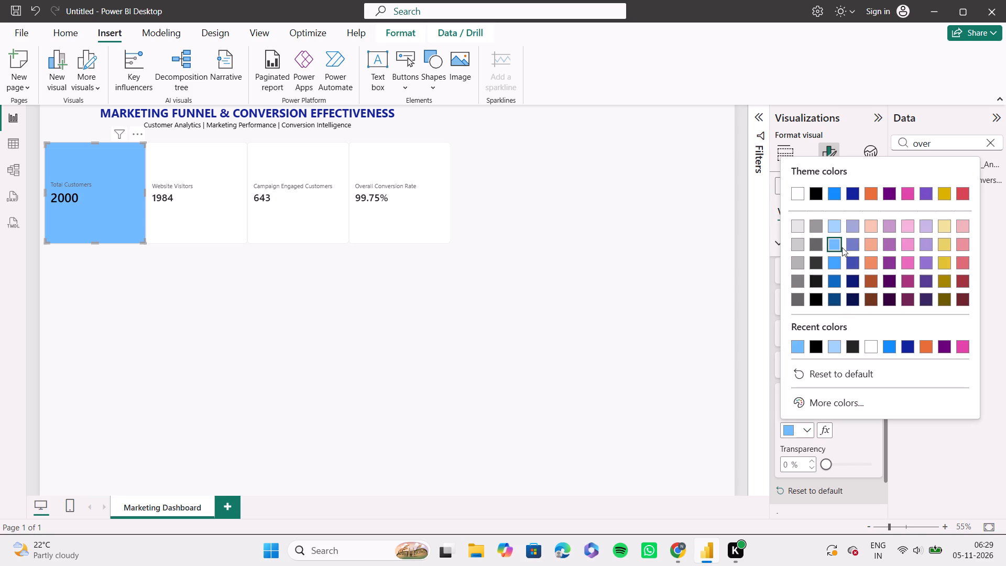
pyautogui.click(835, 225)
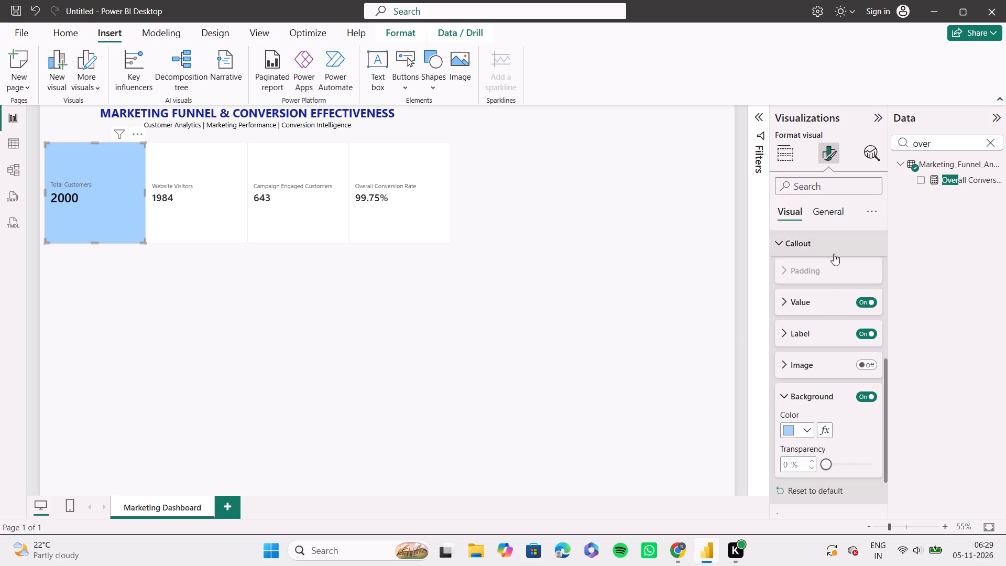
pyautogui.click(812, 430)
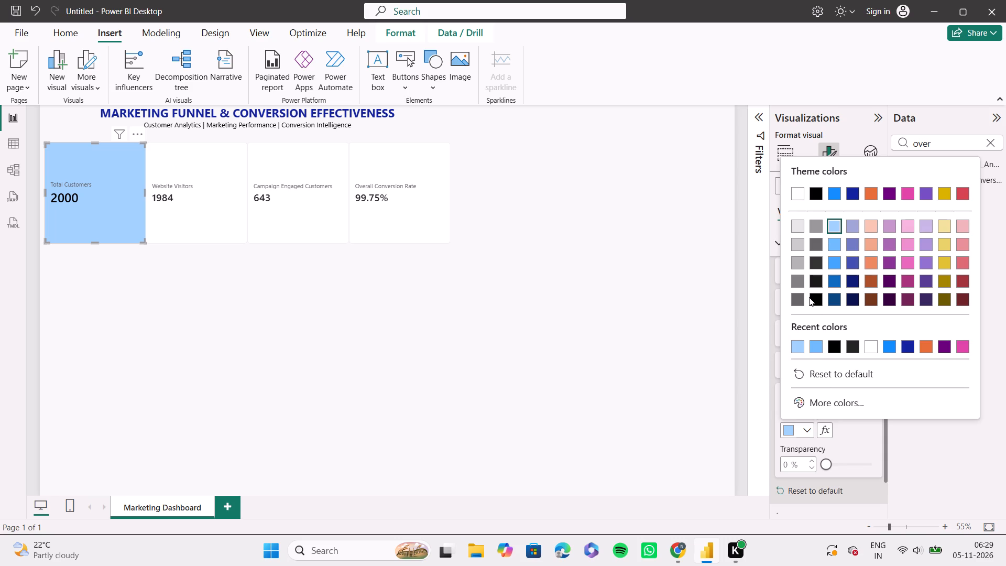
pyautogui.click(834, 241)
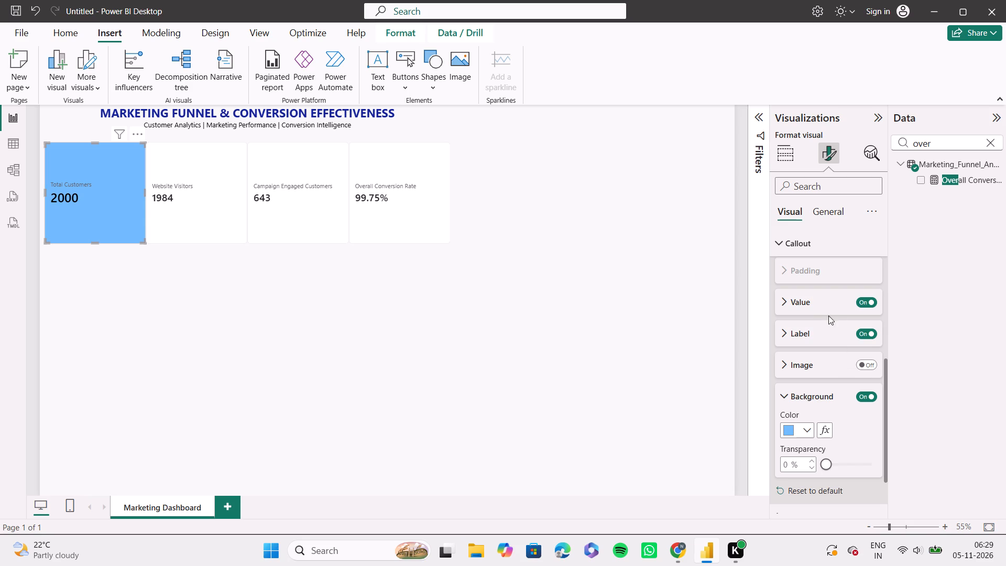
# Make the Total Customers card's callout label bold.
pyautogui.click(792, 329)
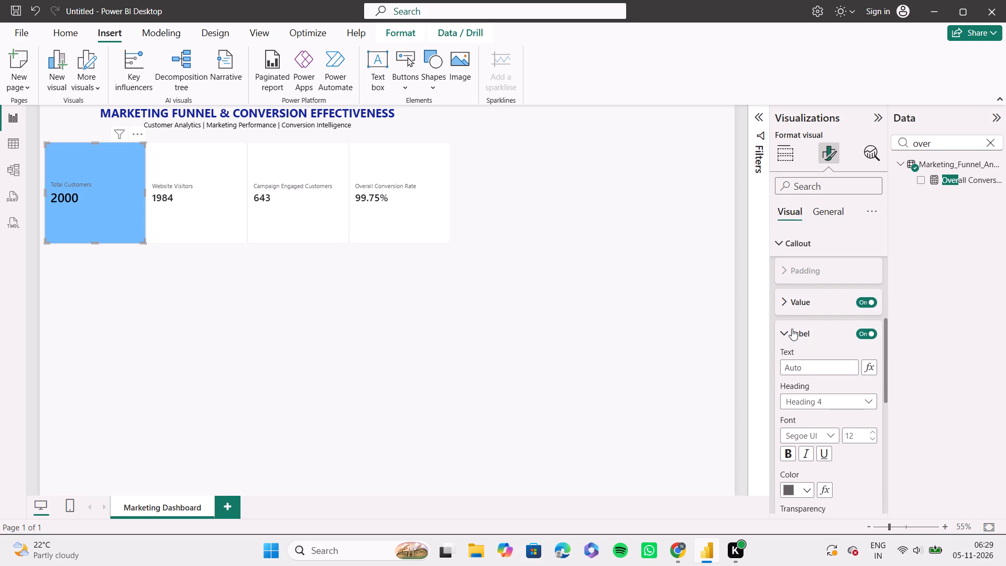
pyautogui.click(795, 459)
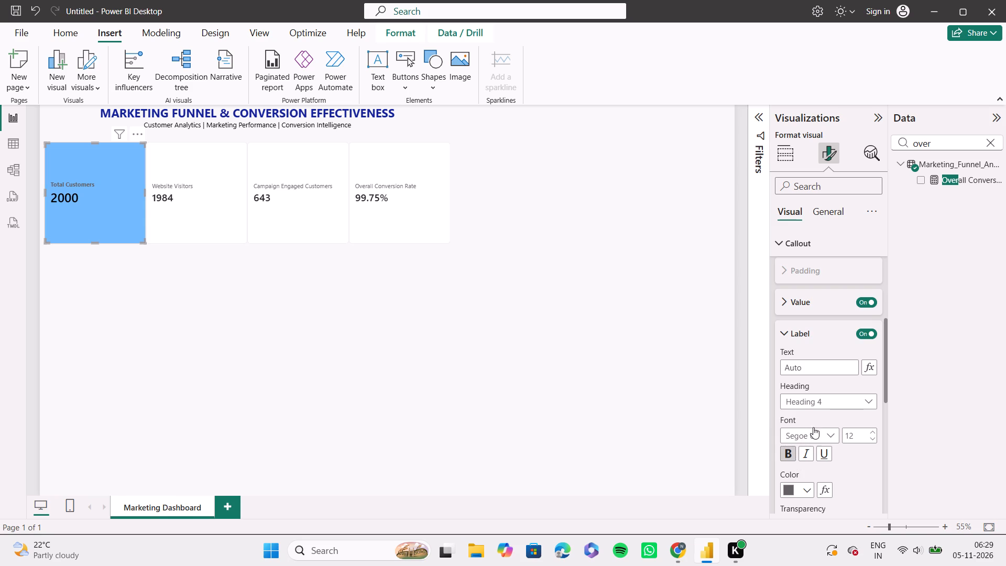
pyautogui.click(792, 332)
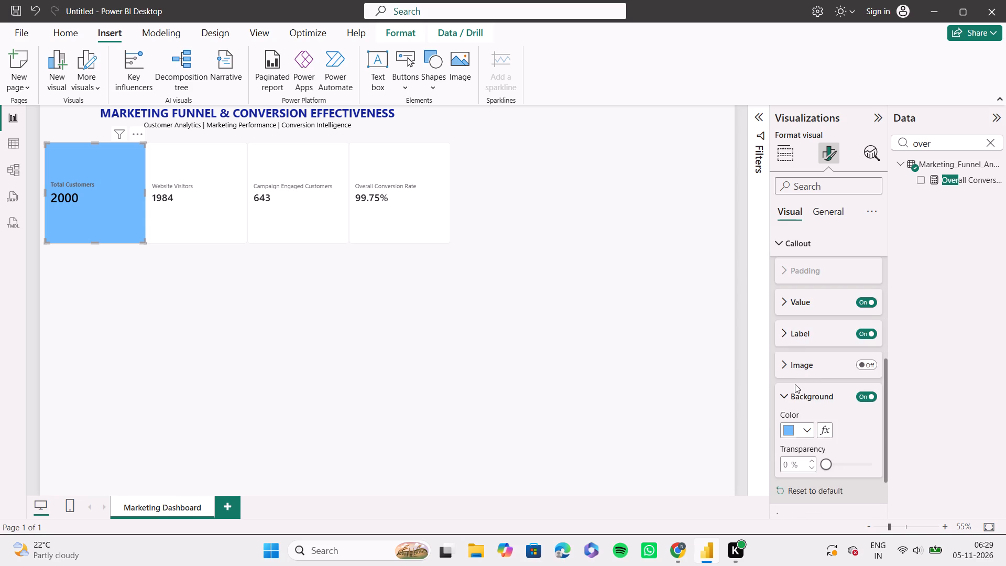
# Set the Total Customers card's callout background to the custom light blue #8DC8FD.
pyautogui.click(804, 428)
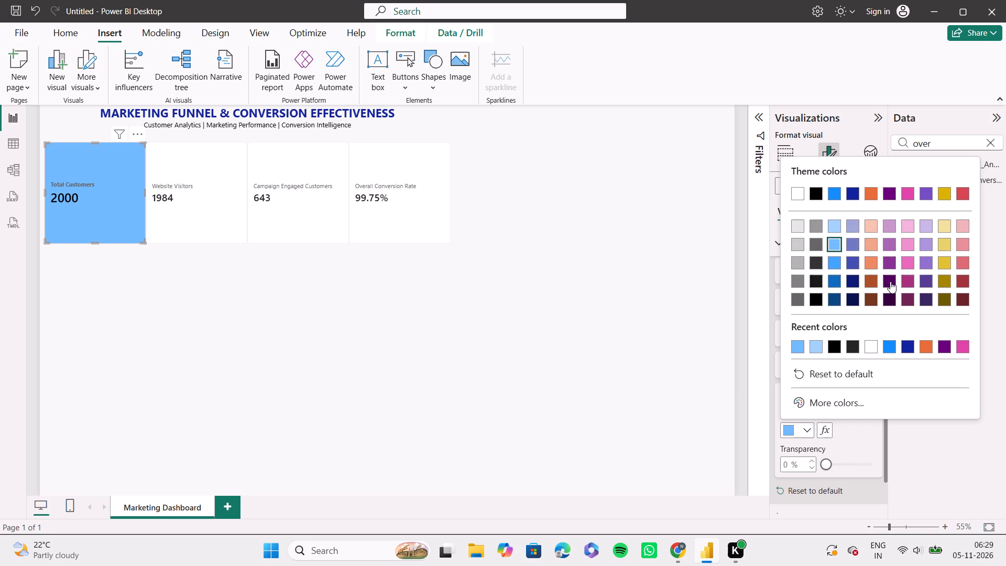
pyautogui.click(823, 406)
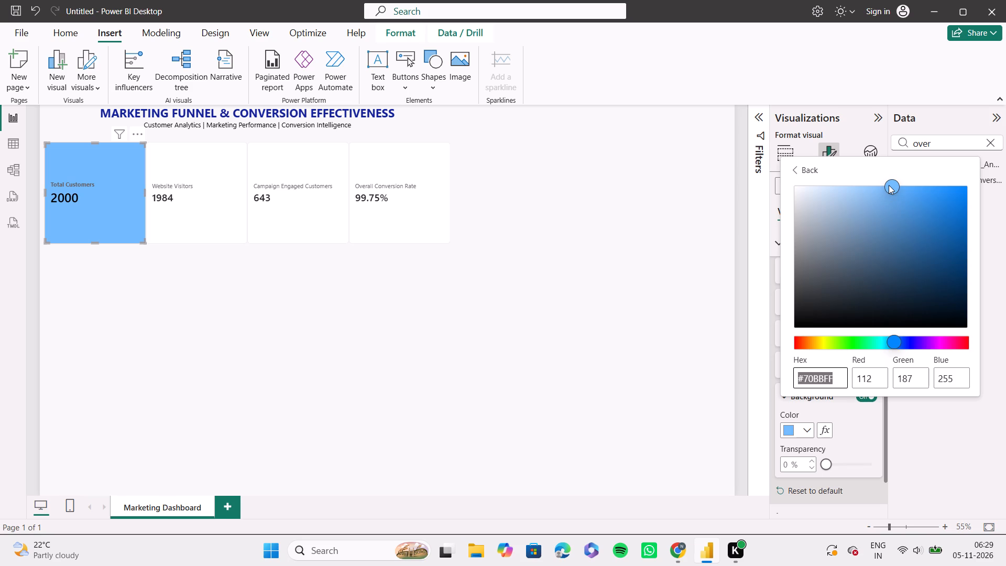
pyautogui.moveTo(889, 185); pyautogui.dragTo(860, 186)
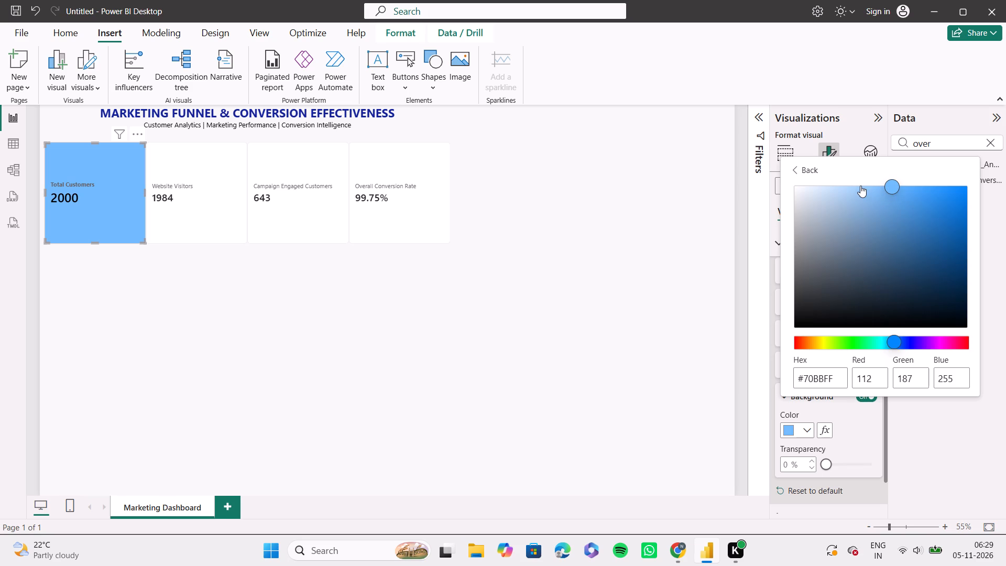
pyautogui.moveTo(860, 186); pyautogui.dragTo(856, 187)
pyautogui.click(856, 187)
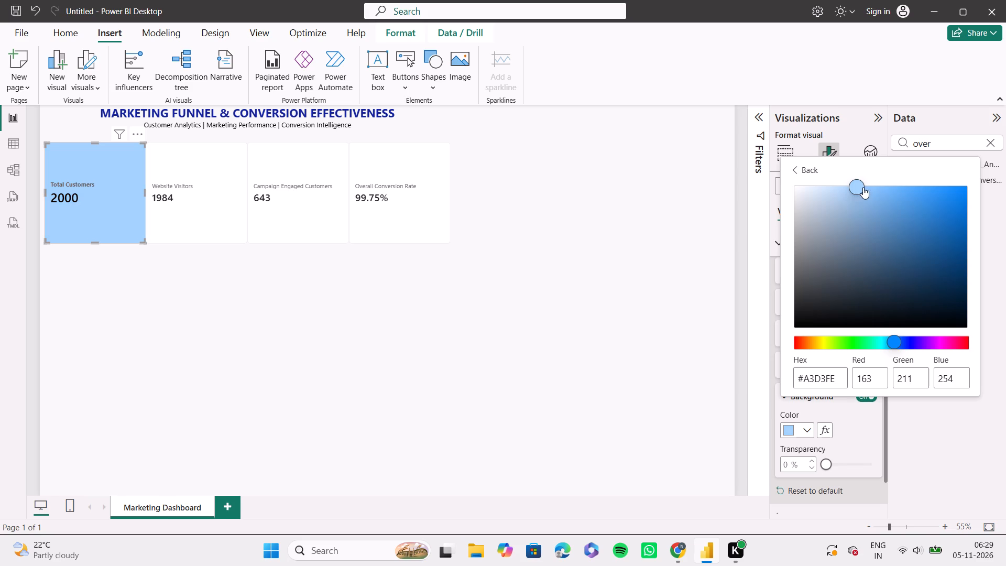
pyautogui.click(870, 187)
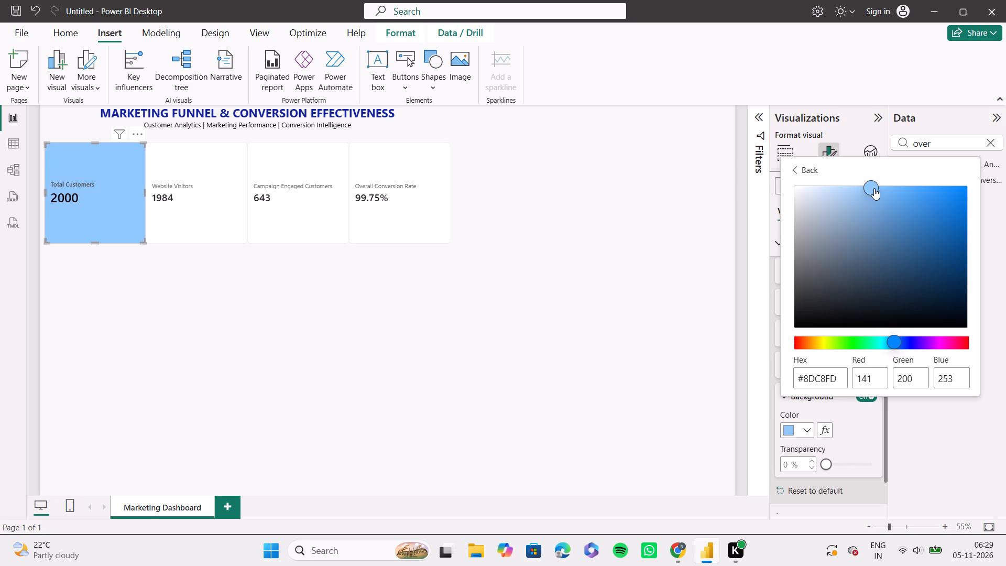
pyautogui.click(879, 438)
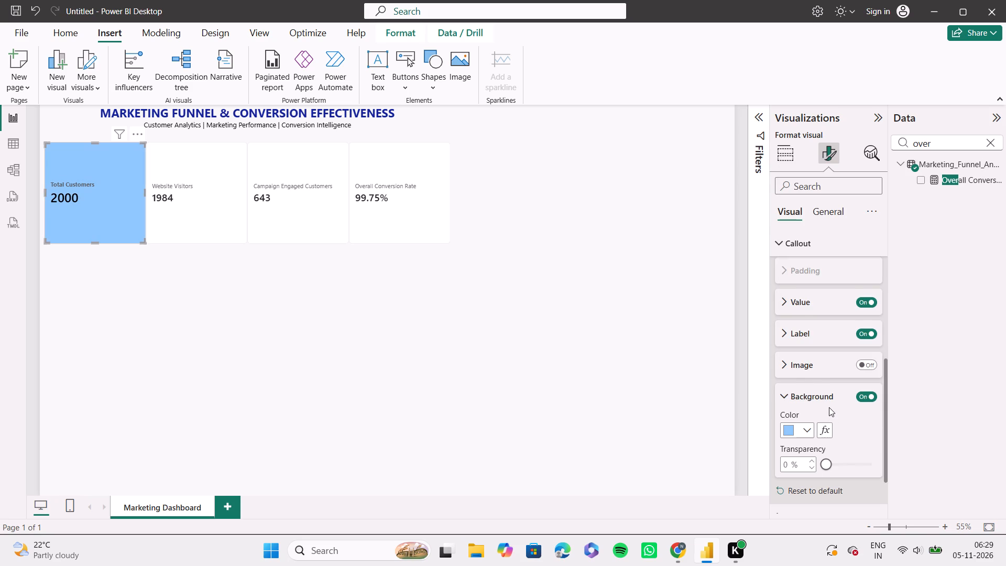
pyautogui.scroll(-3, 829, 407)
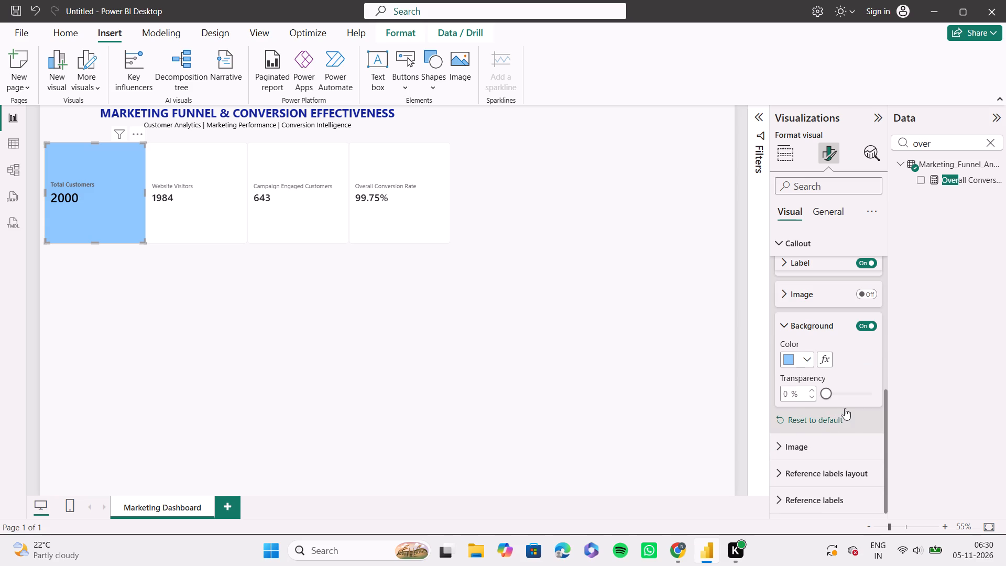
pyautogui.scroll(1, 797, 364)
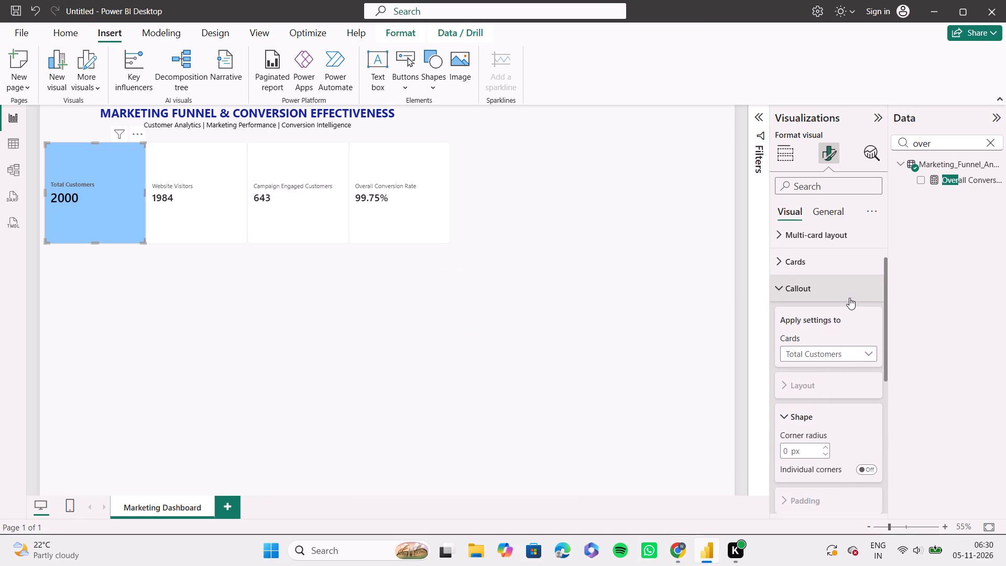
pyautogui.scroll(-2, 849, 298)
pyautogui.scroll(-2, 801, 445)
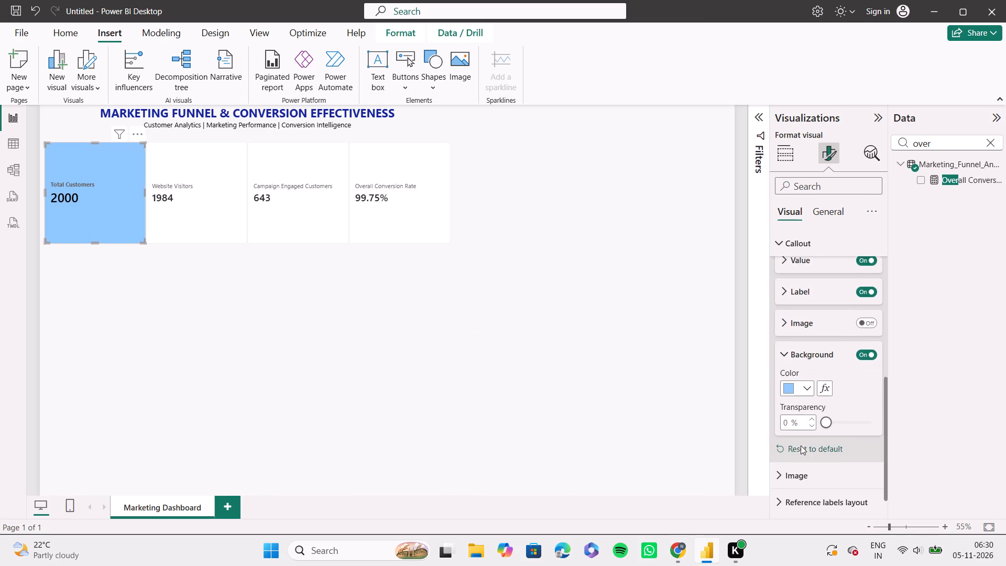
# Change the Total Customers card's callout background to the custom light cyan #8DF9FD.
pyautogui.click(819, 371)
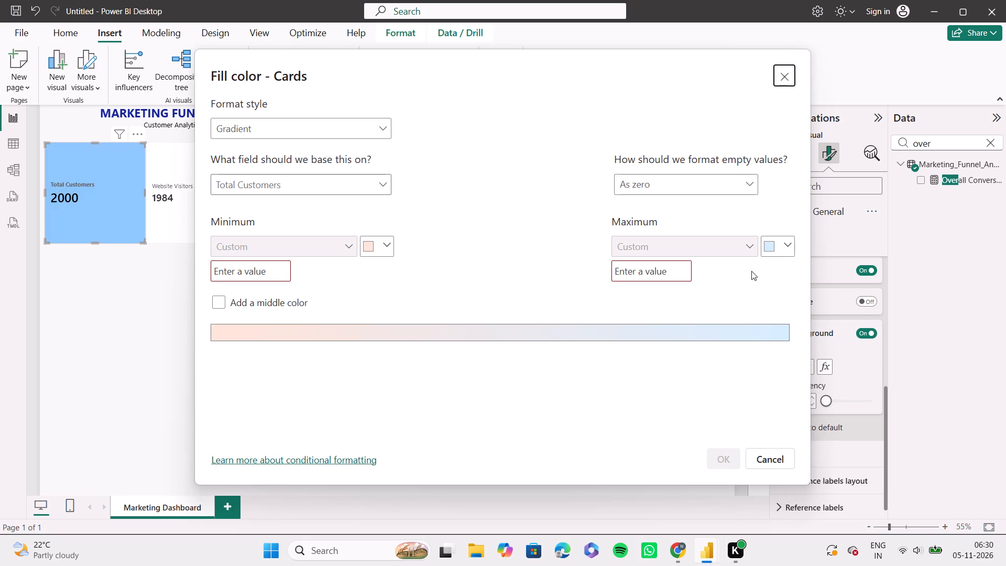
pyautogui.click(781, 80)
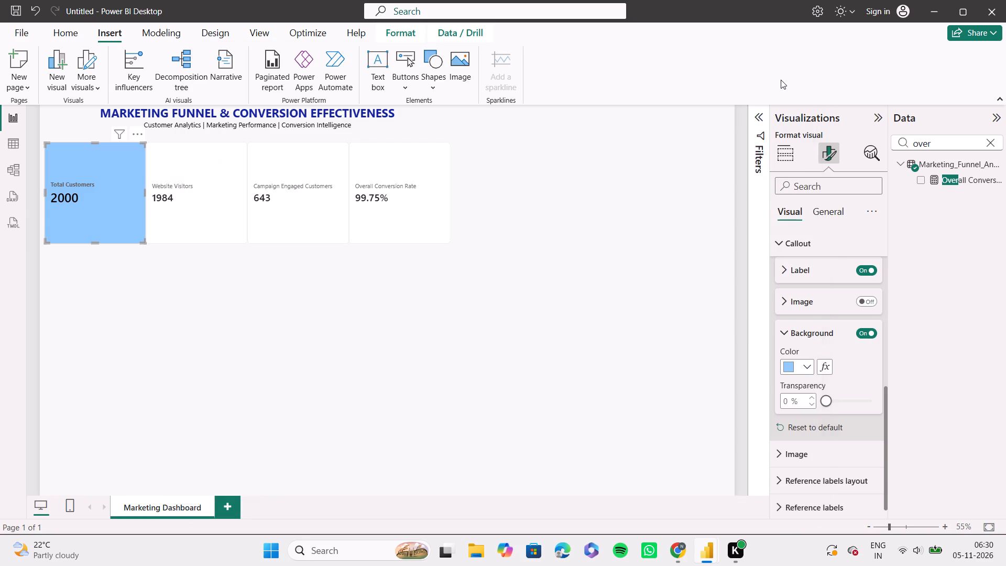
pyautogui.click(808, 366)
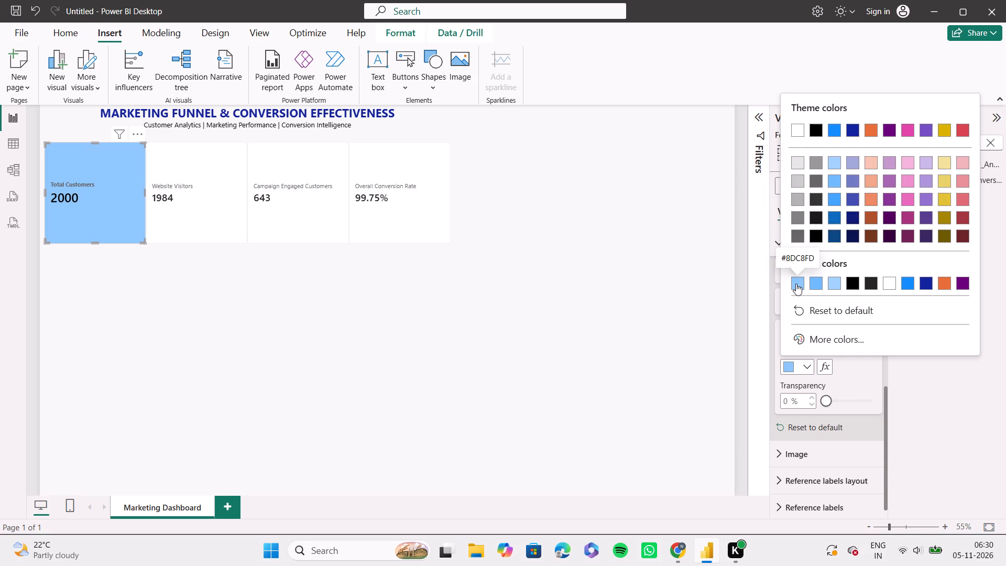
pyautogui.click(828, 338)
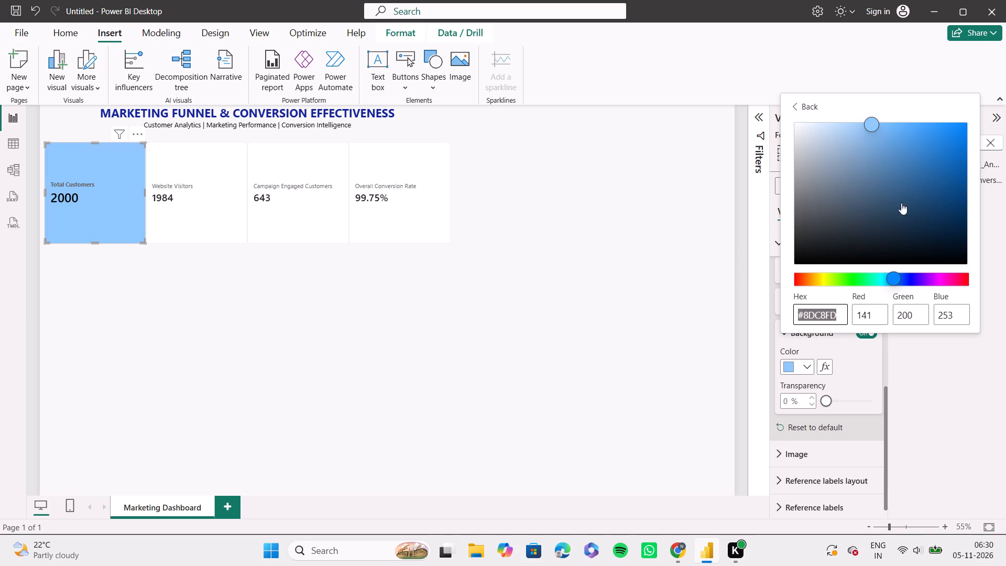
pyautogui.moveTo(894, 276); pyautogui.dragTo(877, 278)
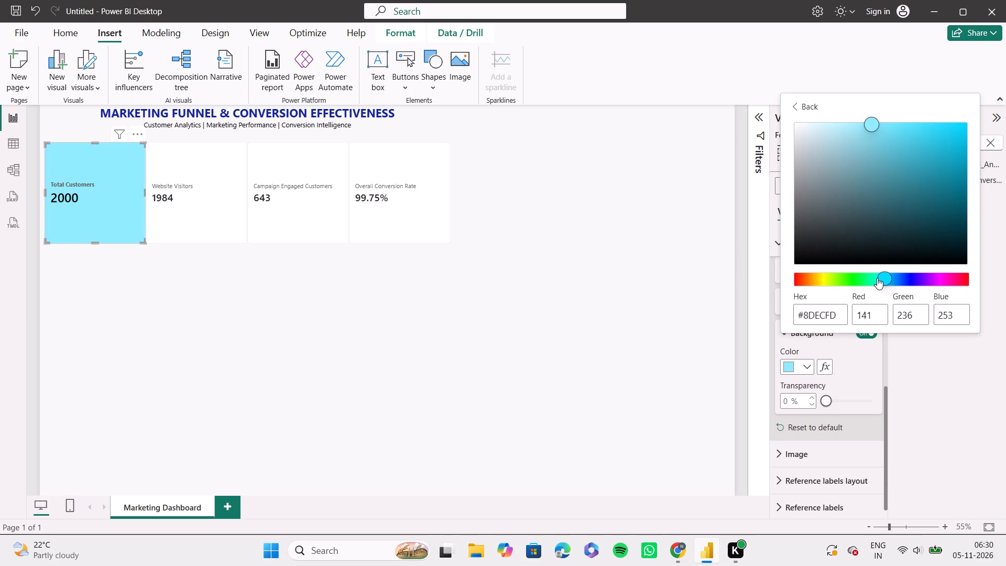
pyautogui.moveTo(877, 278); pyautogui.dragTo(874, 278)
pyautogui.moveTo(874, 278); pyautogui.dragTo(876, 278)
pyautogui.moveTo(876, 278); pyautogui.dragTo(873, 278)
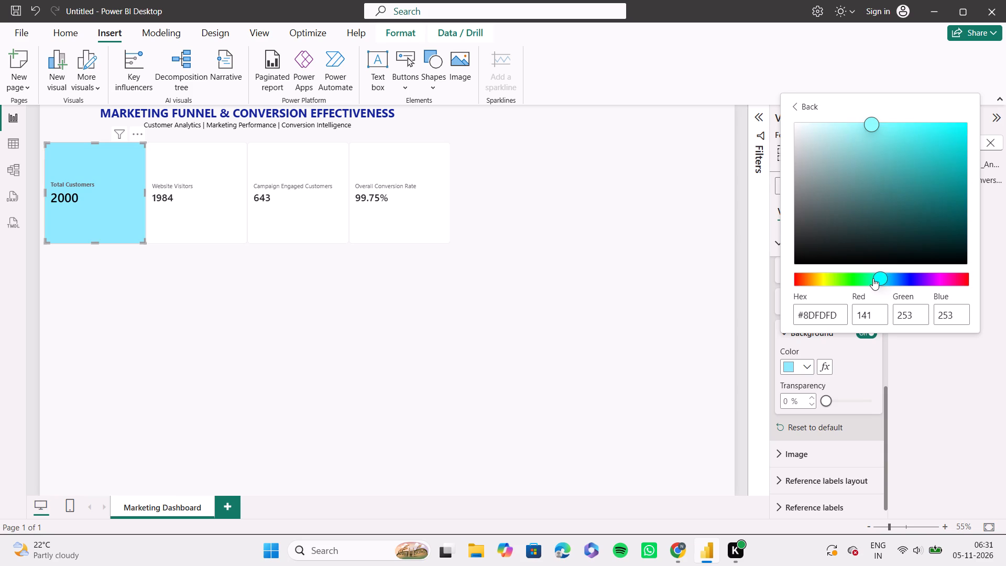
pyautogui.moveTo(873, 278); pyautogui.dragTo(870, 278)
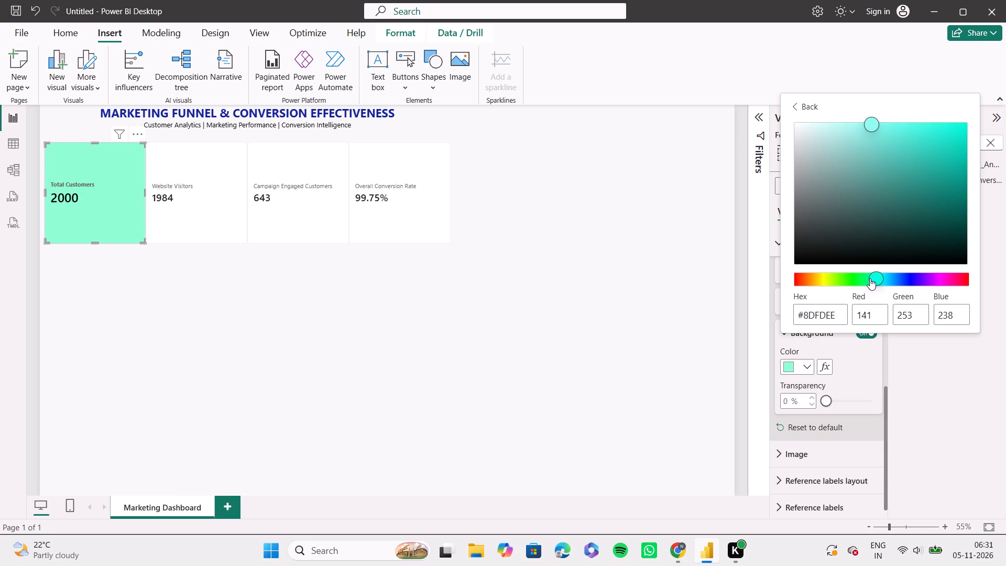
pyautogui.moveTo(870, 278); pyautogui.dragTo(879, 278)
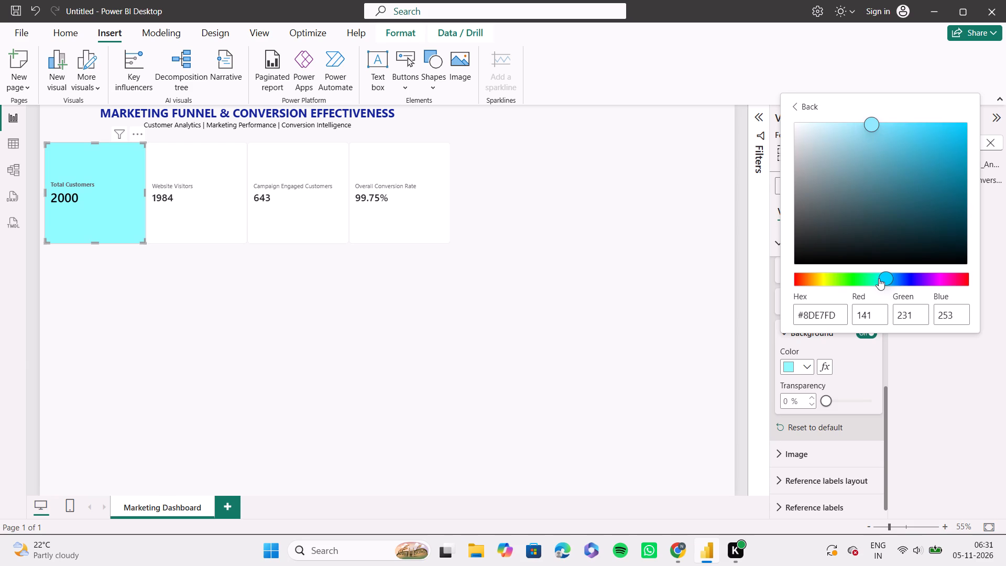
pyautogui.moveTo(879, 278); pyautogui.dragTo(873, 278)
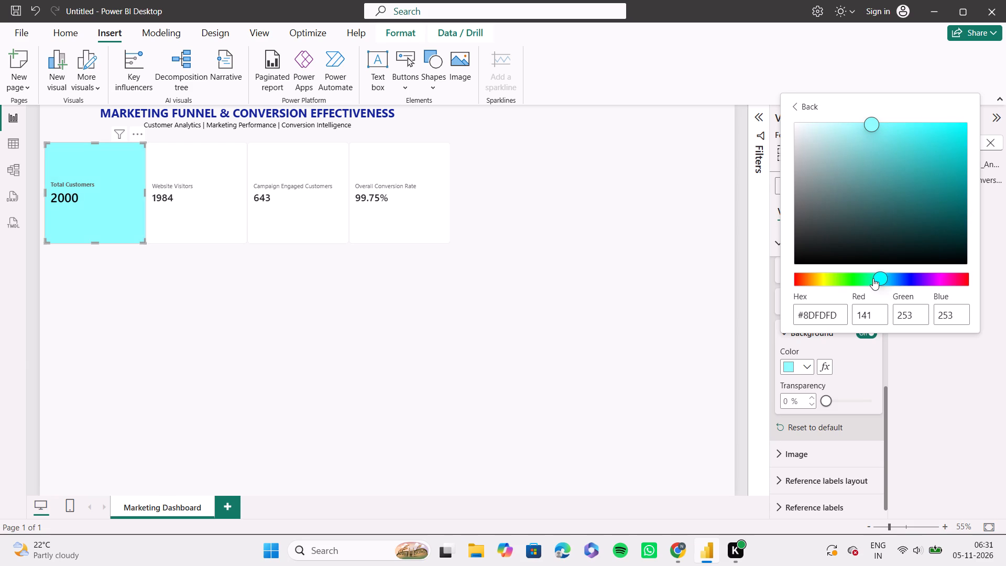
pyautogui.moveTo(873, 278); pyautogui.dragTo(874, 278)
pyautogui.moveTo(874, 278); pyautogui.dragTo(875, 278)
pyautogui.moveTo(875, 278); pyautogui.dragTo(873, 278)
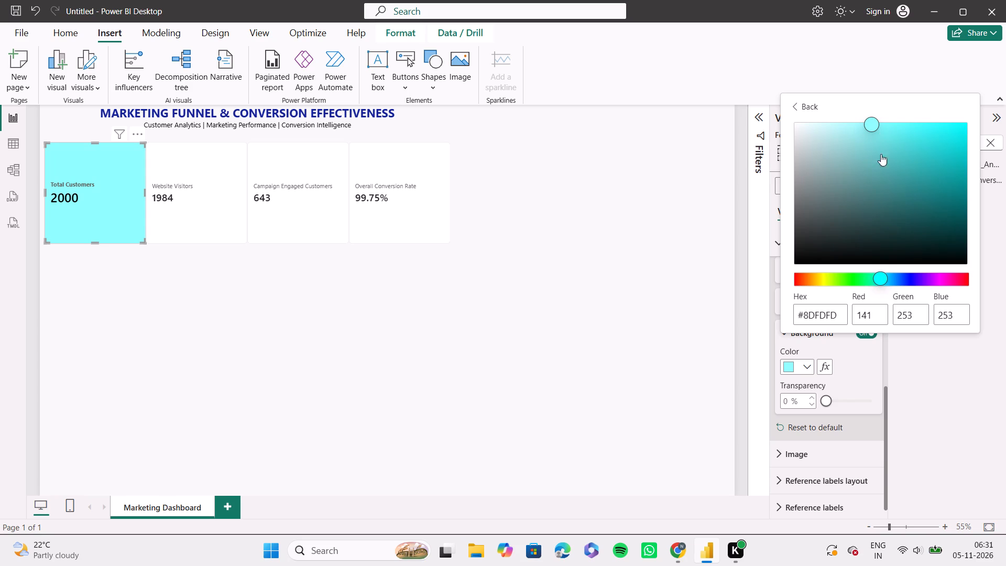
pyautogui.click(878, 275)
pyautogui.click(936, 363)
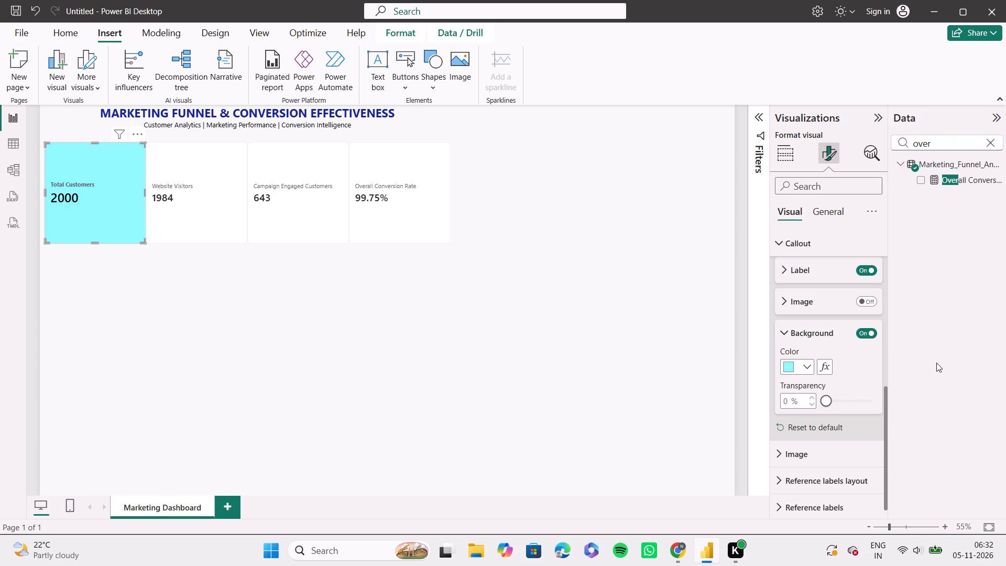
pyautogui.click(787, 335)
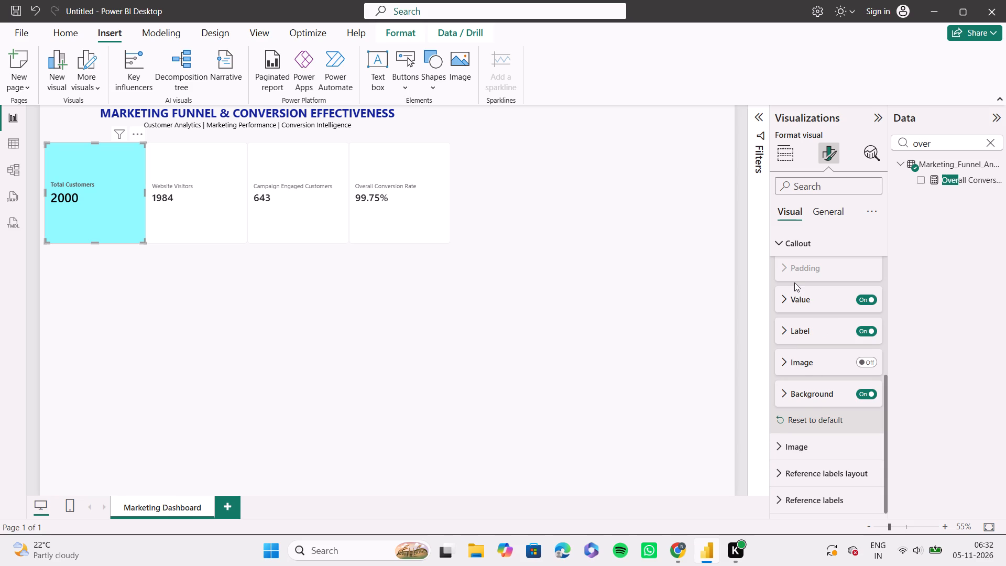
# Look through the Total Customers card's callout settings, including its layout, shape and padding options.
pyautogui.scroll(3, 794, 282)
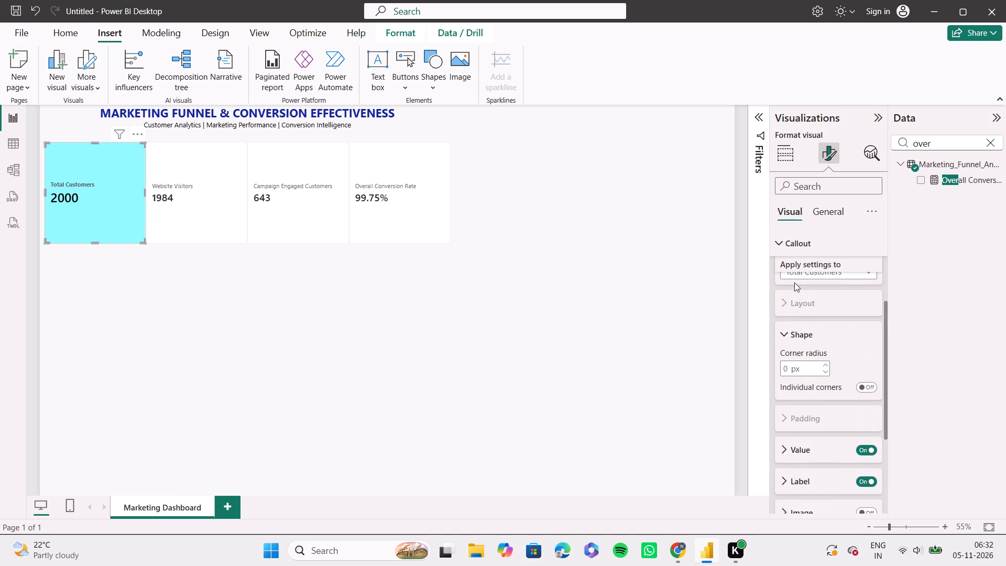
pyautogui.scroll(3, 794, 282)
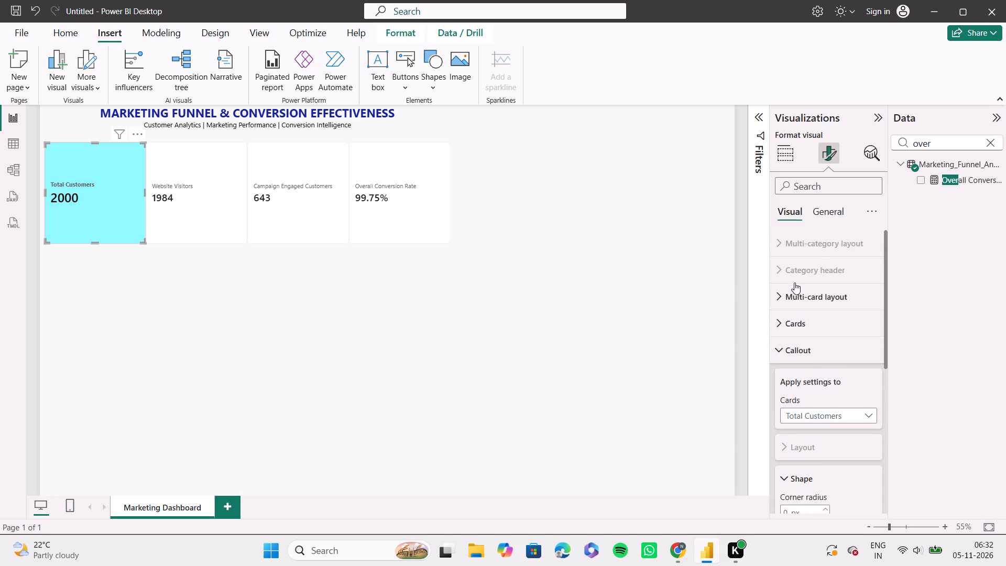
pyautogui.scroll(-1, 794, 282)
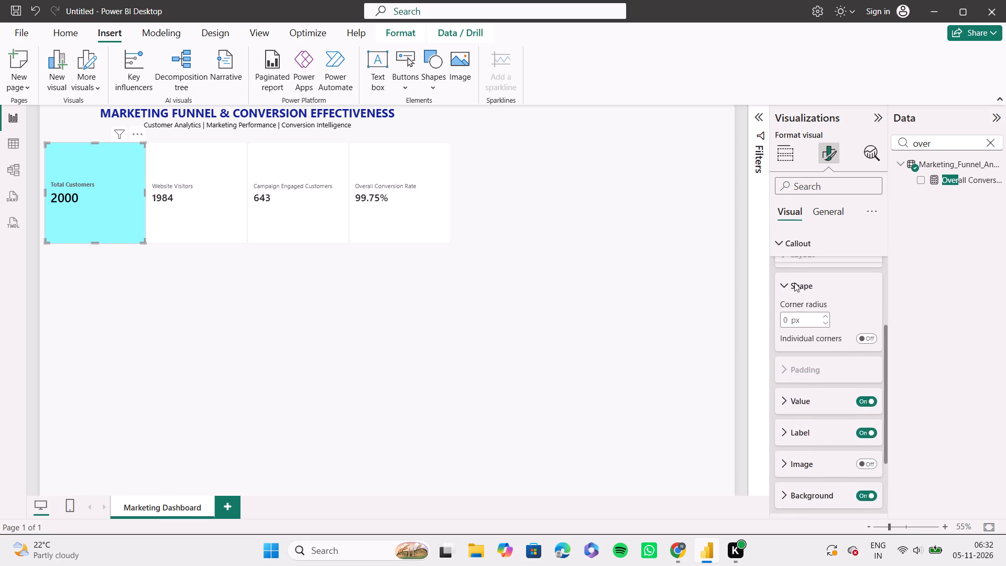
pyautogui.scroll(-2, 794, 282)
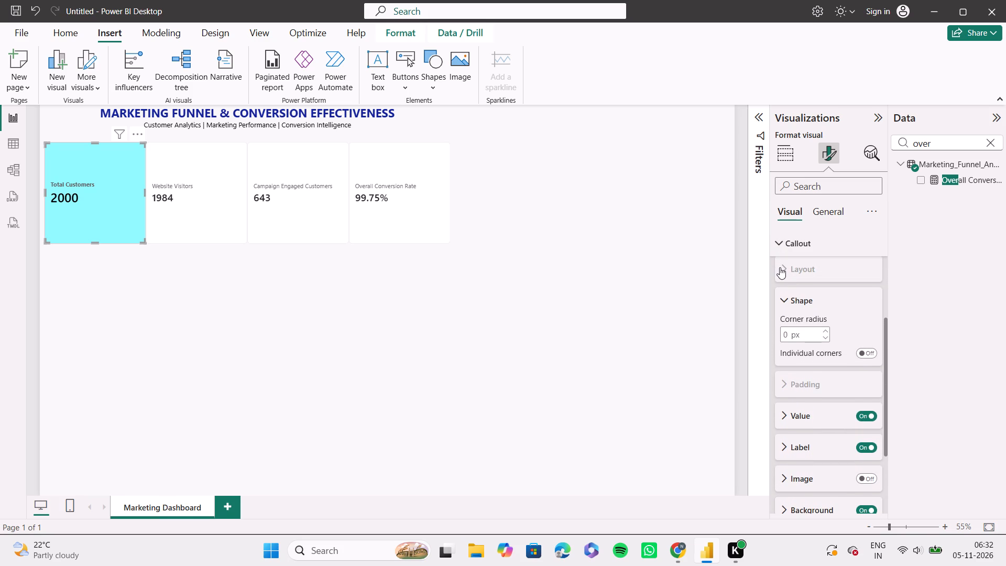
pyautogui.click(780, 267)
pyautogui.click(780, 267)
pyautogui.scroll(1, 781, 269)
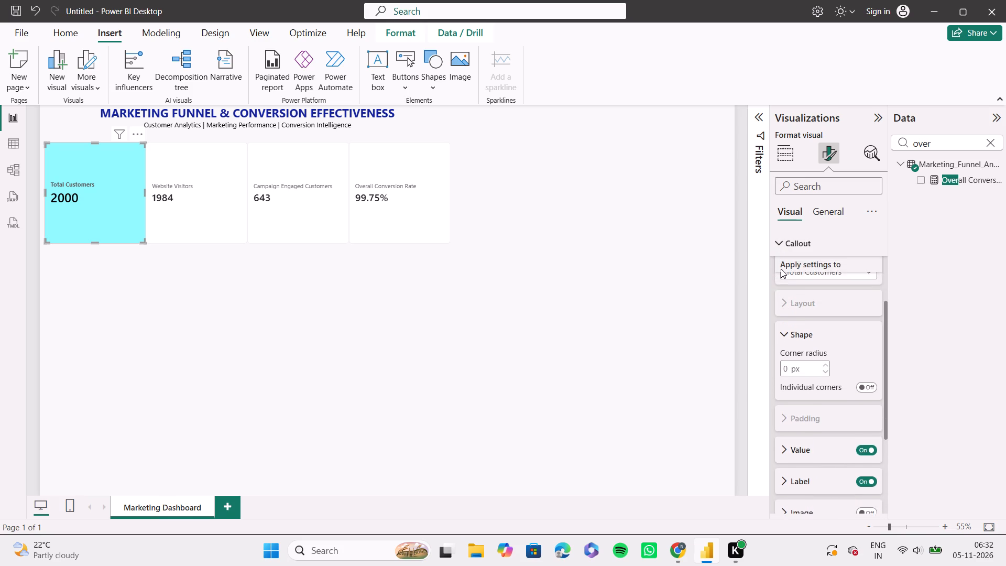
pyautogui.scroll(1, 781, 269)
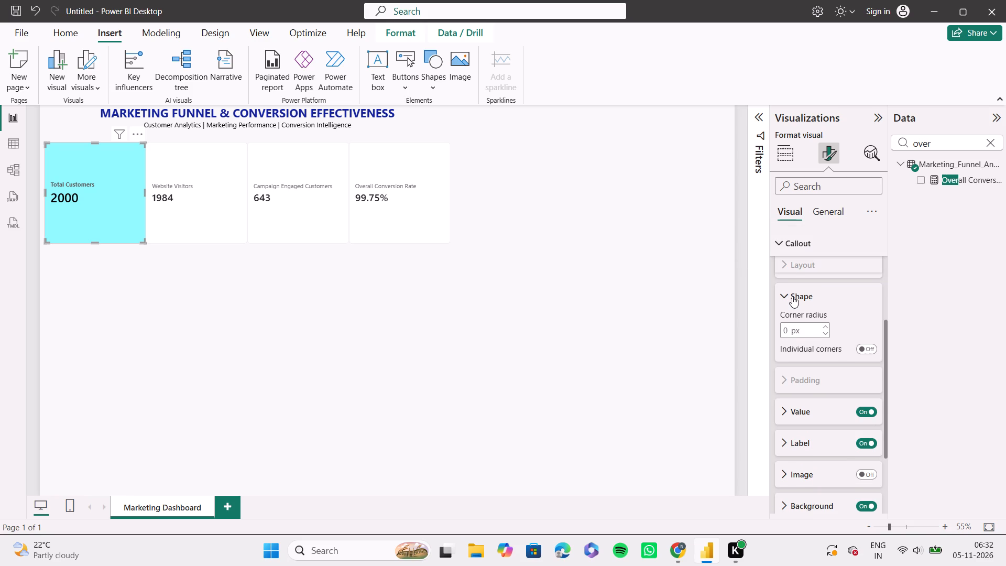
pyautogui.scroll(-4, 792, 296)
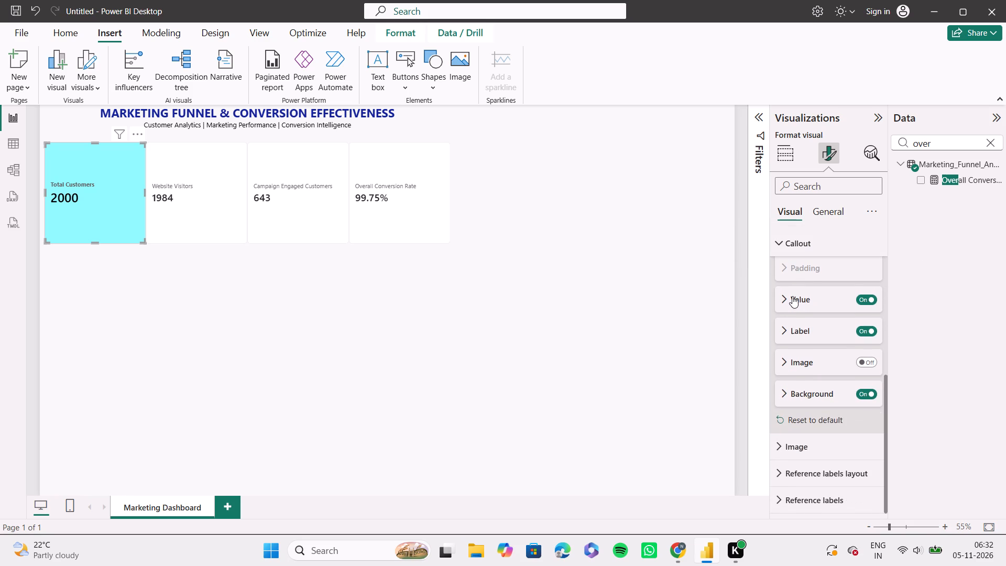
# Examine the reference labels layout and reference labels settings for the Total Customers card.
pyautogui.click(821, 471)
pyautogui.scroll(-2, 821, 471)
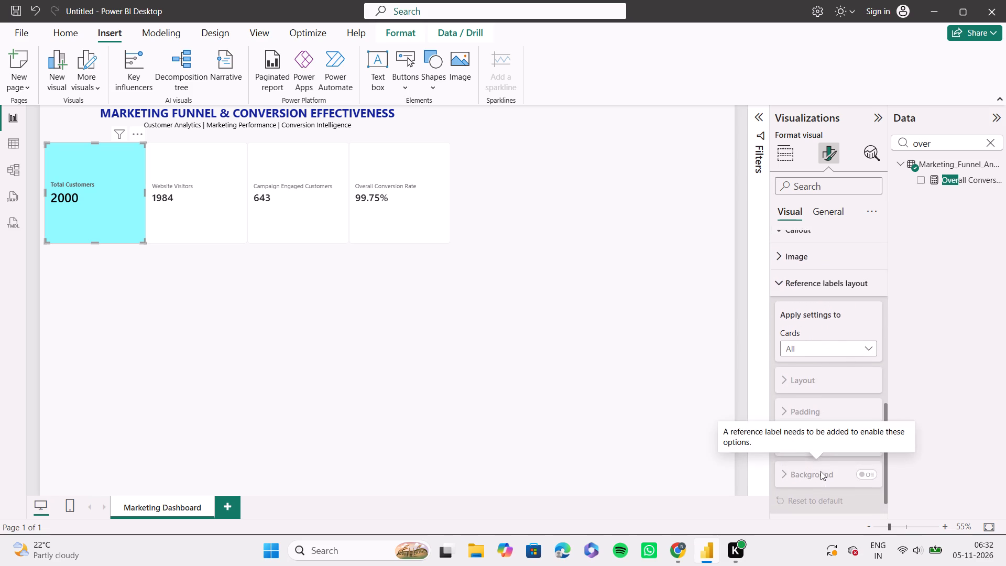
pyautogui.scroll(-2, 821, 471)
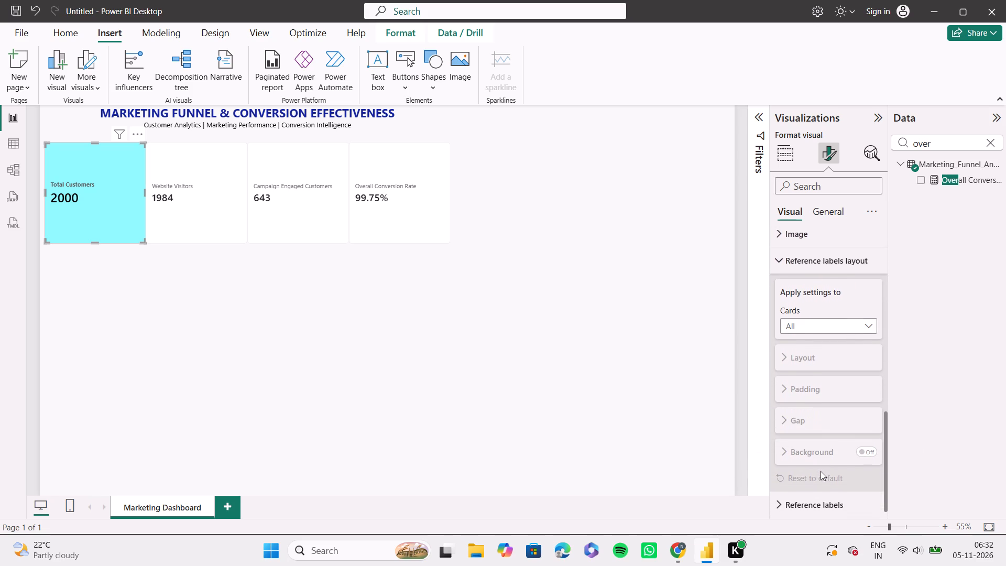
pyautogui.scroll(-1, 821, 471)
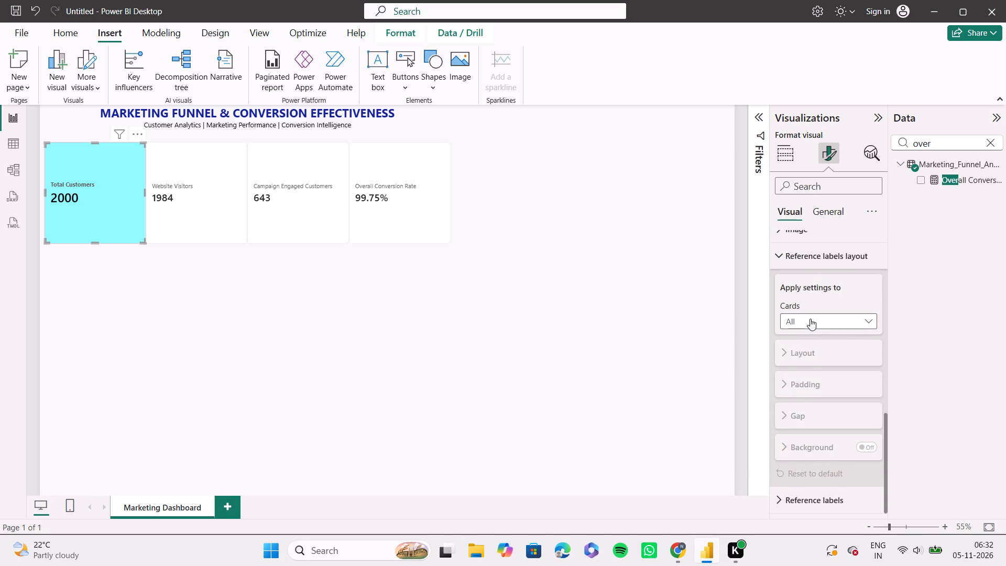
pyautogui.click(810, 319)
pyautogui.click(815, 353)
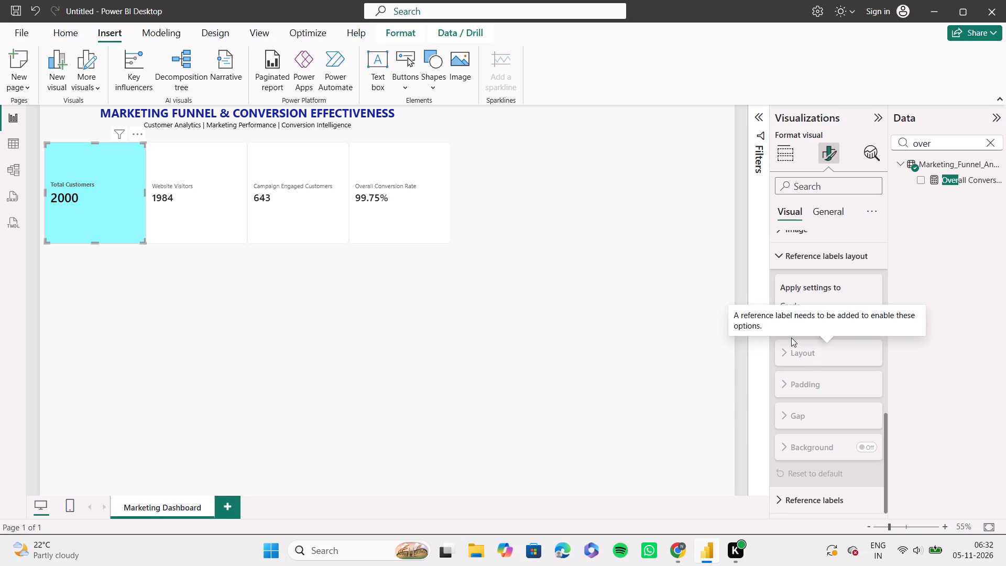
pyautogui.scroll(1, 794, 301)
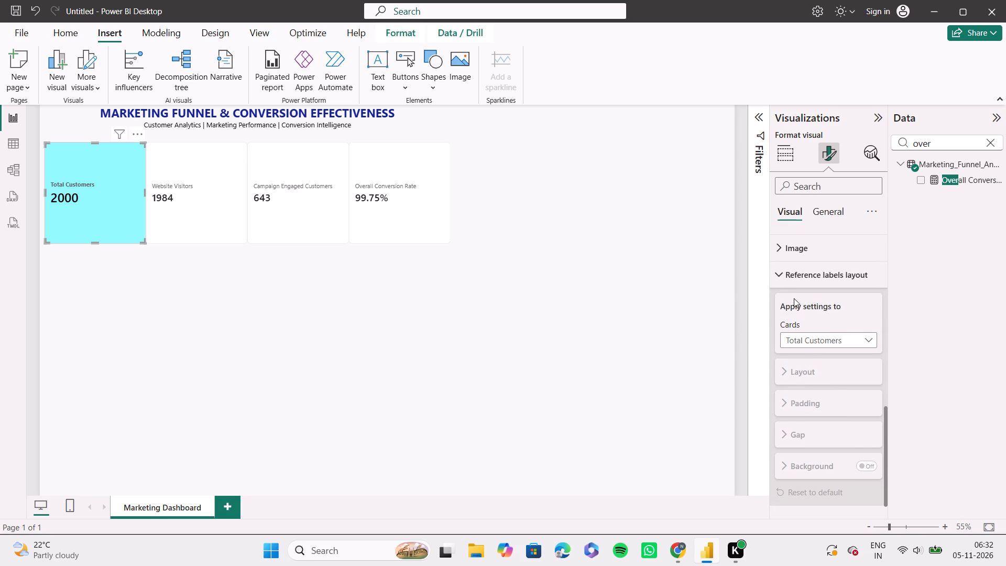
pyautogui.click(784, 275)
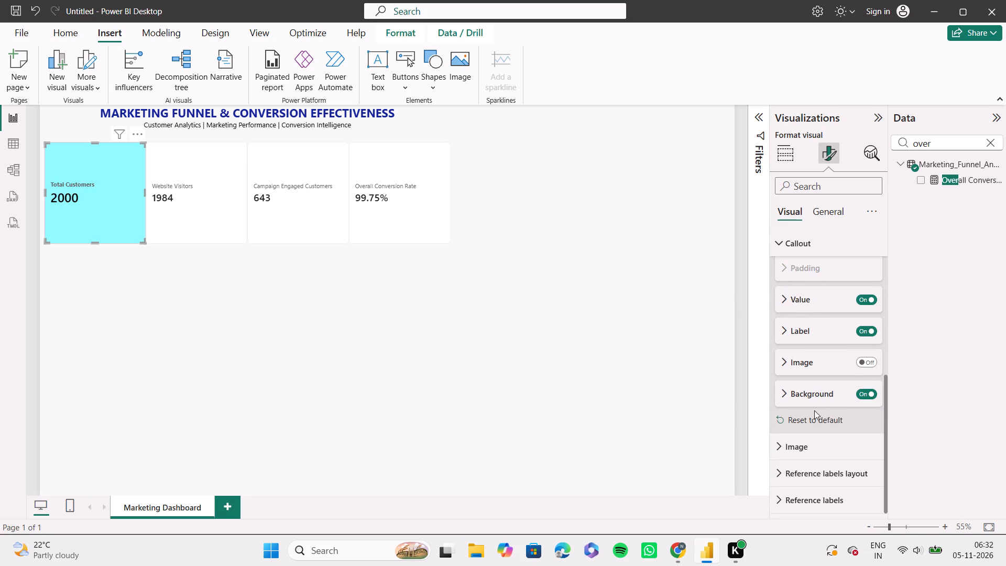
pyautogui.scroll(-2, 824, 480)
pyautogui.click(815, 505)
pyautogui.scroll(-1, 815, 505)
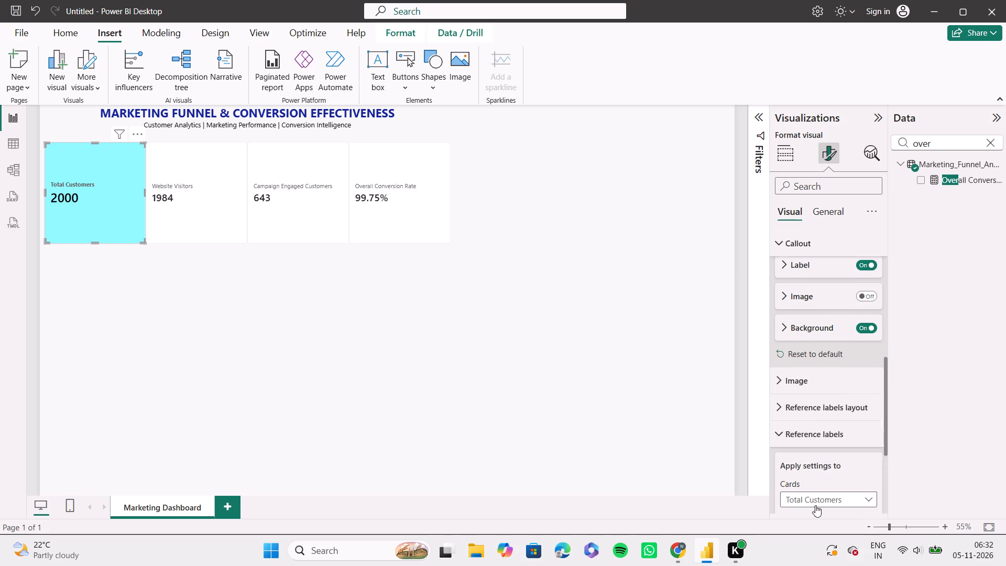
pyautogui.scroll(-4, 815, 505)
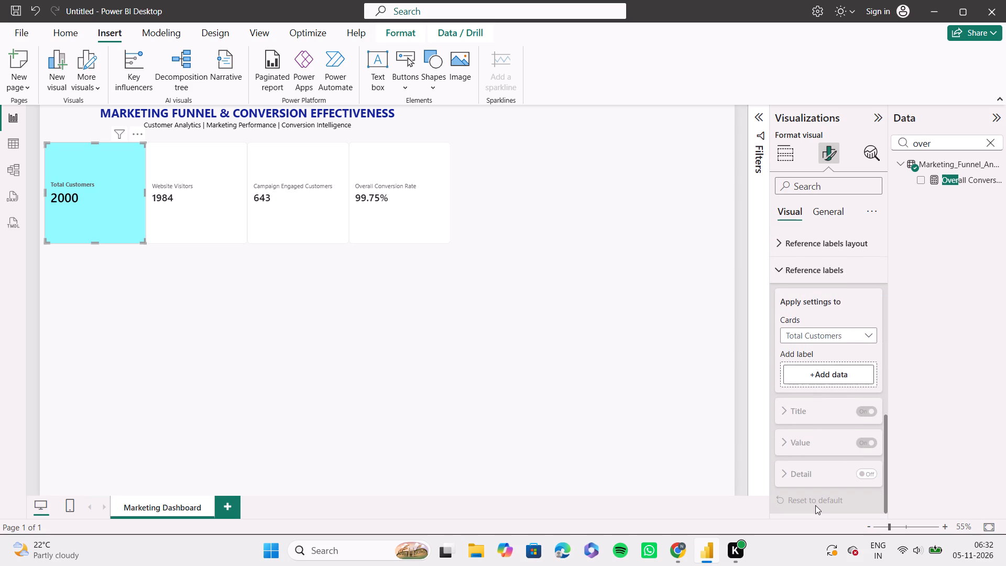
pyautogui.scroll(2, 815, 505)
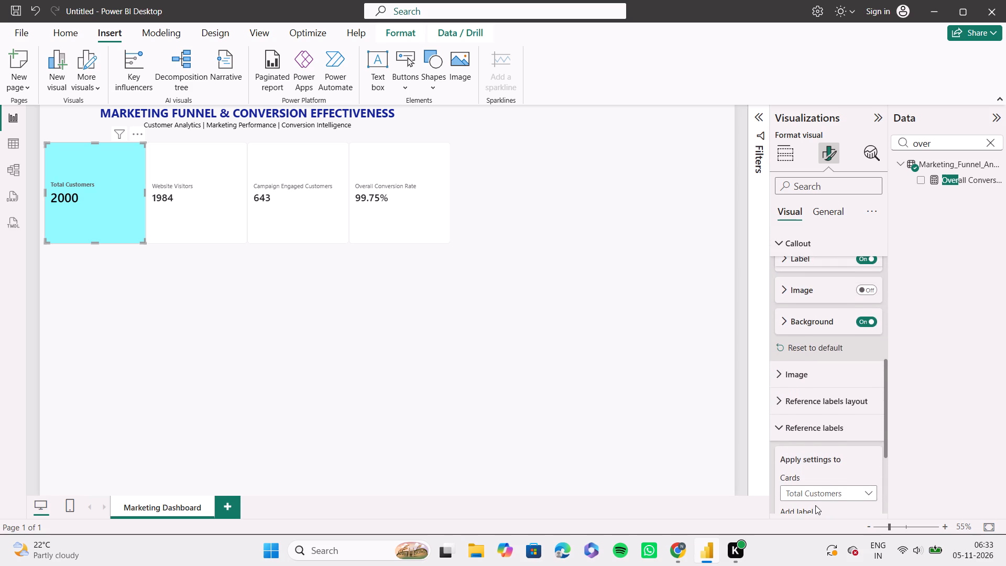
# Look through the Total Customers card visual's general properties, including its size and advanced options.
pyautogui.scroll(-1, 797, 460)
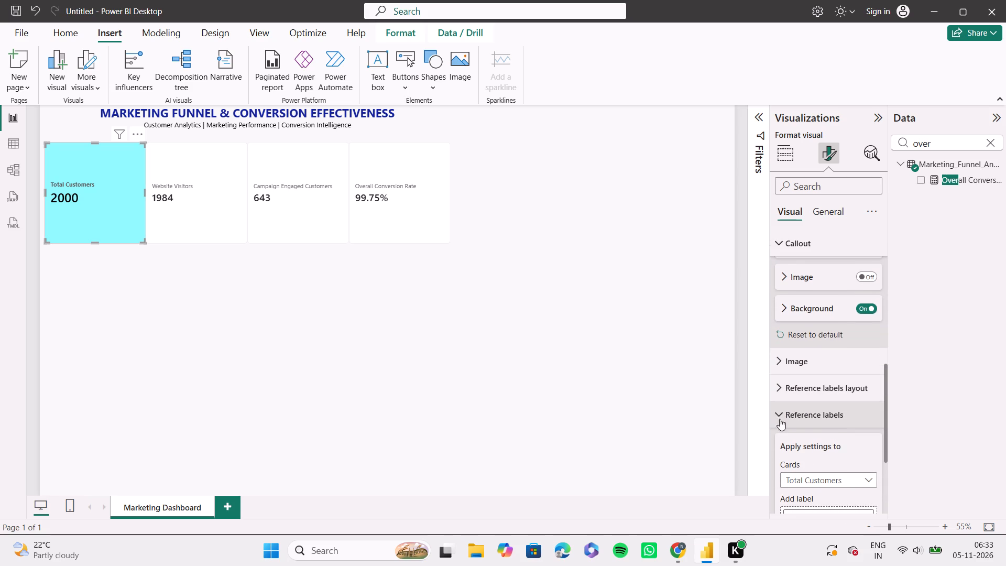
pyautogui.click(780, 425)
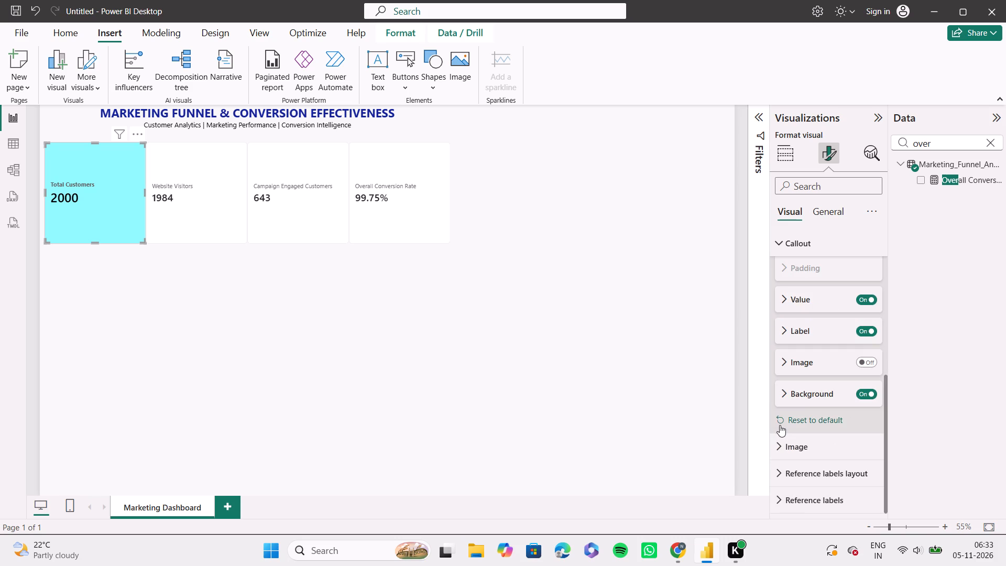
pyautogui.scroll(2, 834, 273)
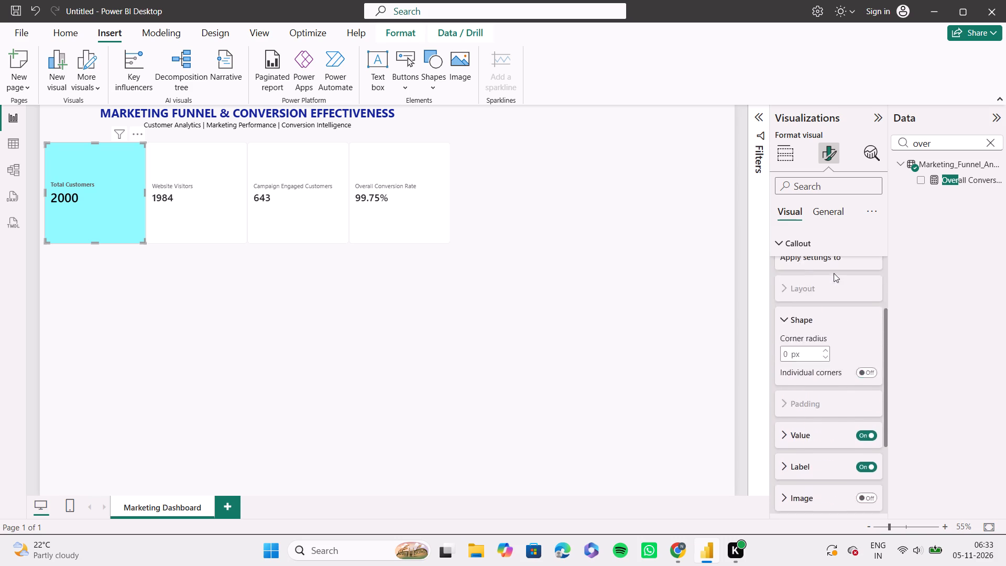
pyautogui.scroll(2, 834, 273)
pyautogui.click(830, 213)
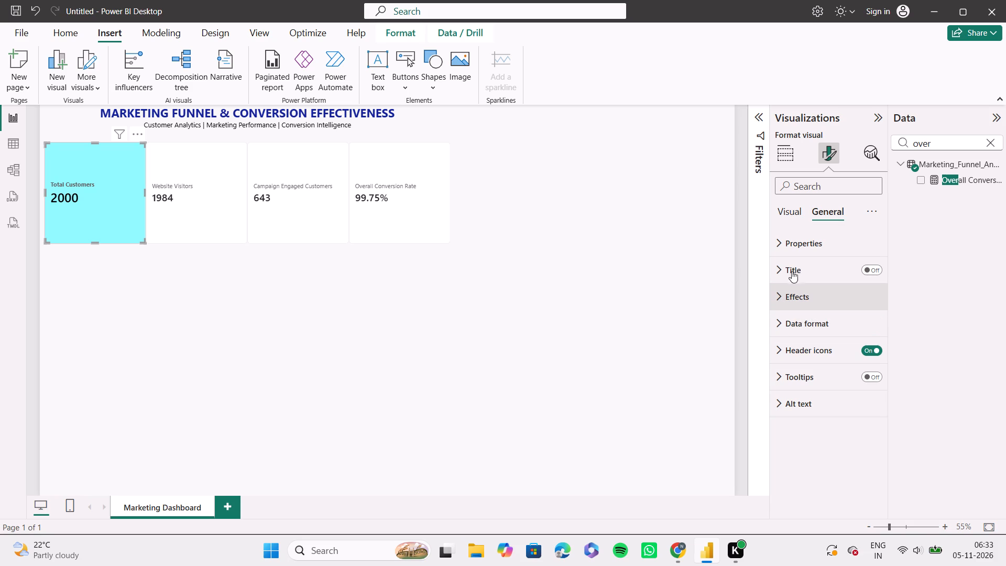
pyautogui.click(790, 245)
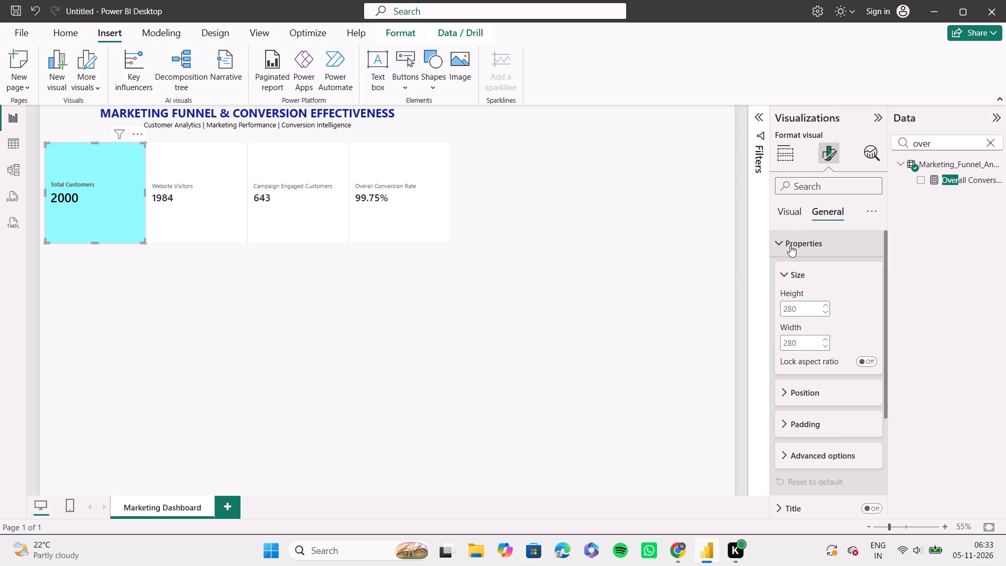
pyautogui.scroll(-1, 802, 390)
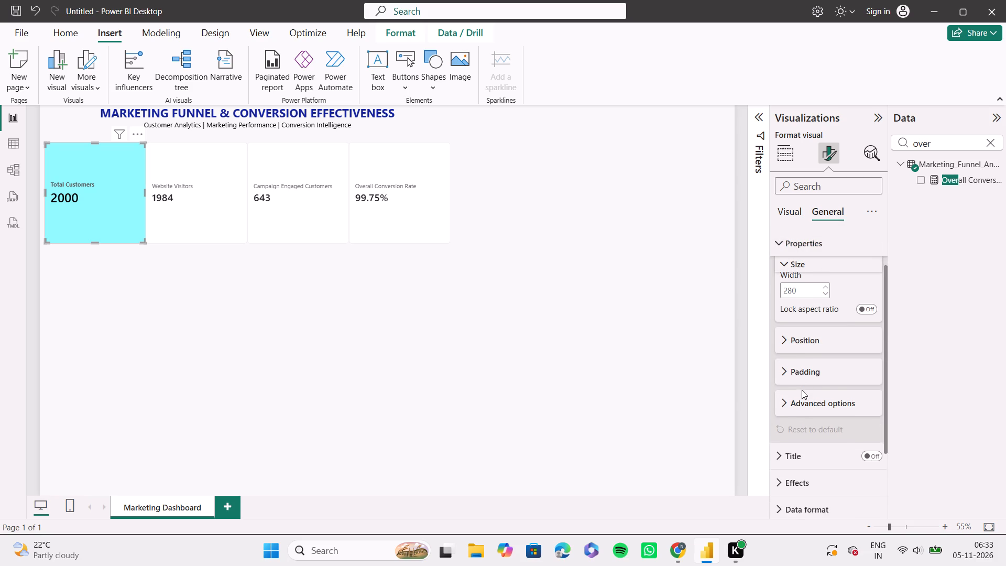
pyautogui.scroll(-1, 802, 390)
pyautogui.click(783, 379)
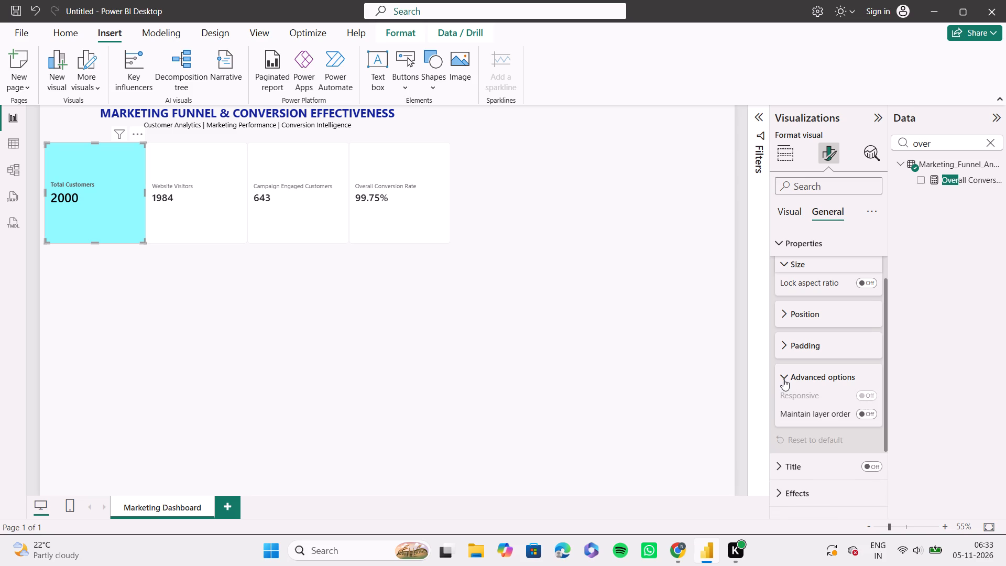
pyautogui.click(783, 379)
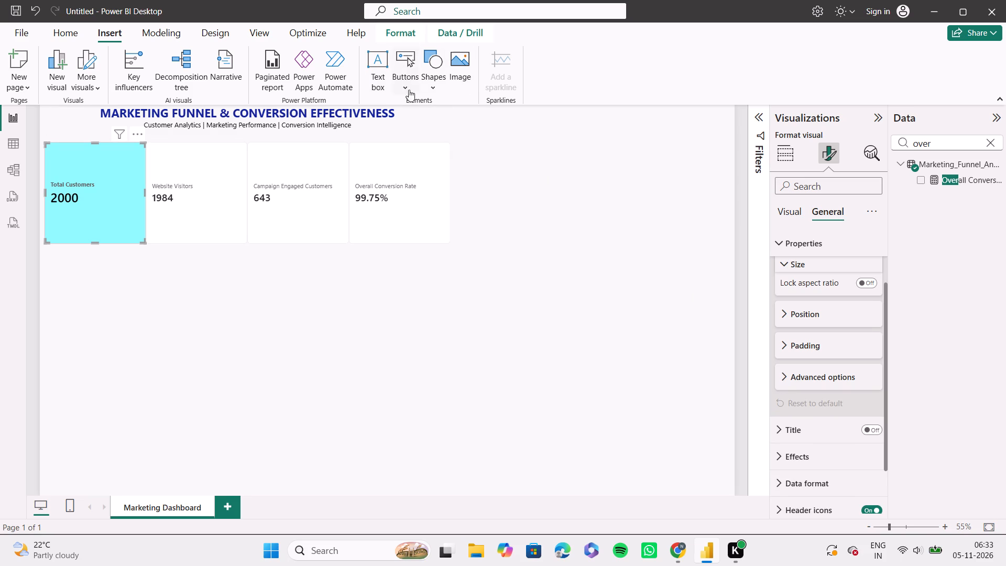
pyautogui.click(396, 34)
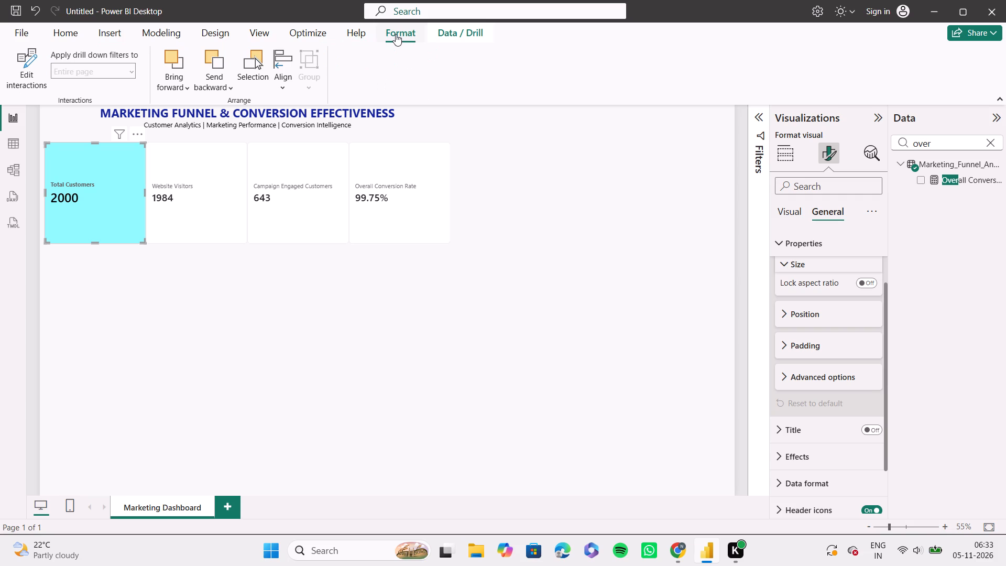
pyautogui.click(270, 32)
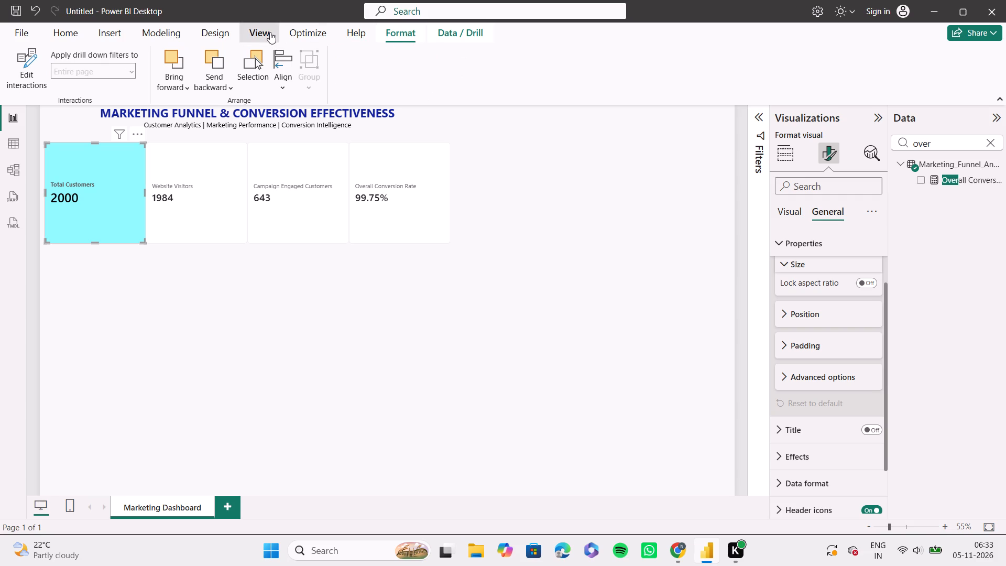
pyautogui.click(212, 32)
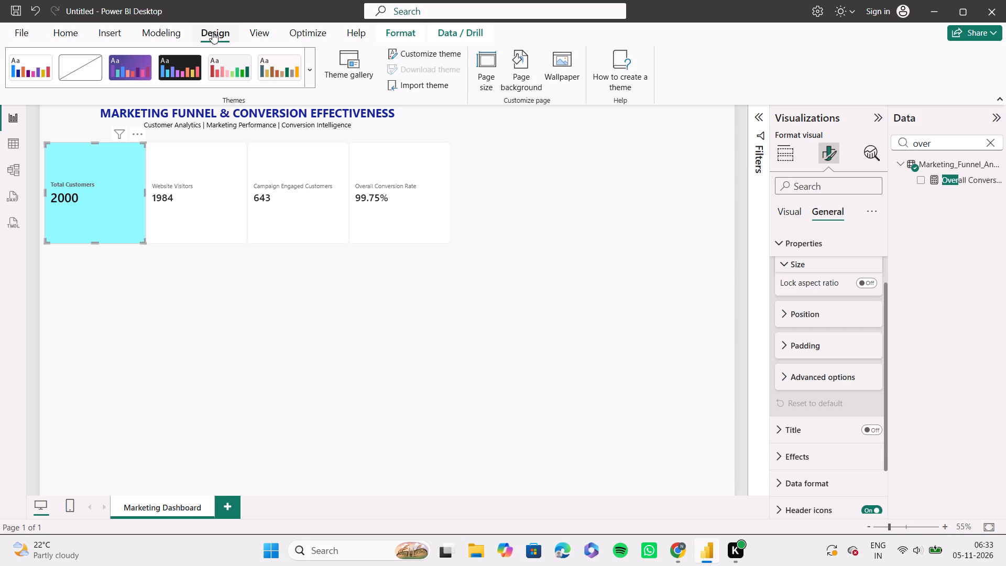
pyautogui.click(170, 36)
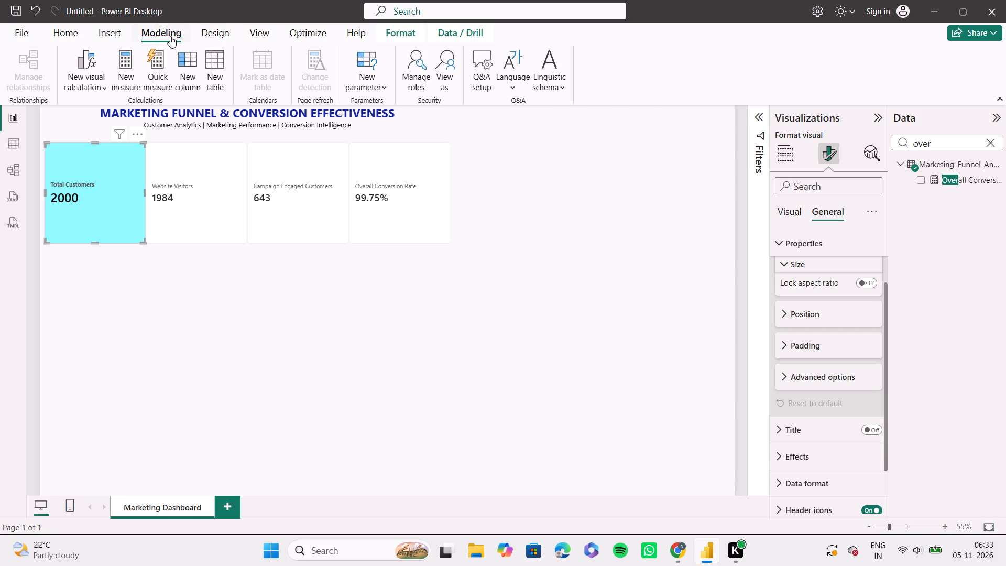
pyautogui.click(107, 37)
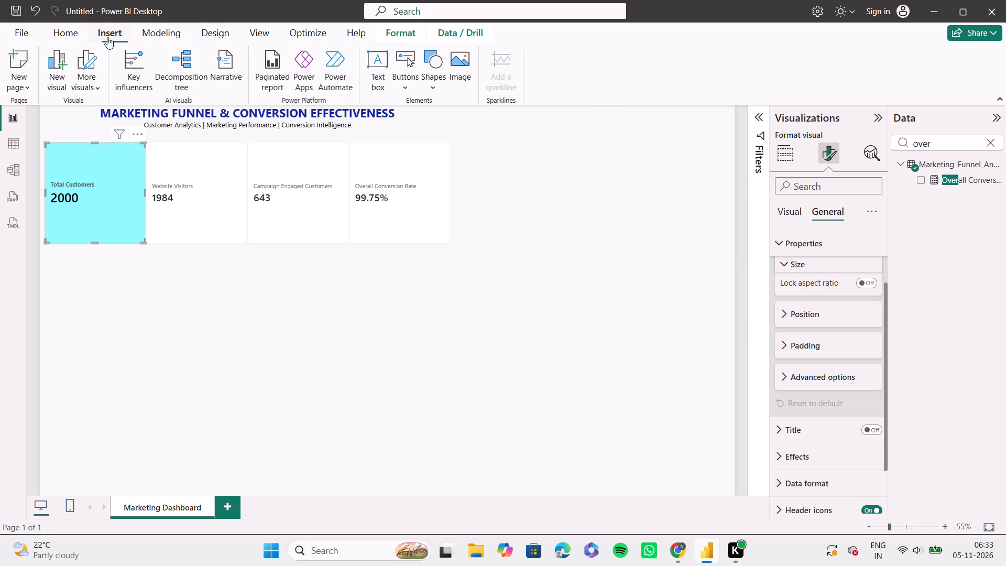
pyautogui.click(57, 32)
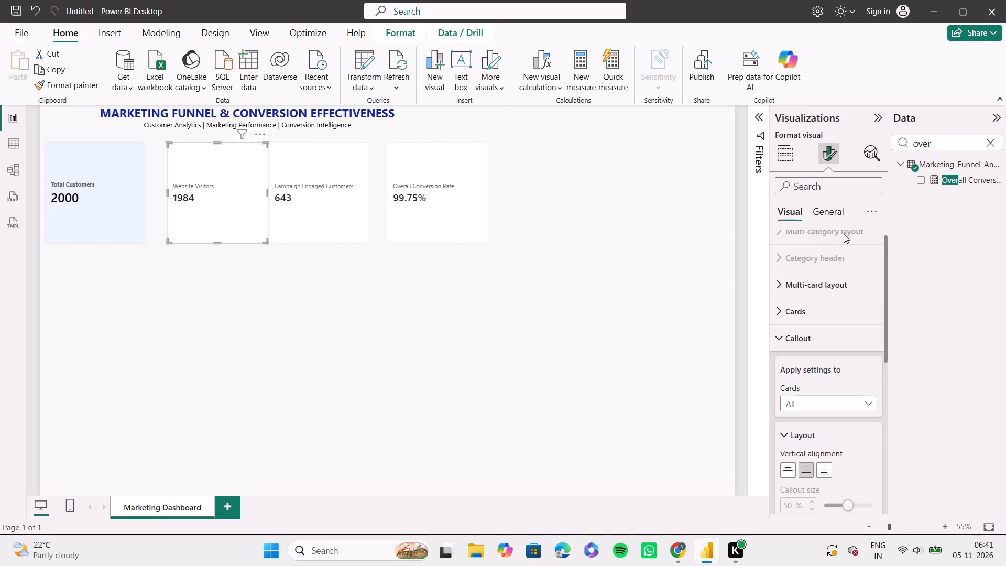
# Turn on the shadow and visual border effects for the Website Visitors card, leaving its background effect off.
pyautogui.click(838, 214)
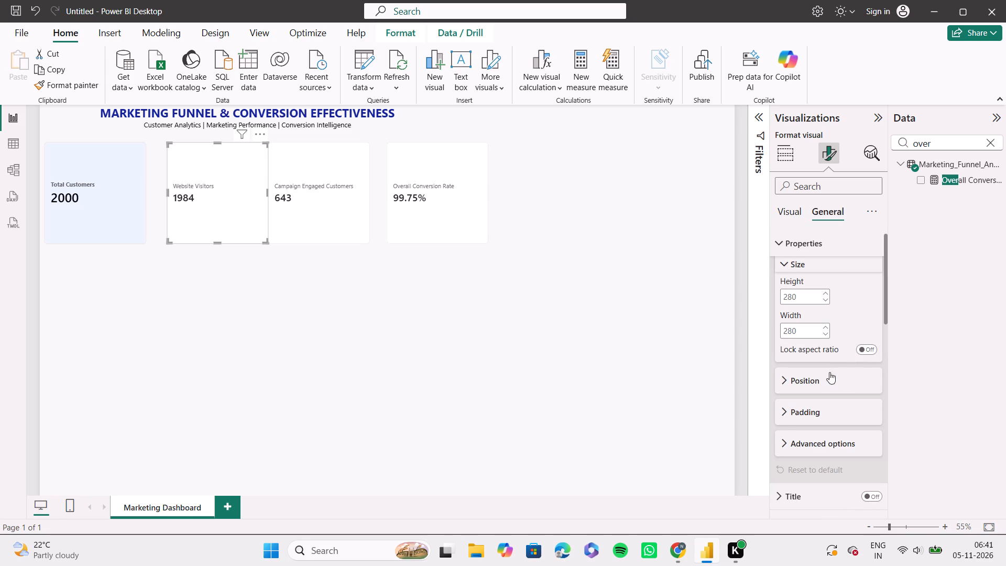
pyautogui.scroll(1, 834, 336)
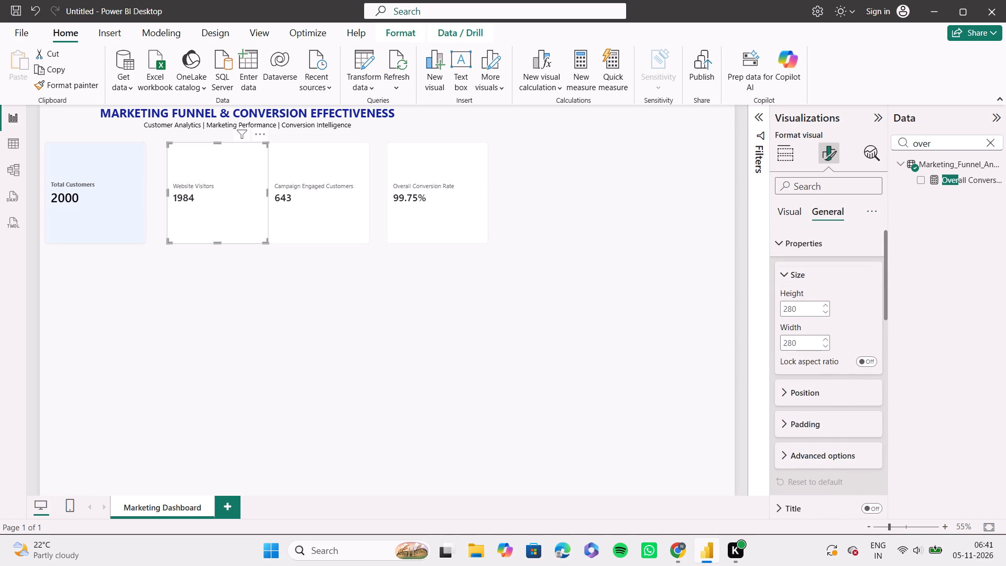
pyautogui.scroll(-1, 806, 346)
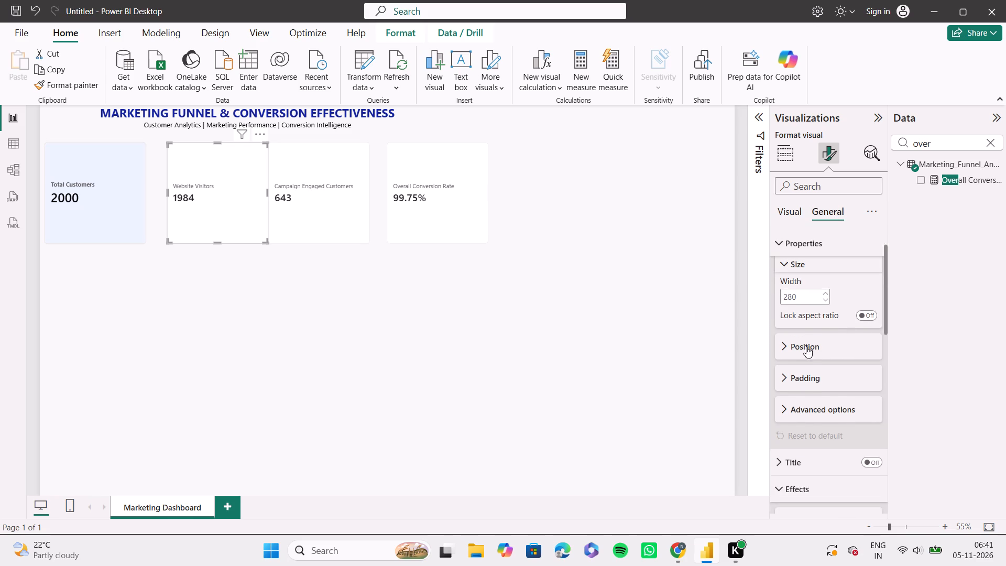
pyautogui.scroll(-4, 806, 346)
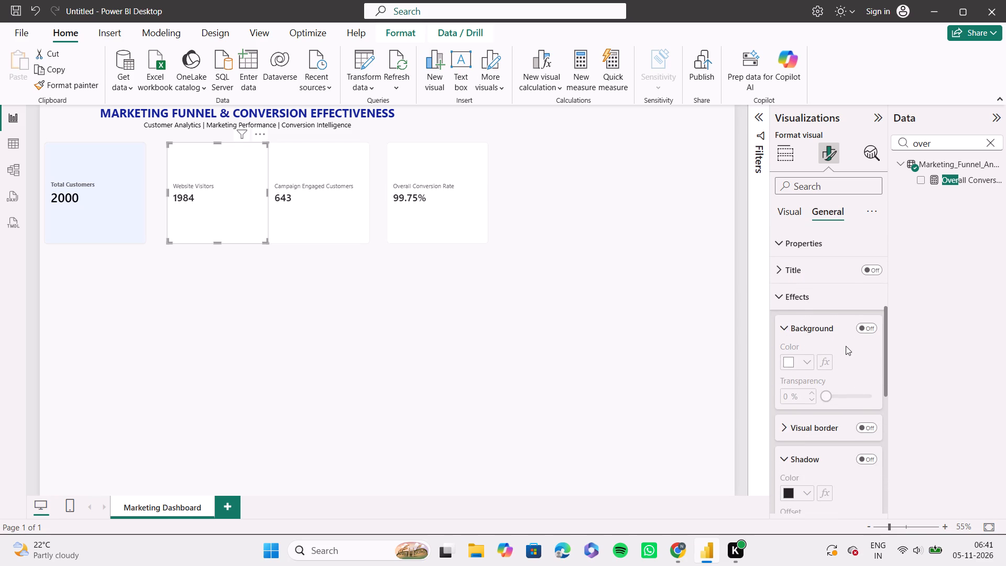
pyautogui.click(863, 325)
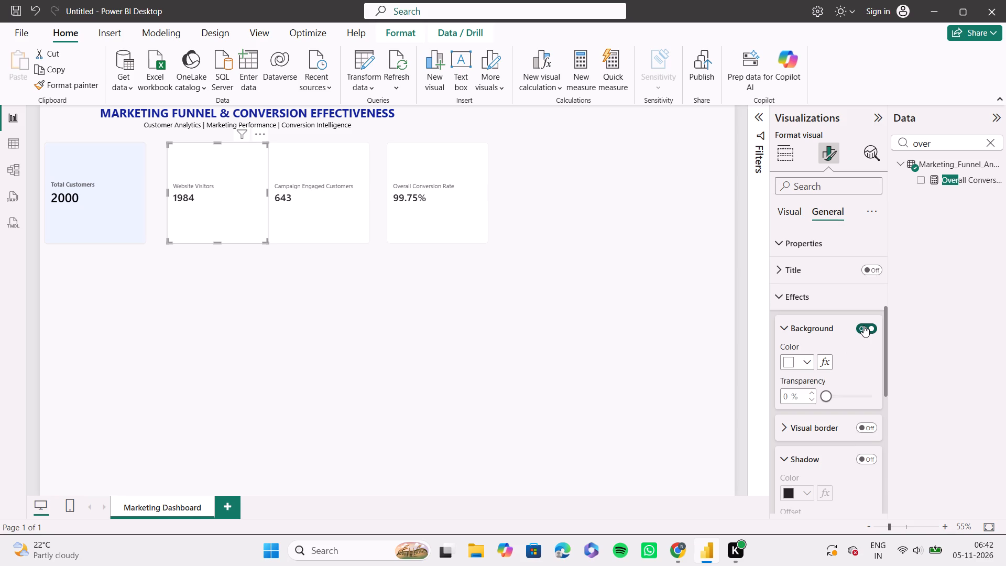
pyautogui.click(863, 325)
pyautogui.scroll(4, 844, 299)
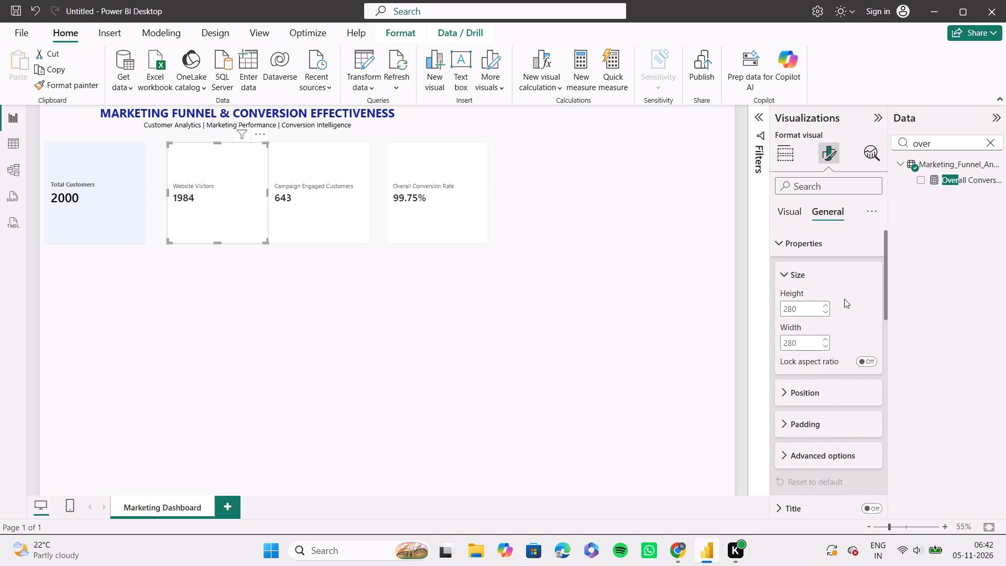
pyautogui.scroll(-4, 844, 299)
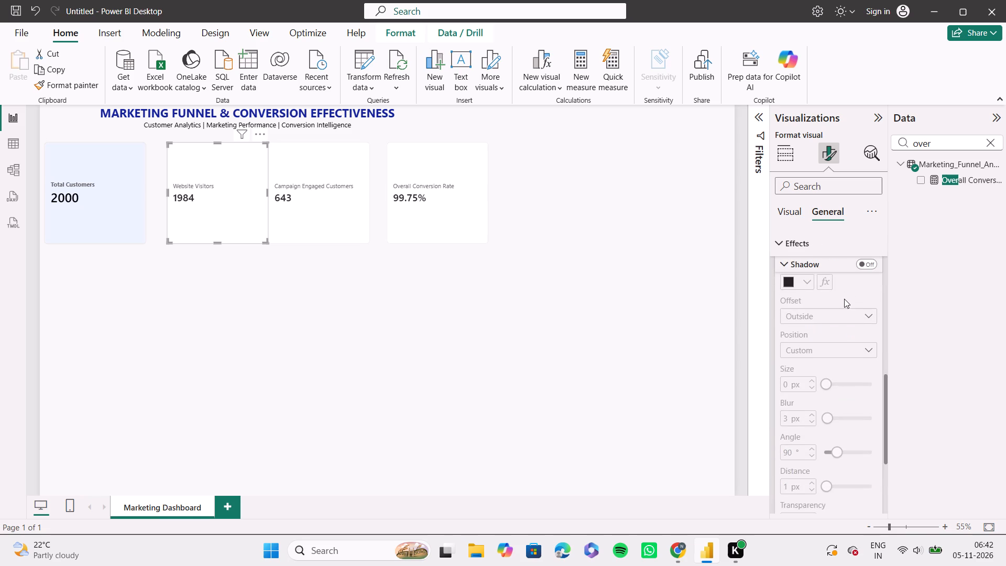
pyautogui.scroll(-3, 844, 299)
pyautogui.scroll(3, 844, 299)
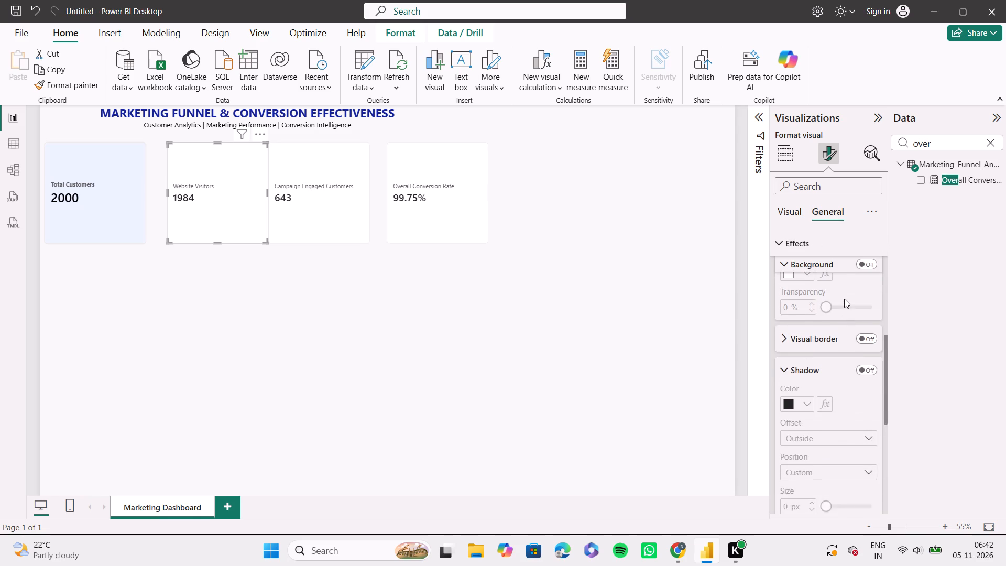
pyautogui.click(869, 387)
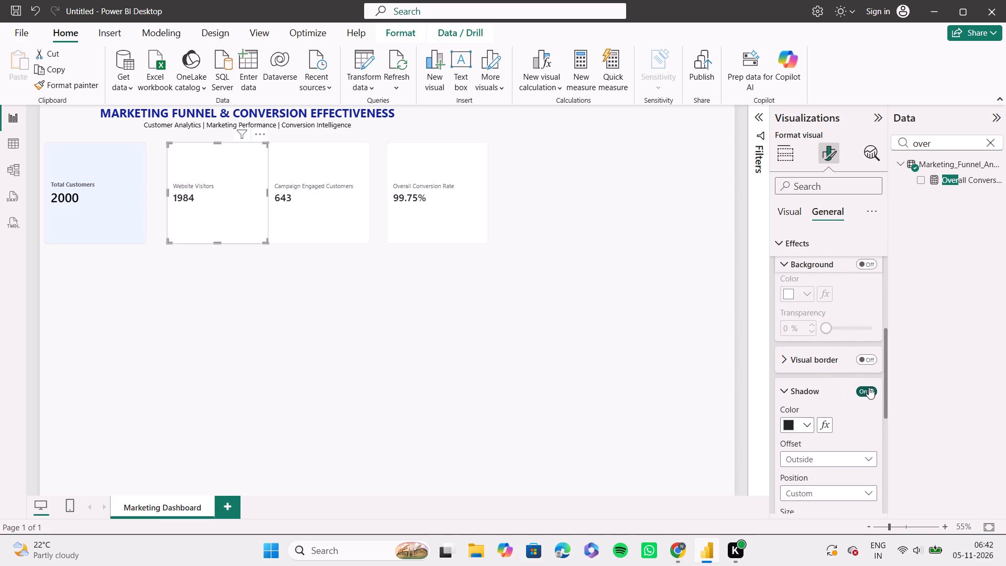
pyautogui.scroll(1, 851, 372)
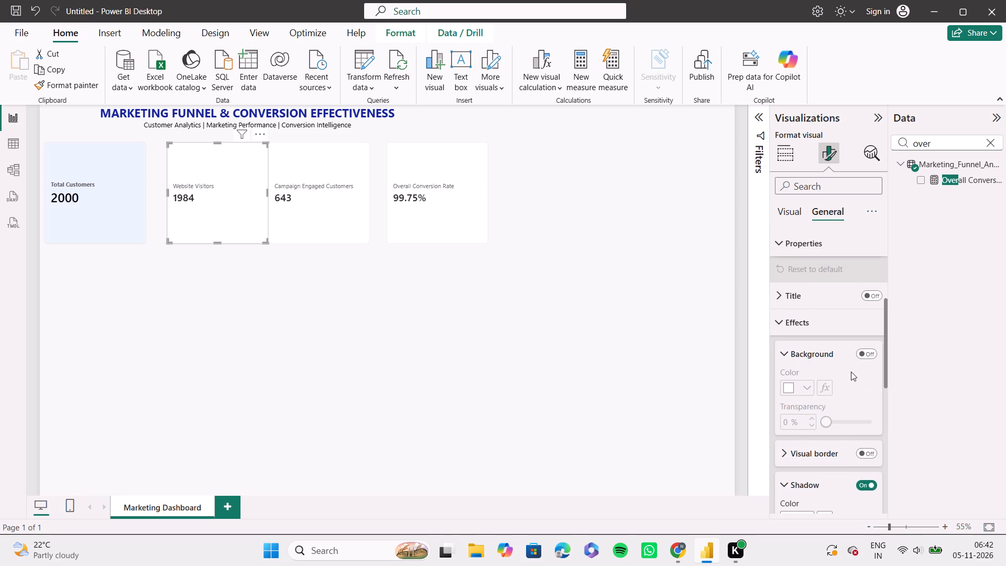
pyautogui.scroll(-1, 851, 372)
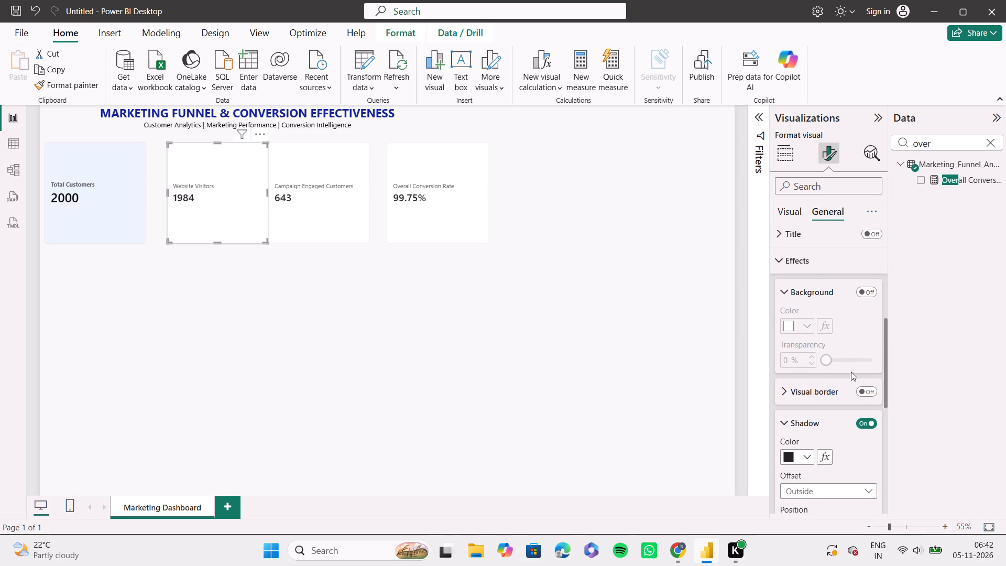
pyautogui.click(869, 389)
# Set the shadow color of the Total Customers card to the theme's black.
pyautogui.click(118, 177)
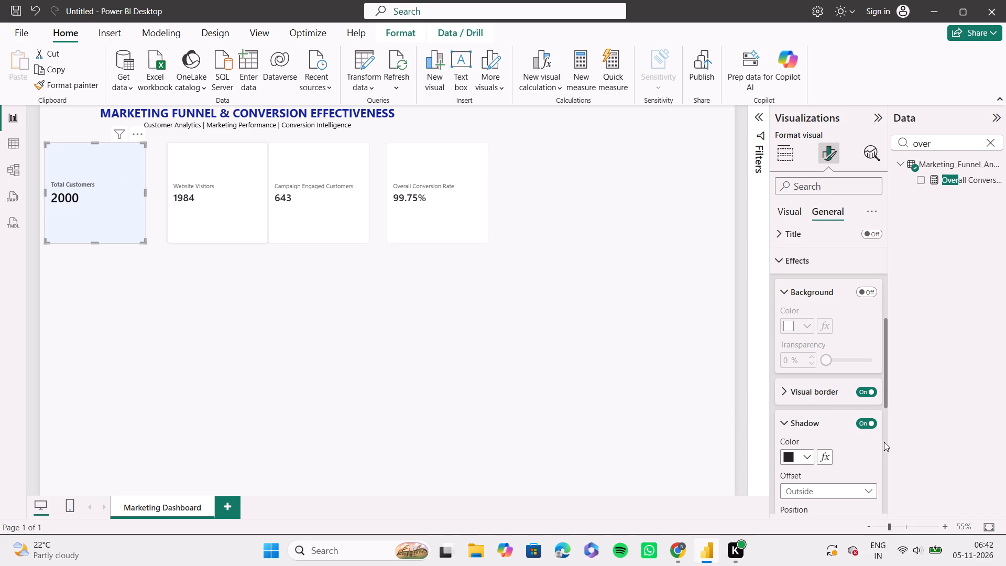
pyautogui.click(865, 423)
pyautogui.click(865, 423)
pyautogui.click(857, 489)
pyautogui.click(857, 489)
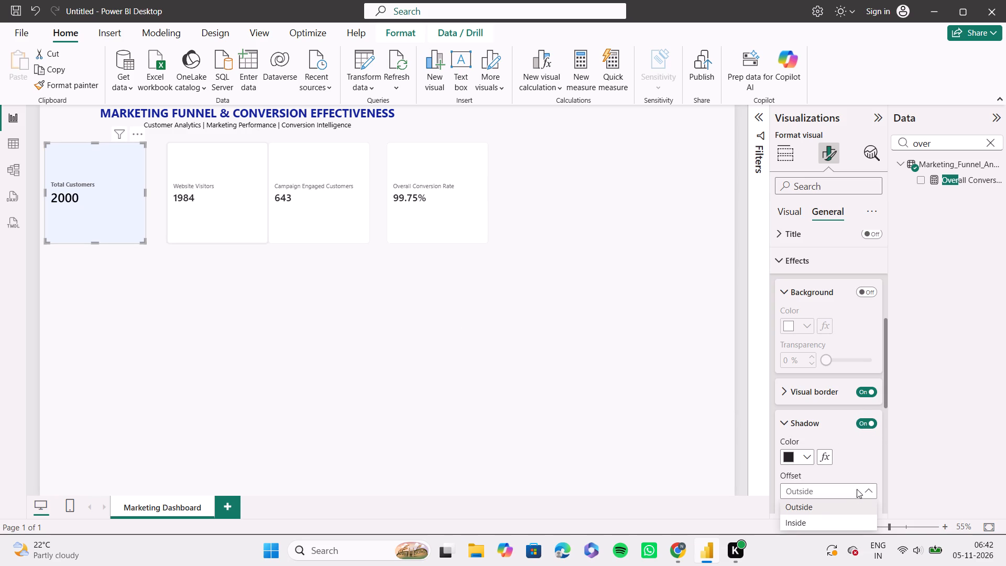
pyautogui.click(806, 458)
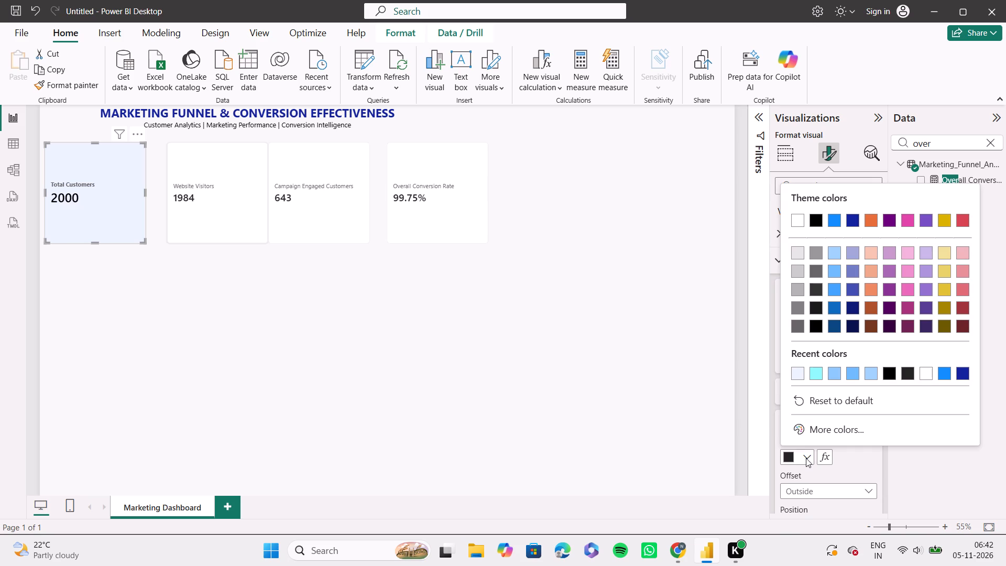
pyautogui.click(816, 223)
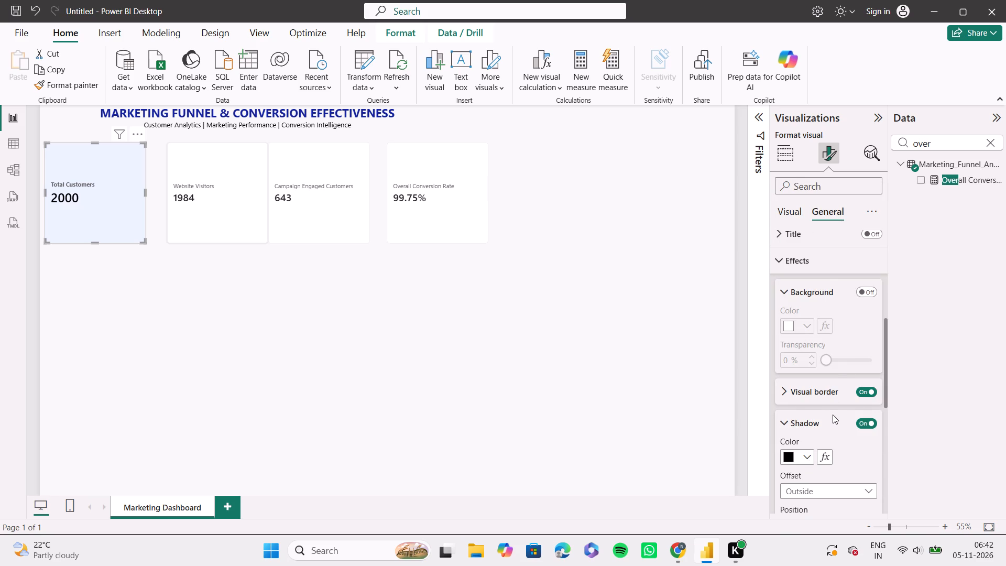
# Set the visual border color of the Total Customers card to black, then deselect the card.
pyautogui.click(786, 401)
pyautogui.click(786, 389)
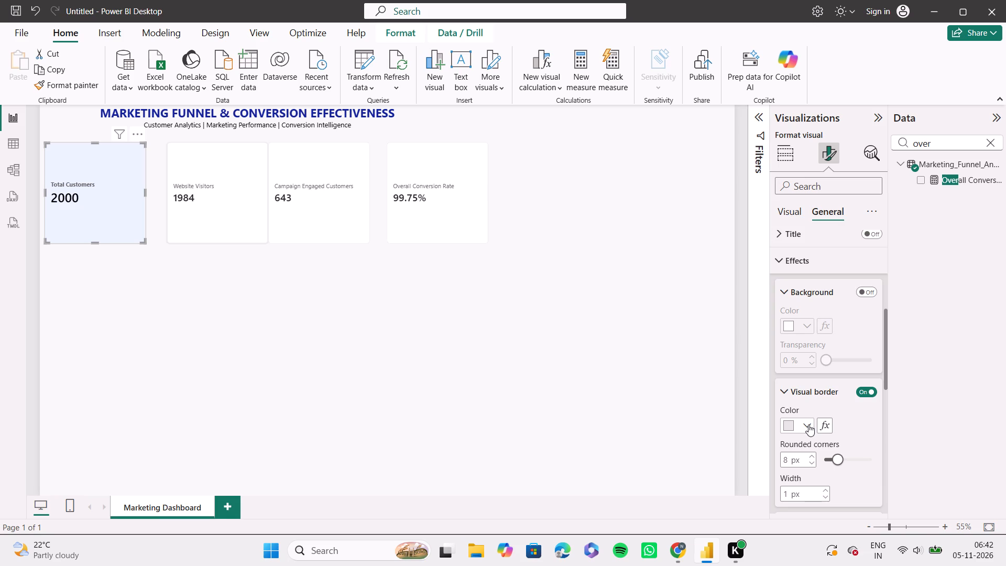
pyautogui.click(808, 424)
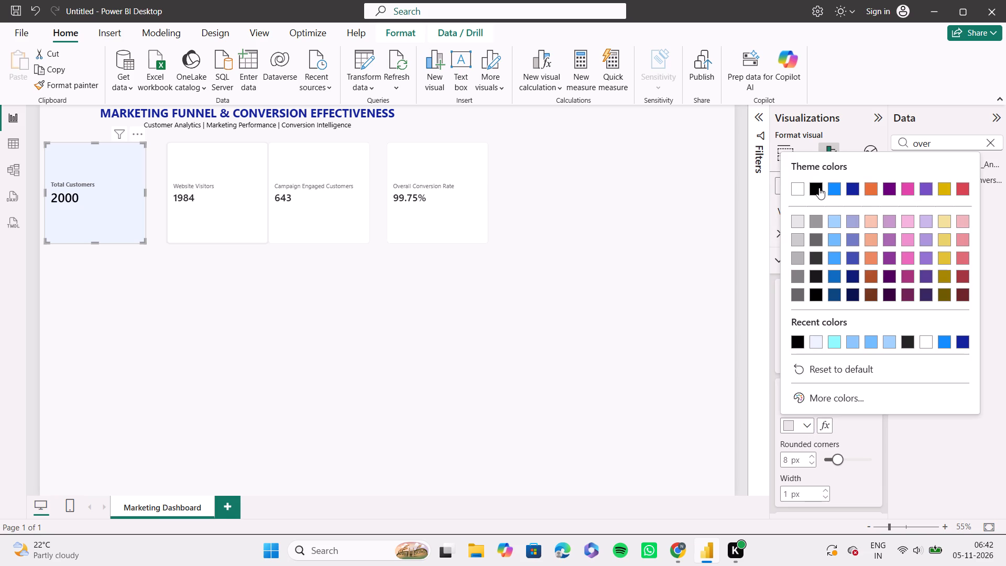
pyautogui.click(819, 188)
pyautogui.click(543, 386)
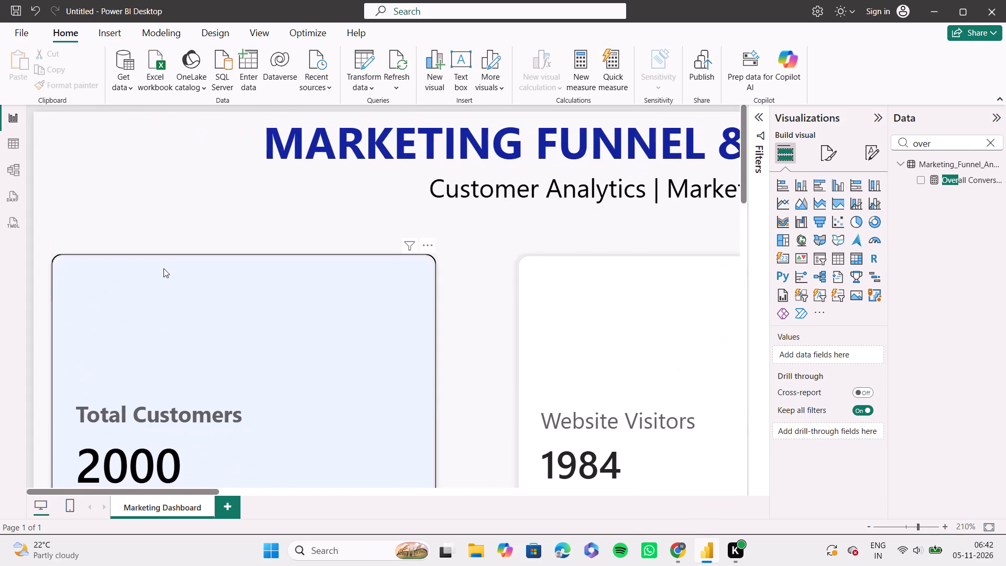
# Examine the border and shadow of the Total Customers card up close and in the full page layout.
pyautogui.scroll(-1, 444, 284)
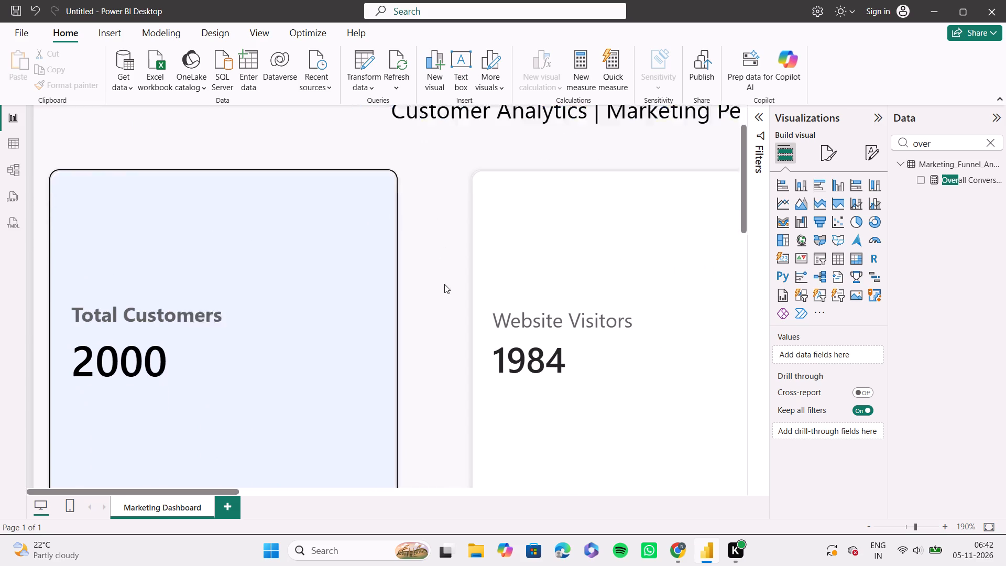
pyautogui.scroll(-3, 444, 284)
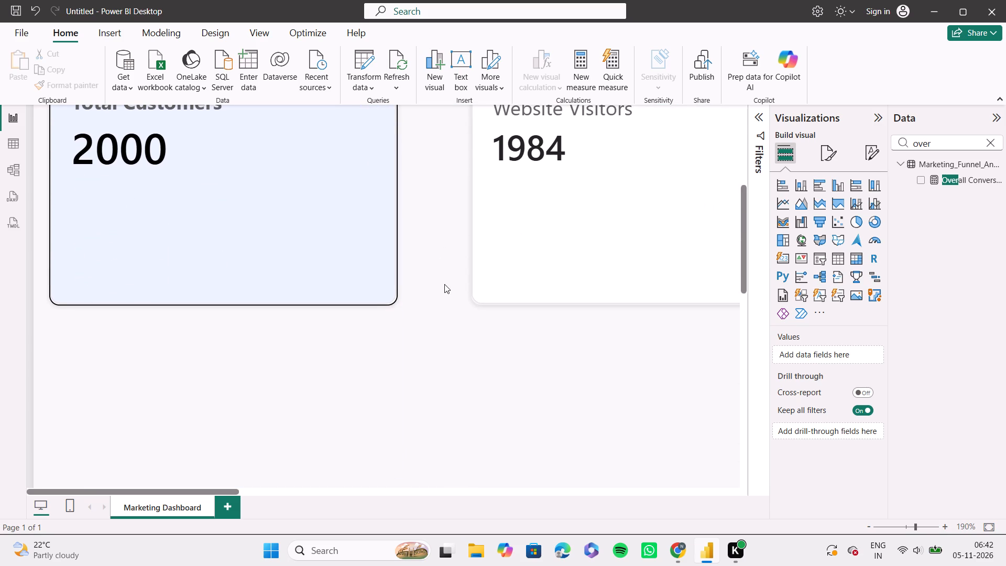
pyautogui.scroll(-2, 444, 284)
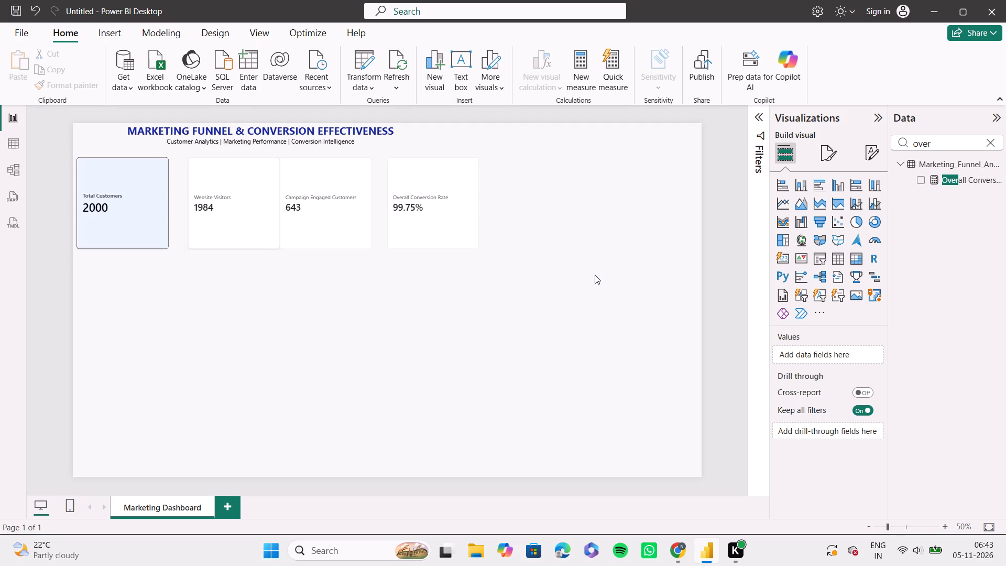
pyautogui.click(907, 525)
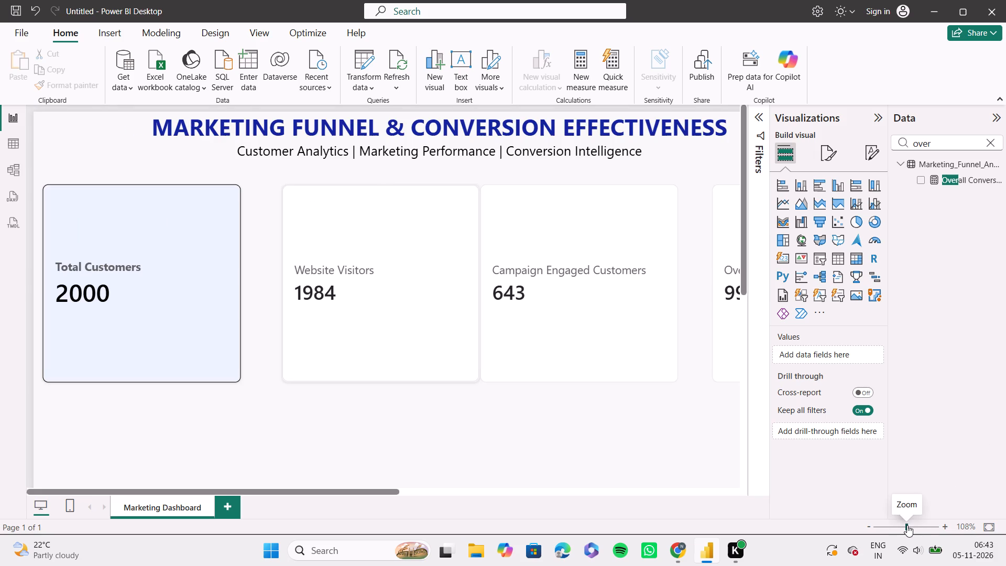
pyautogui.click(896, 527)
pyautogui.click(896, 527)
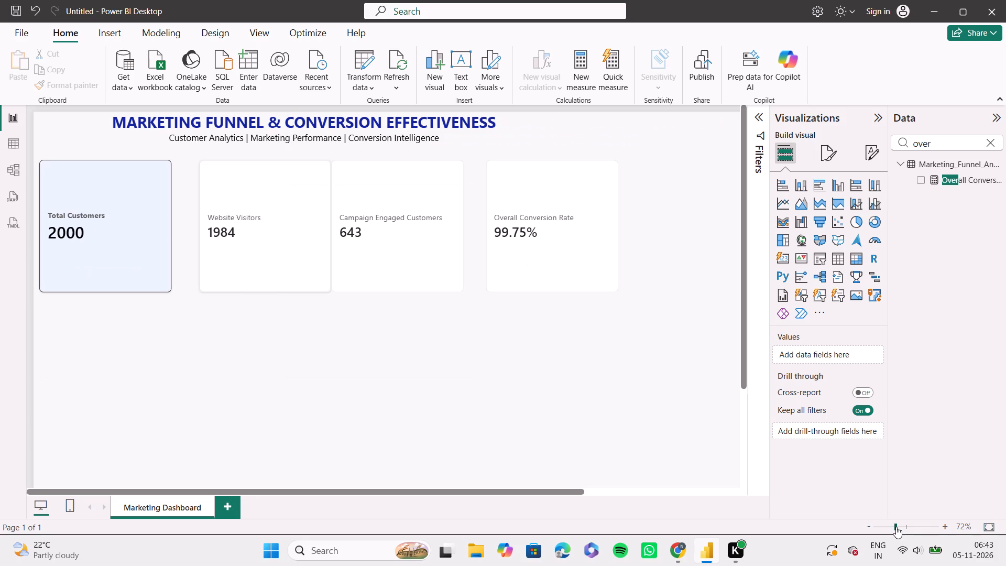
pyautogui.click(885, 529)
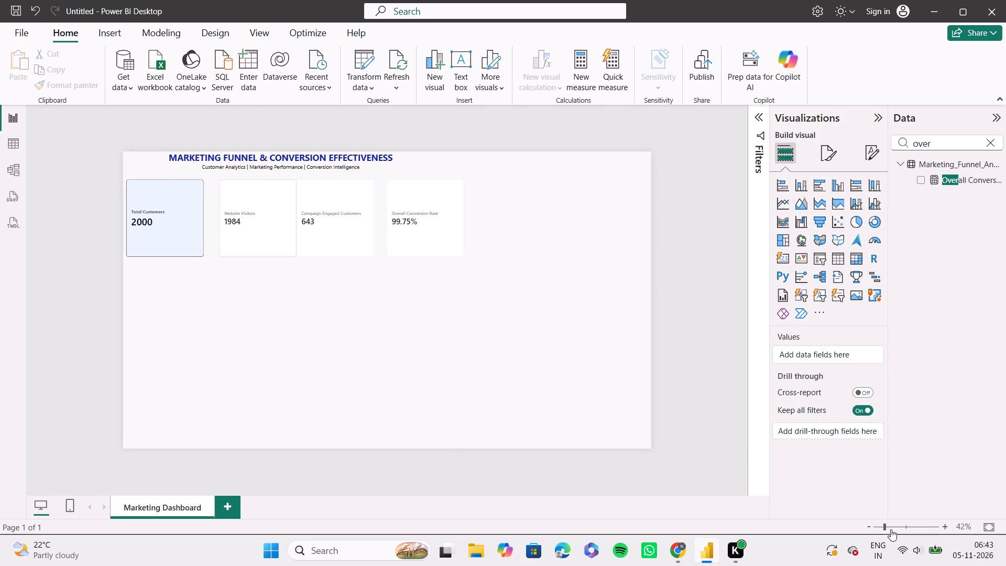
pyautogui.click(891, 529)
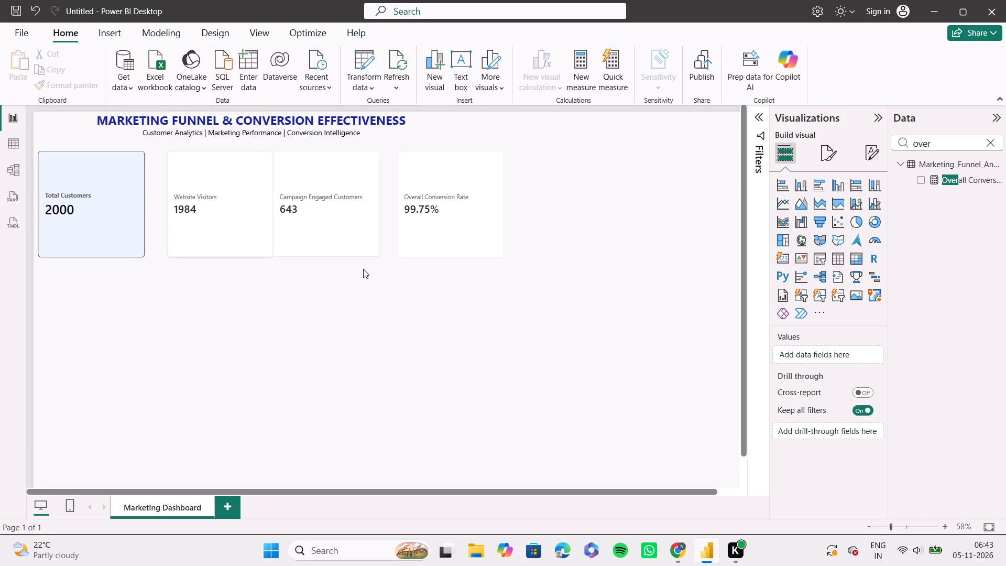
# Move the Website Visitors, Campaign Engaged Customers and Overall Conversion Rate cards leftward so all four KPI cards sit edge to edge.
pyautogui.moveTo(218, 206); pyautogui.dragTo(201, 206)
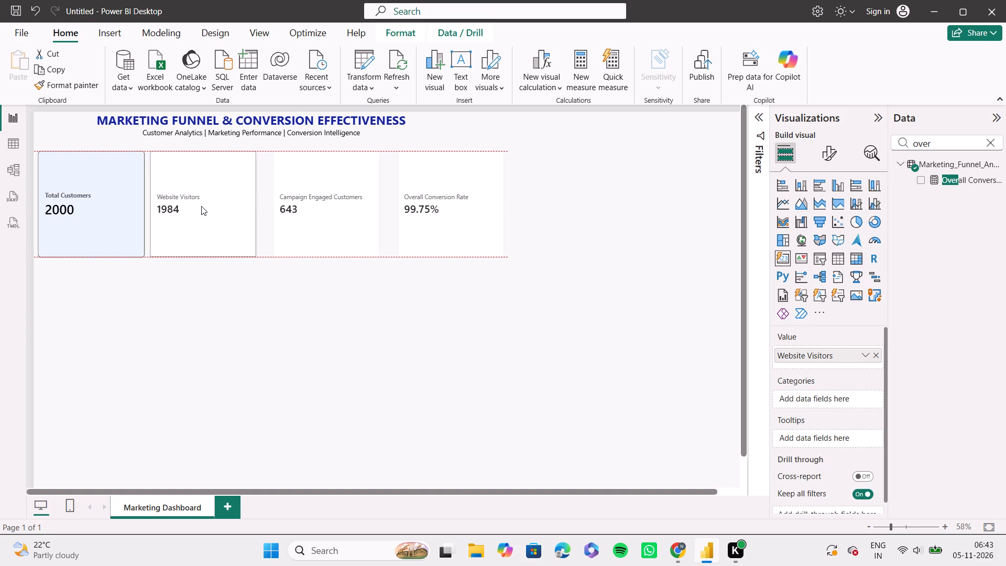
pyautogui.moveTo(201, 206); pyautogui.dragTo(197, 206)
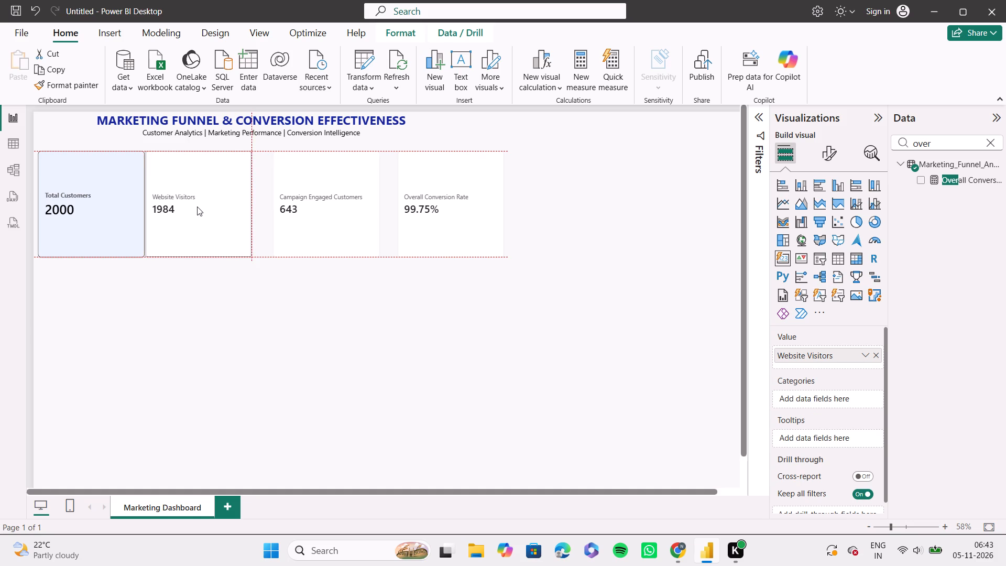
pyautogui.moveTo(197, 206); pyautogui.dragTo(194, 206)
pyautogui.moveTo(300, 199); pyautogui.dragTo(274, 203)
pyautogui.moveTo(425, 198); pyautogui.dragTo(394, 201)
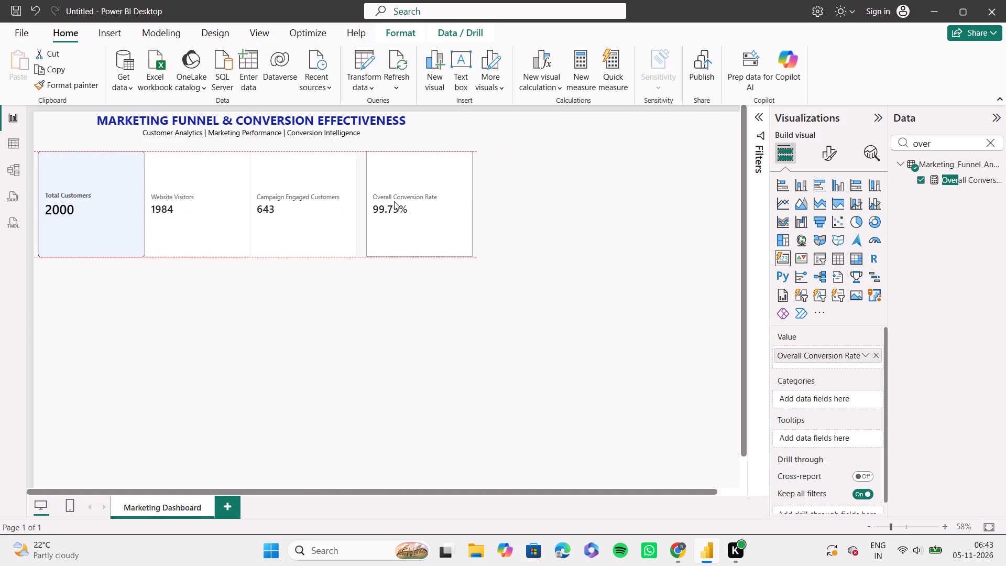
pyautogui.moveTo(394, 201); pyautogui.dragTo(384, 202)
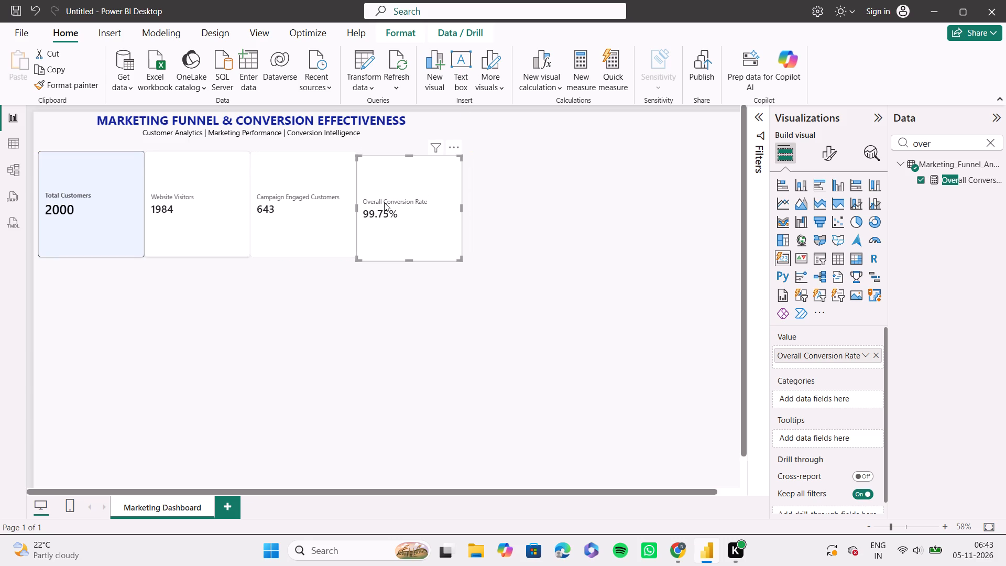
pyautogui.click(384, 202)
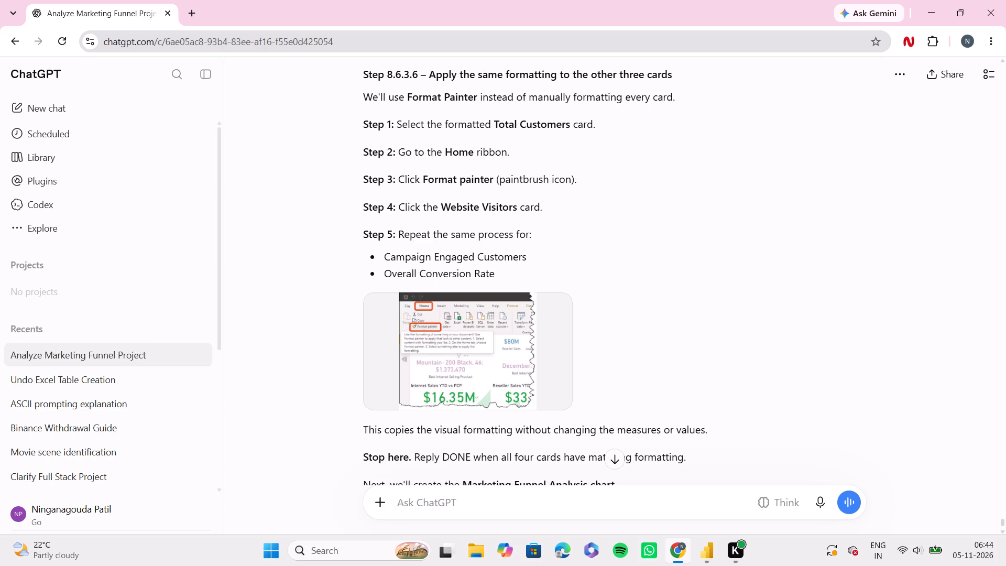
pyautogui.scroll(1, 496, 425)
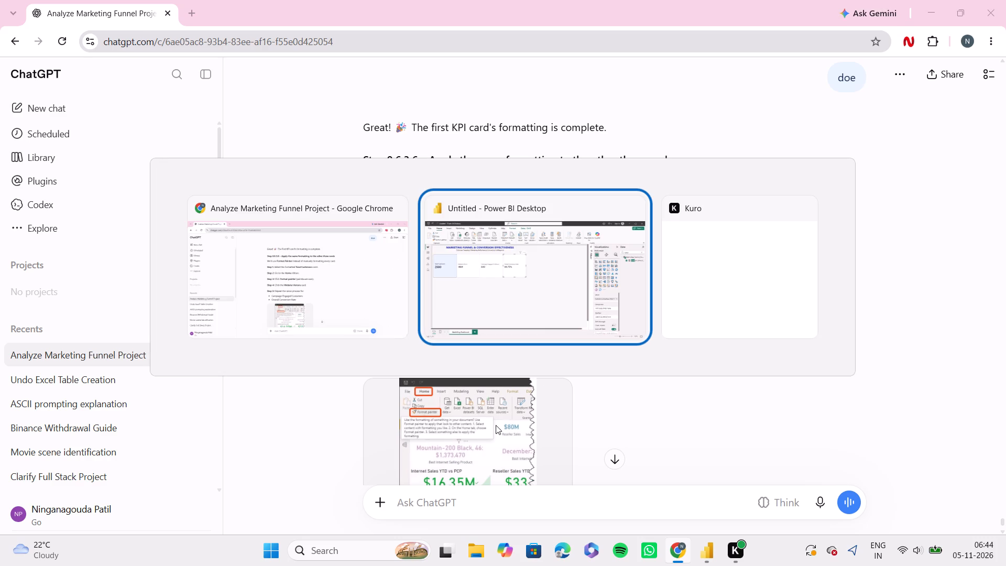
# Switch to Power BI and set the Website Visitors card's callout value font size to 26, applying settings to Website Visitors only.
pyautogui.click(222, 215)
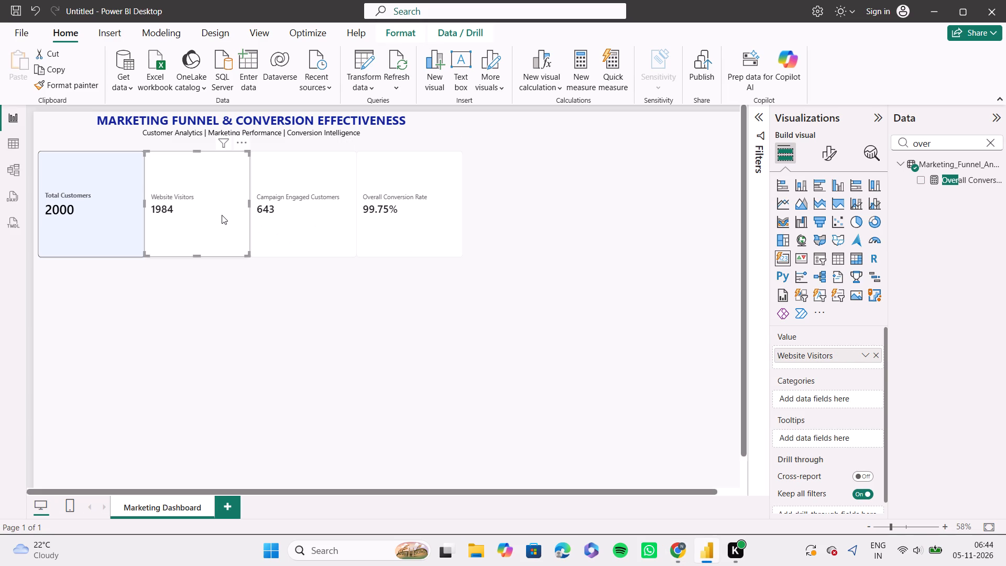
pyautogui.click(828, 152)
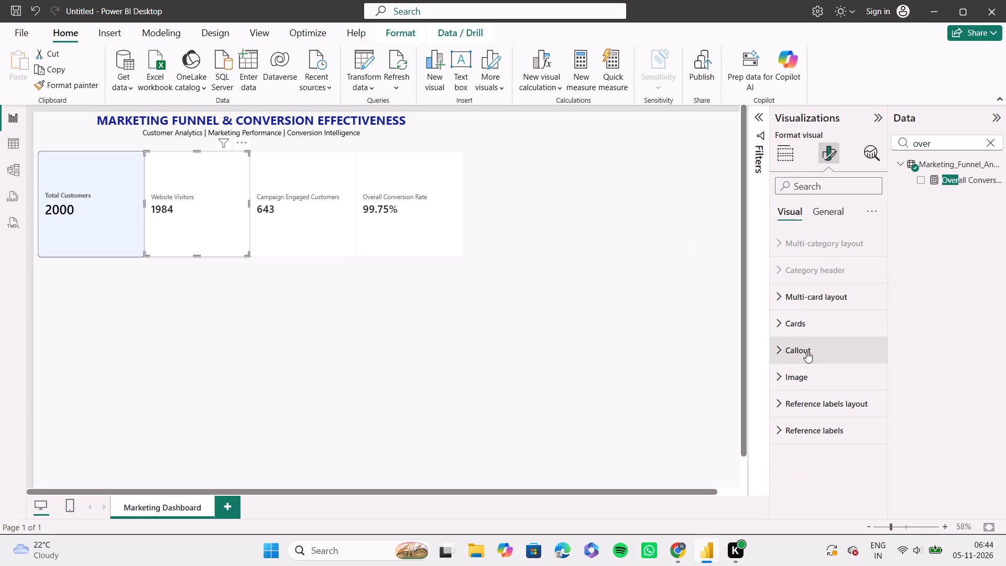
pyautogui.click(806, 351)
pyautogui.scroll(-1, 825, 394)
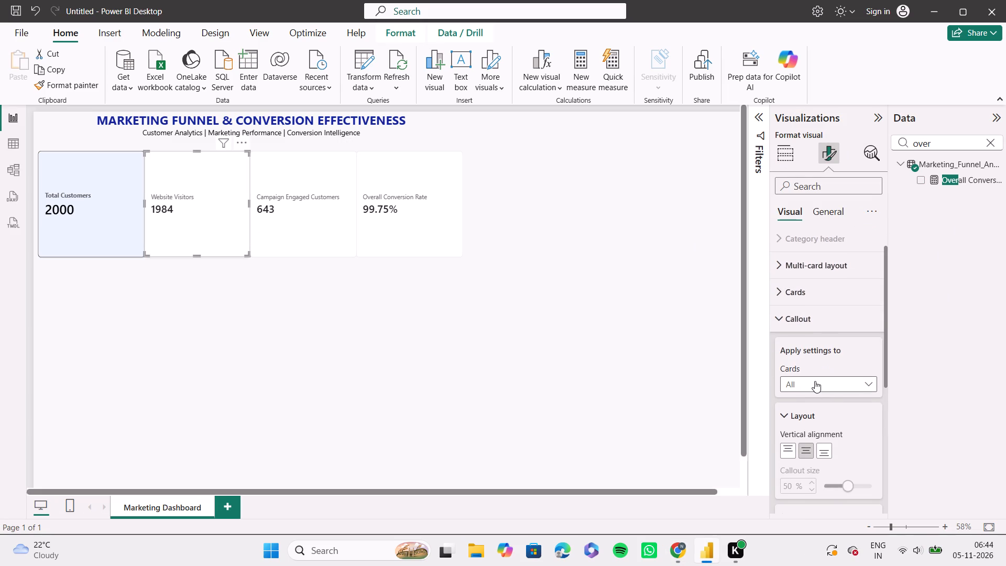
pyautogui.click(813, 381)
pyautogui.click(807, 416)
pyautogui.scroll(-1, 807, 416)
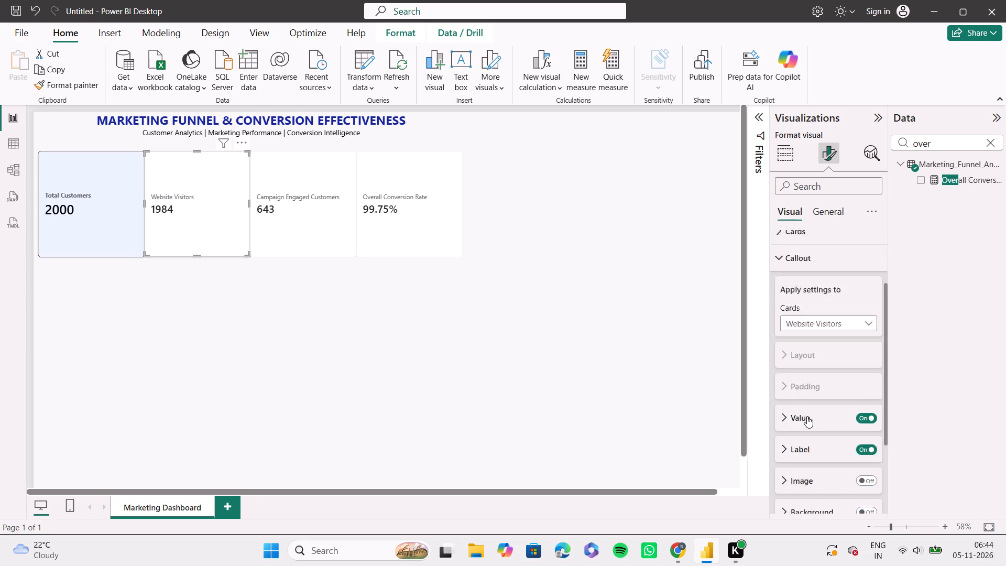
pyautogui.scroll(-2, 807, 416)
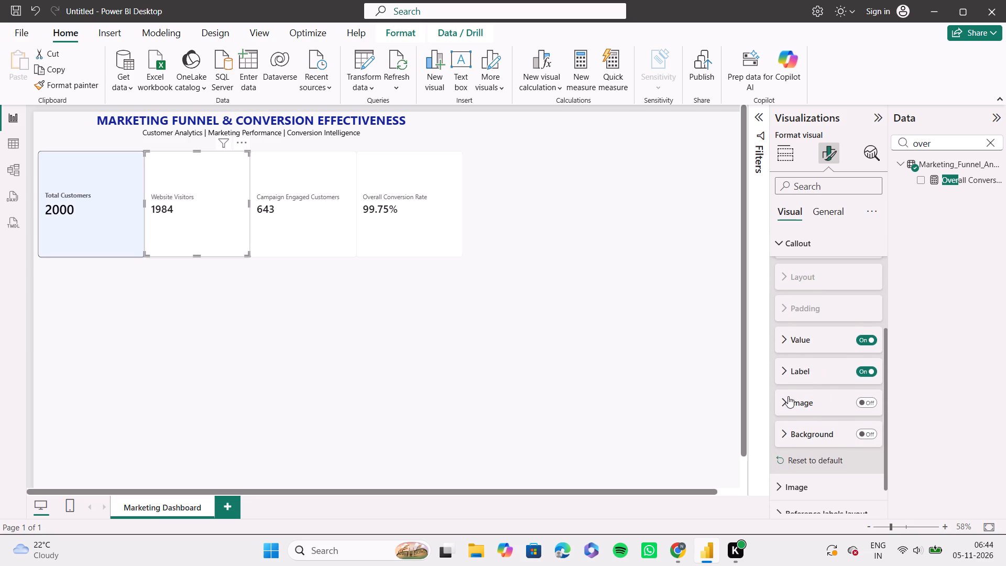
pyautogui.click(785, 346)
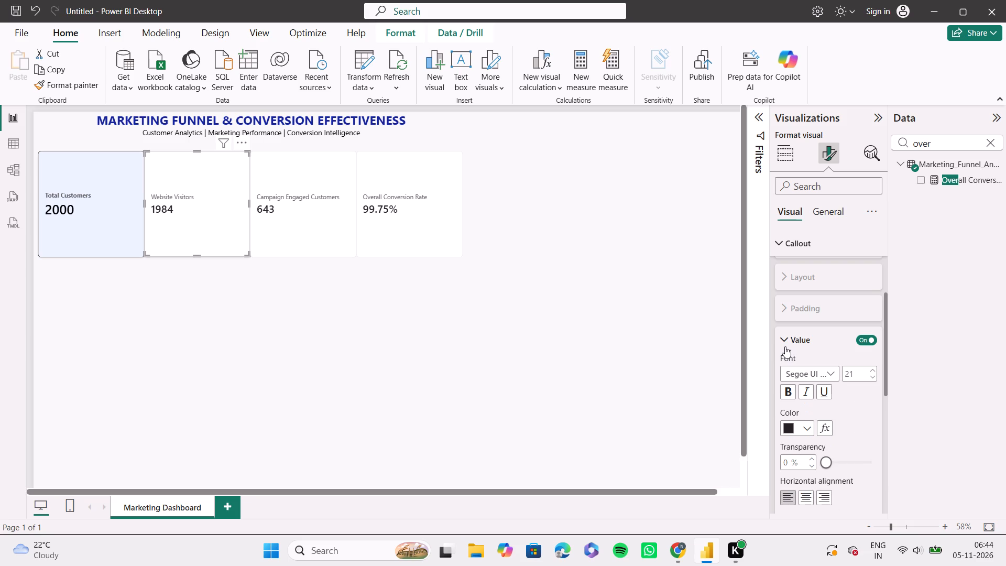
pyautogui.tripleClick(870, 372)
pyautogui.click(870, 372)
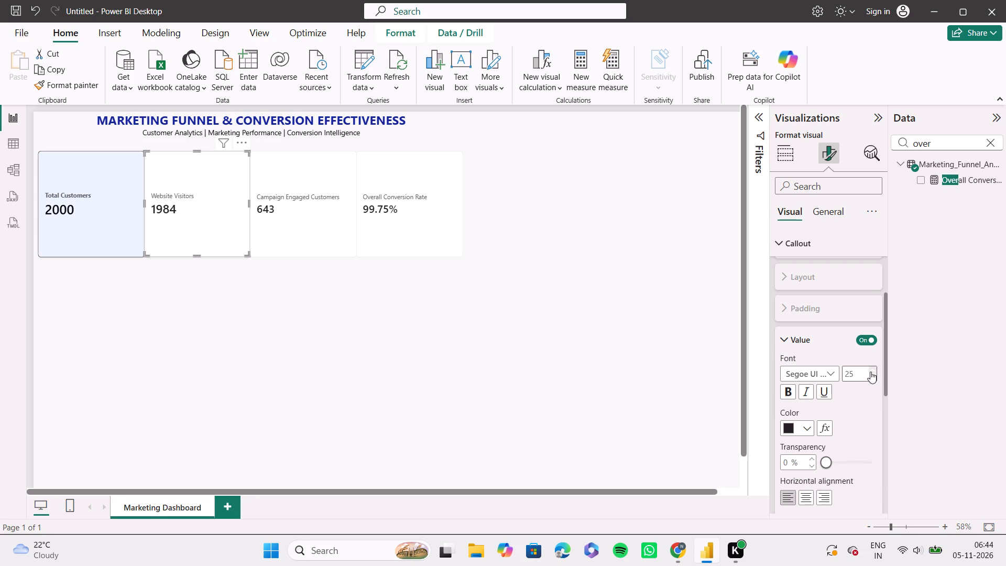
pyautogui.click(870, 372)
# Make the callout value of the Website Visitors card bold.
pyautogui.click(789, 395)
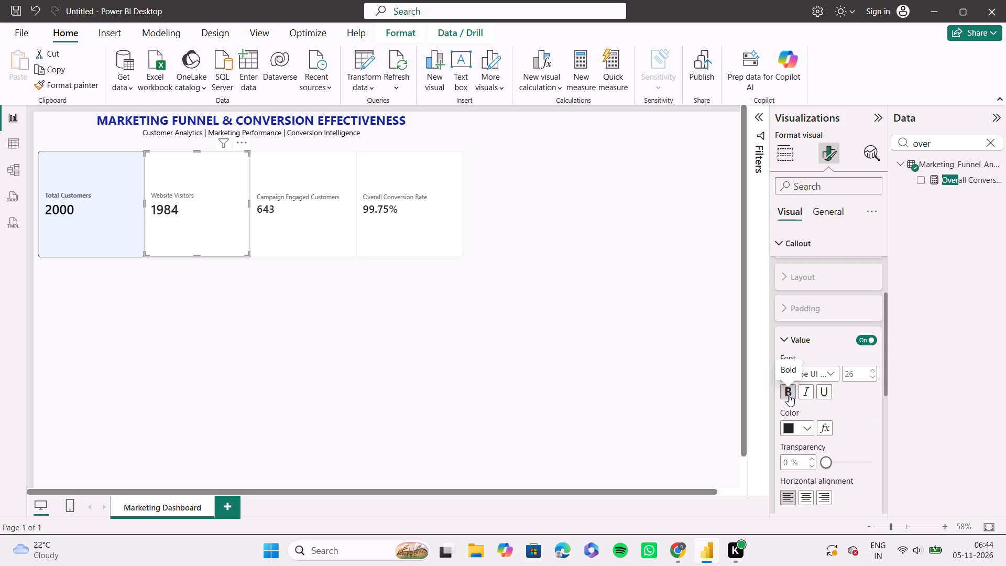
pyautogui.click(789, 395)
pyautogui.click(789, 395)
# Make the callout label of the Website Visitors card bold, as on the Total Customers card.
pyautogui.click(793, 337)
pyautogui.click(786, 371)
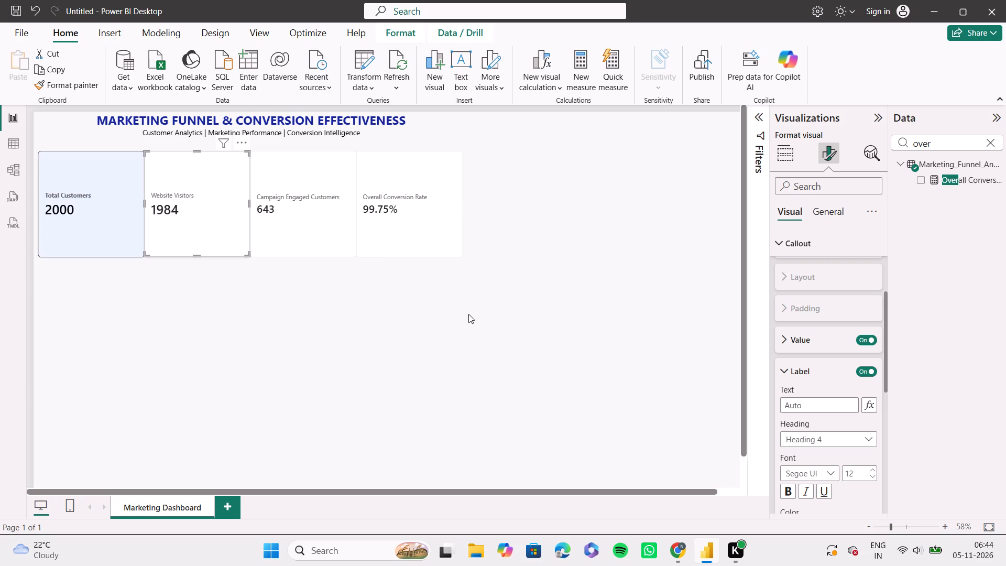
pyautogui.click(111, 189)
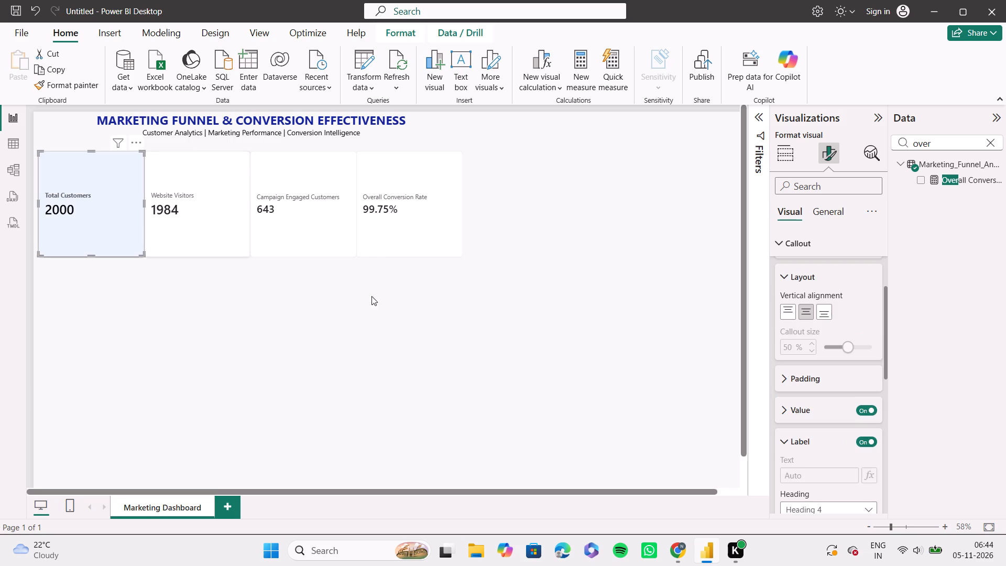
pyautogui.scroll(-2, 838, 350)
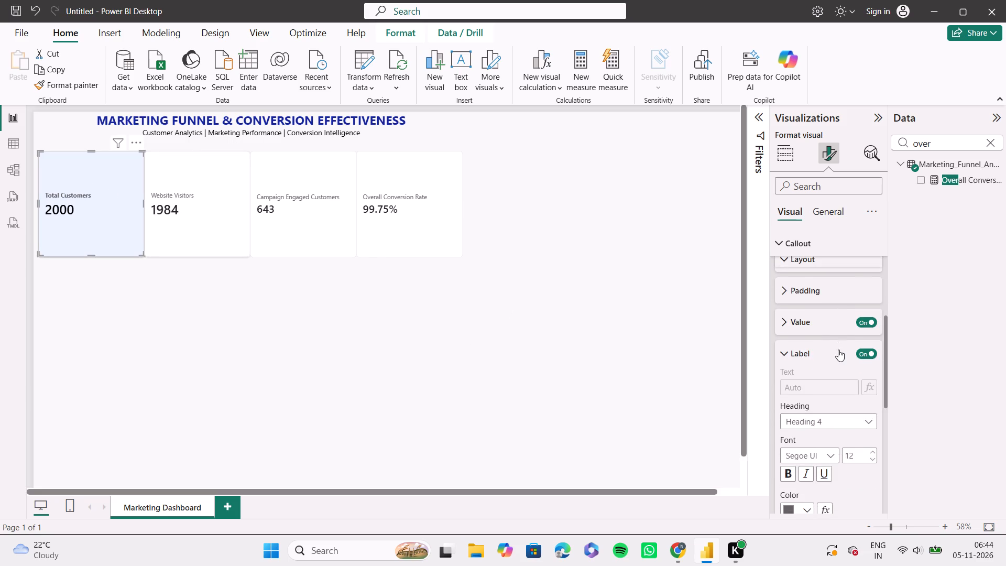
pyautogui.scroll(-1, 838, 350)
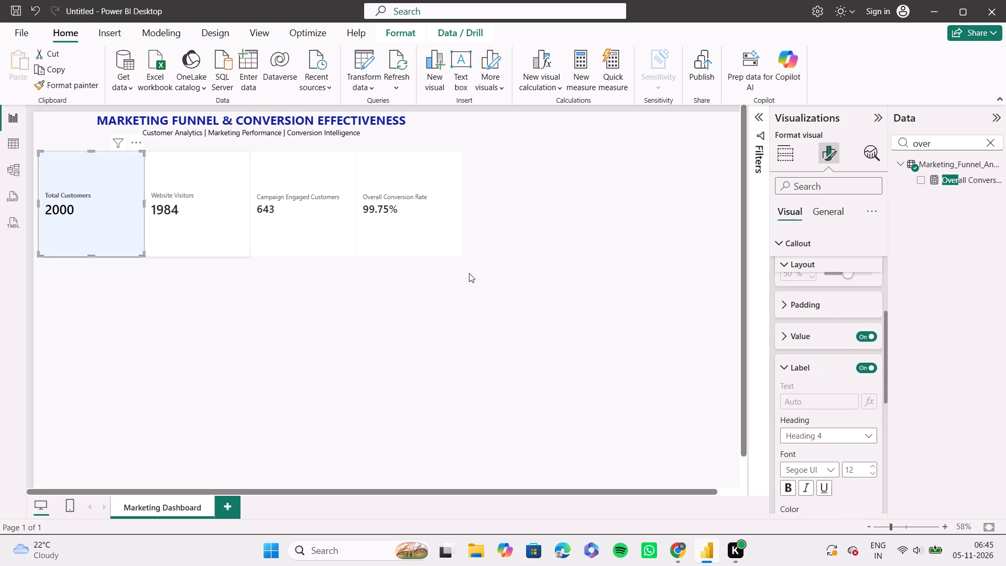
pyautogui.click(219, 194)
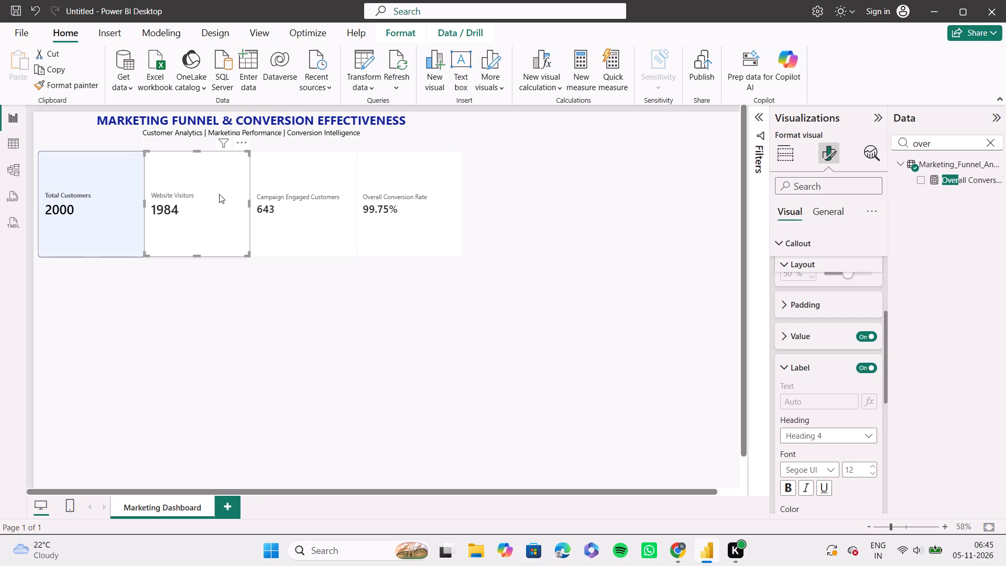
pyautogui.click(790, 418)
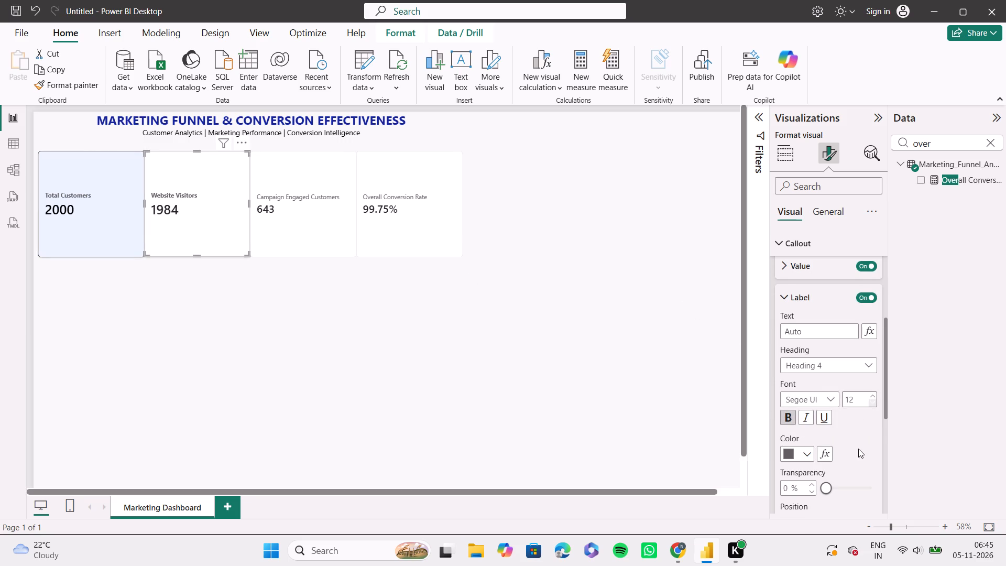
# Turn on the callout background of the Website Visitors card and set its colour to #EAF2FF.
pyautogui.click(793, 293)
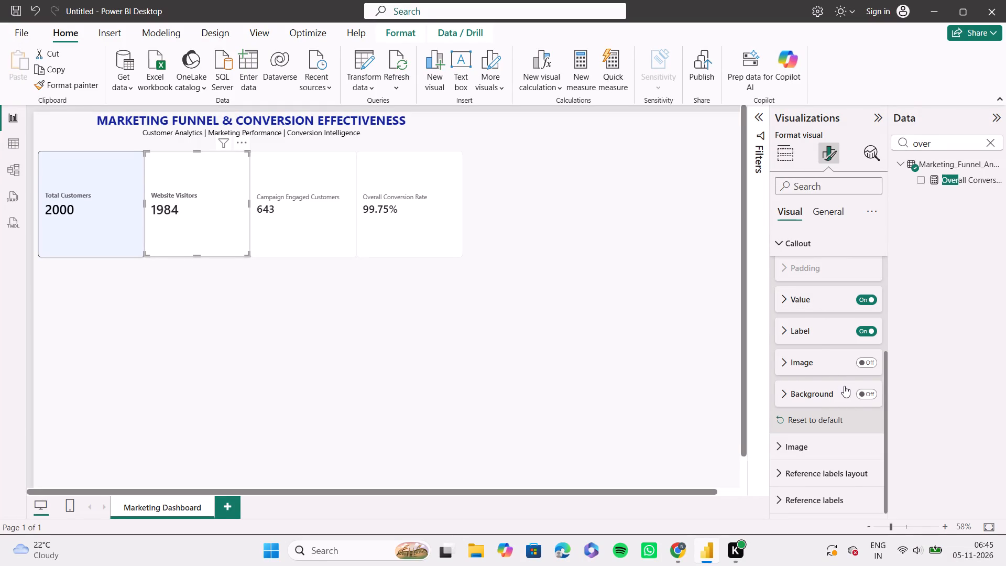
pyautogui.click(862, 392)
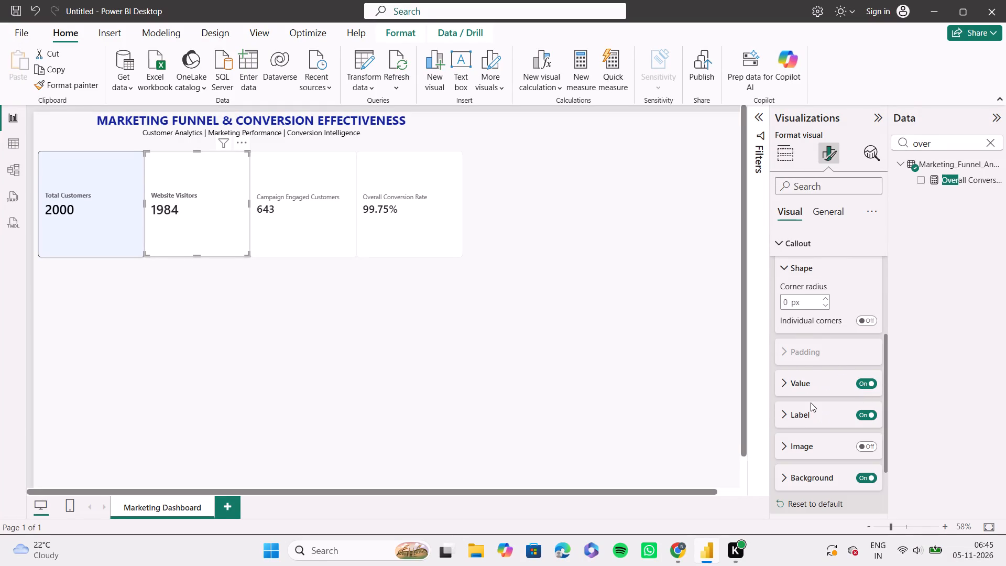
pyautogui.scroll(-1, 847, 467)
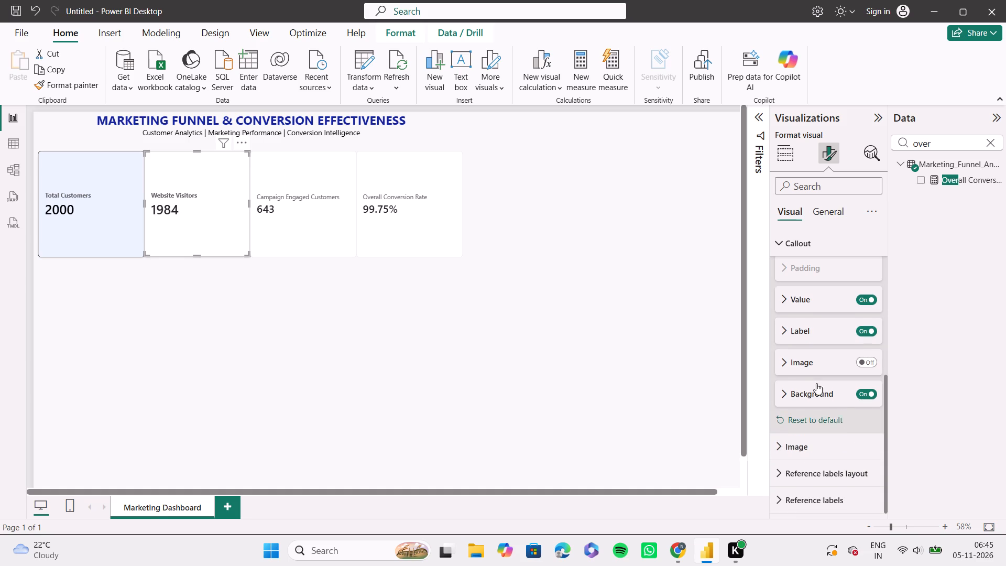
pyautogui.click(792, 392)
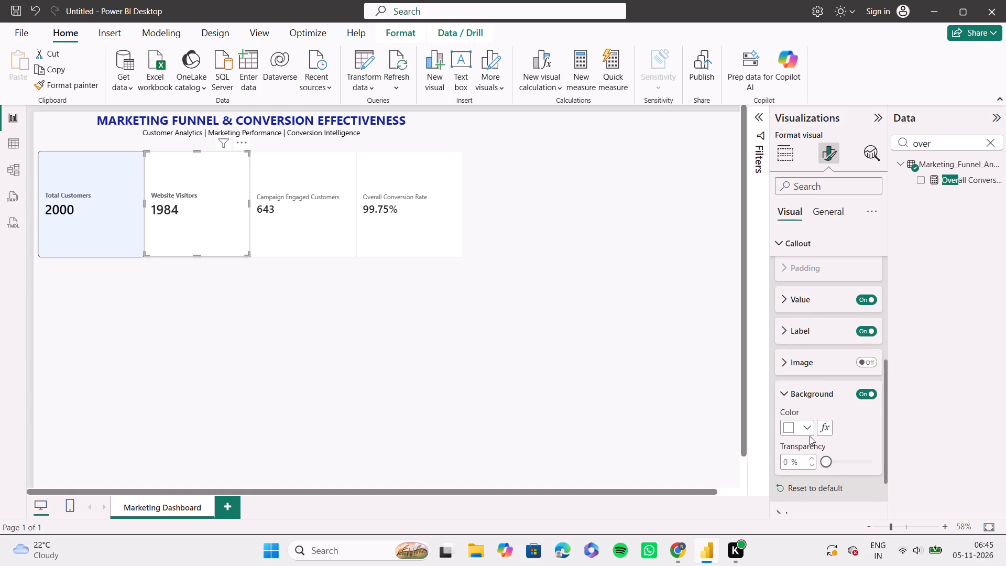
pyautogui.click(806, 429)
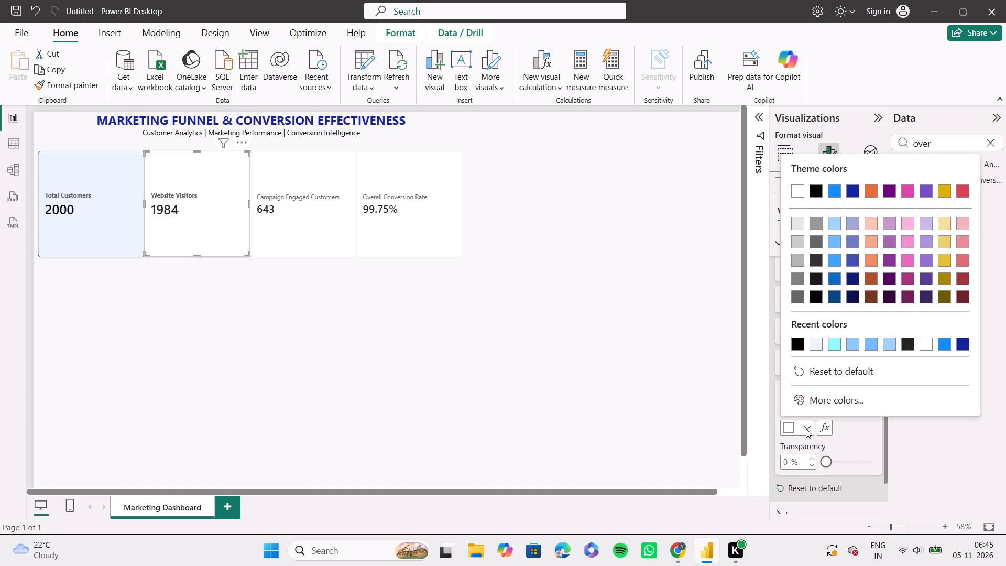
pyautogui.click(811, 404)
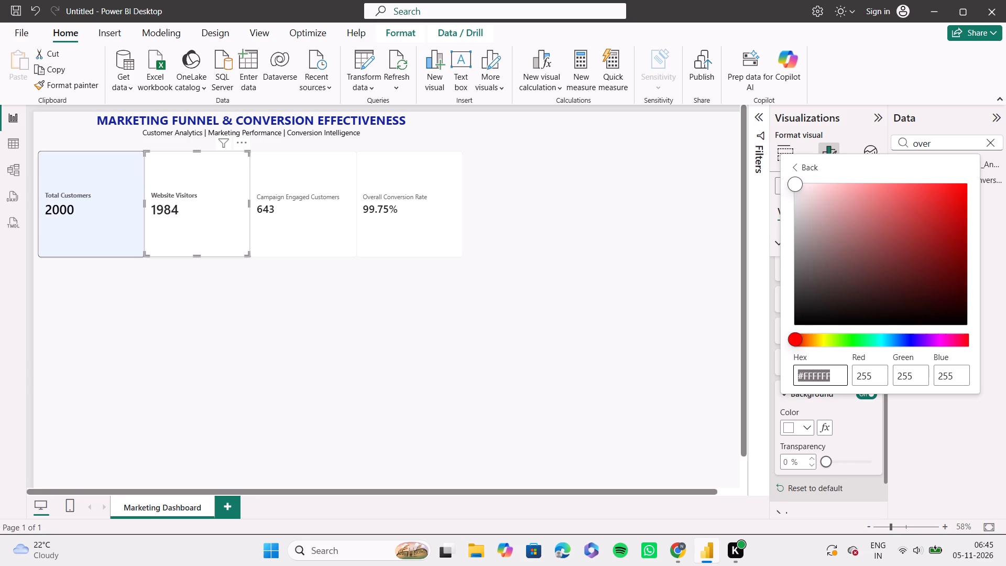
pyautogui.press('BackSpace')
pyautogui.hotkey('ctrl', 'v')
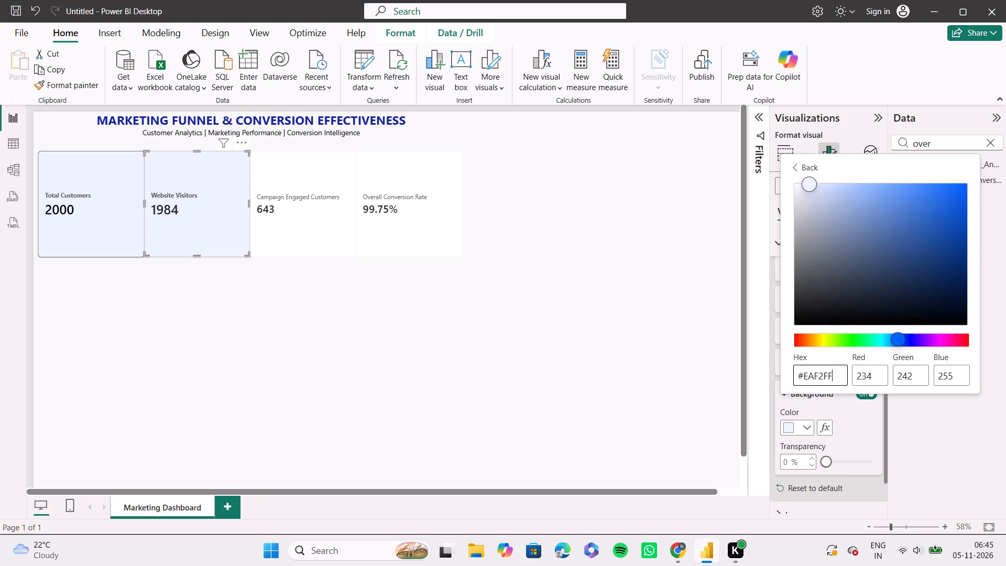
pyautogui.press('Return')
pyautogui.click(863, 434)
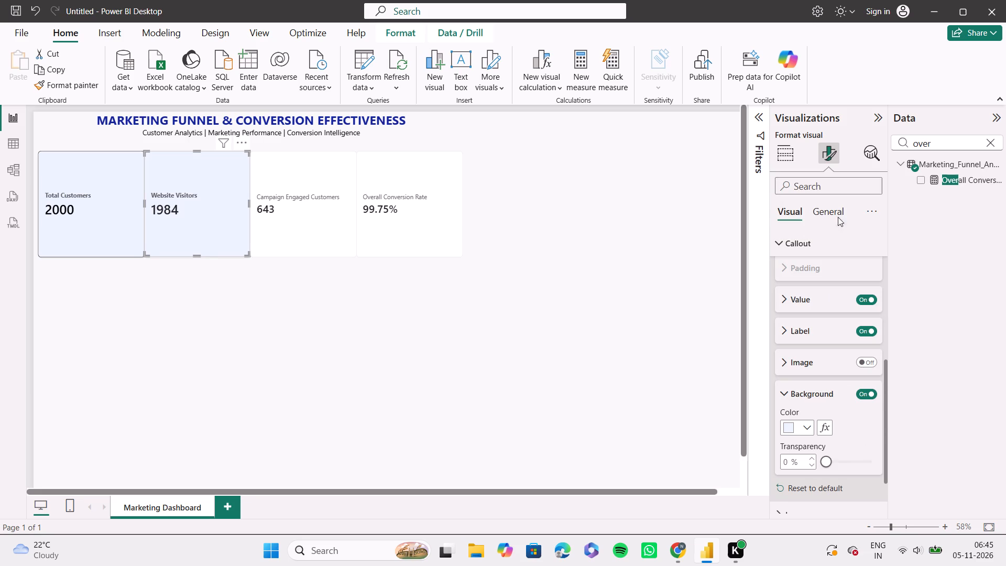
# Check the background, visual border and shadow effect settings of the Website Visitors card.
pyautogui.click(831, 200)
pyautogui.click(831, 211)
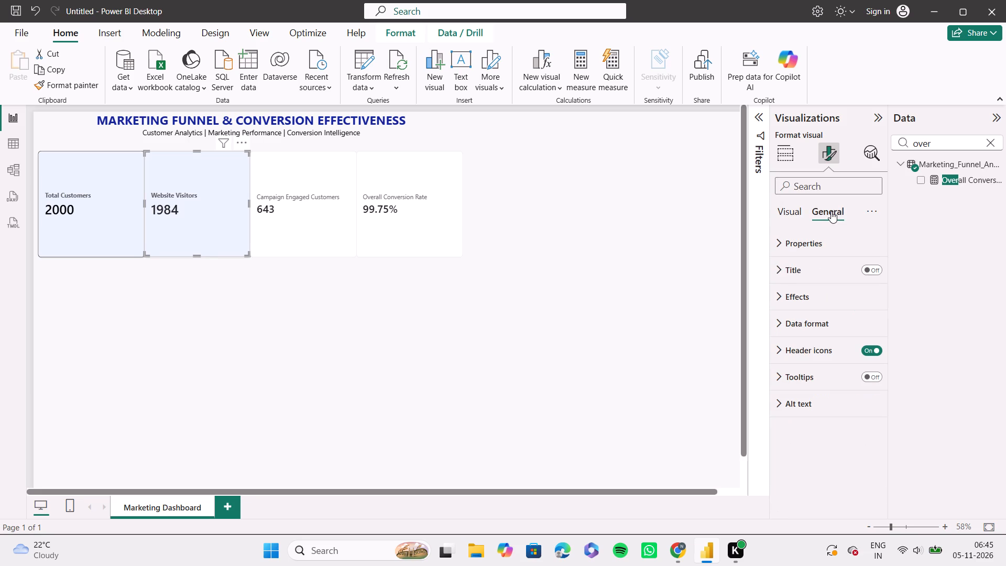
pyautogui.click(793, 297)
pyautogui.scroll(-1, 834, 396)
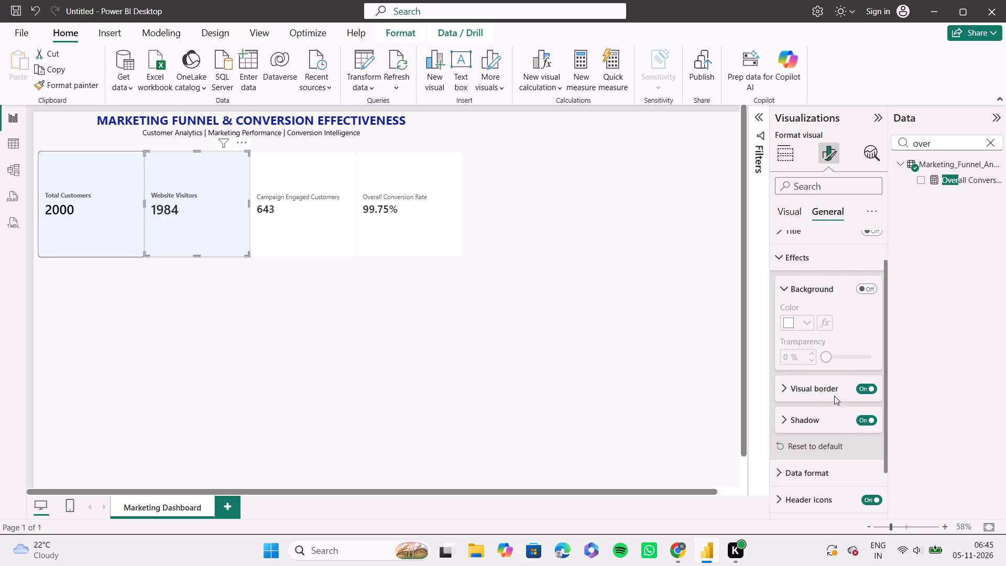
pyautogui.scroll(-2, 834, 396)
pyautogui.scroll(1, 834, 396)
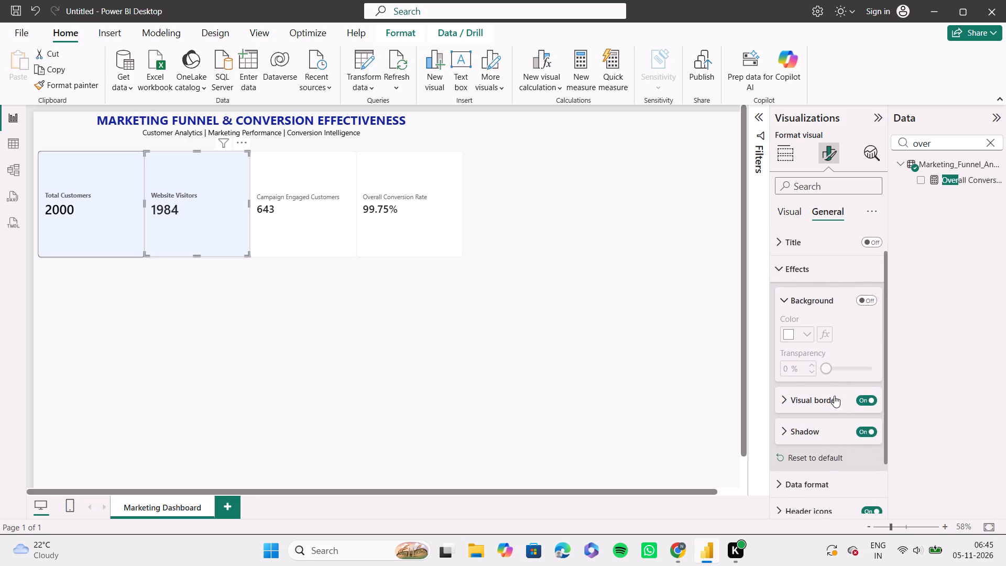
pyautogui.scroll(2, 834, 396)
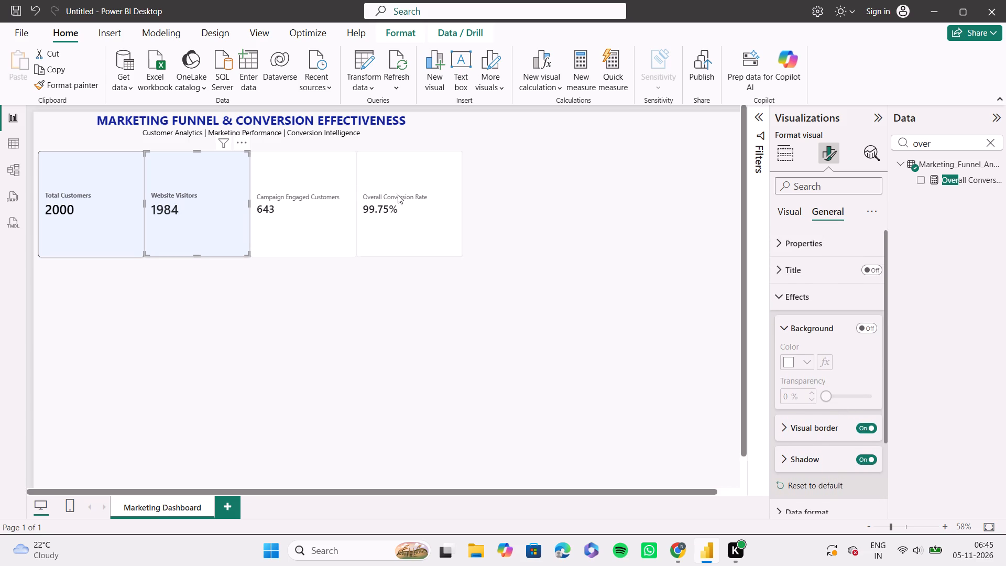
pyautogui.click(329, 201)
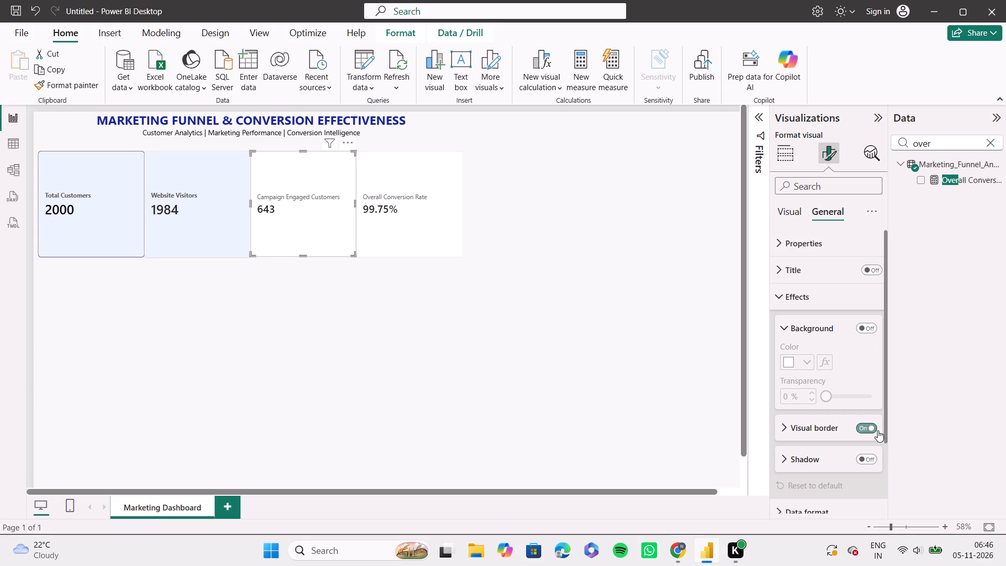
pyautogui.click(876, 452)
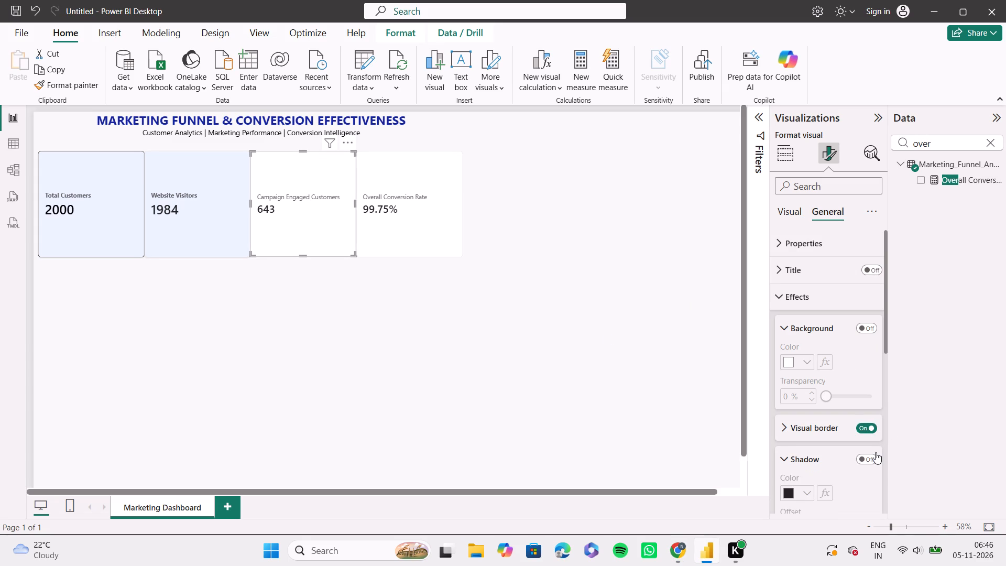
pyautogui.click(869, 457)
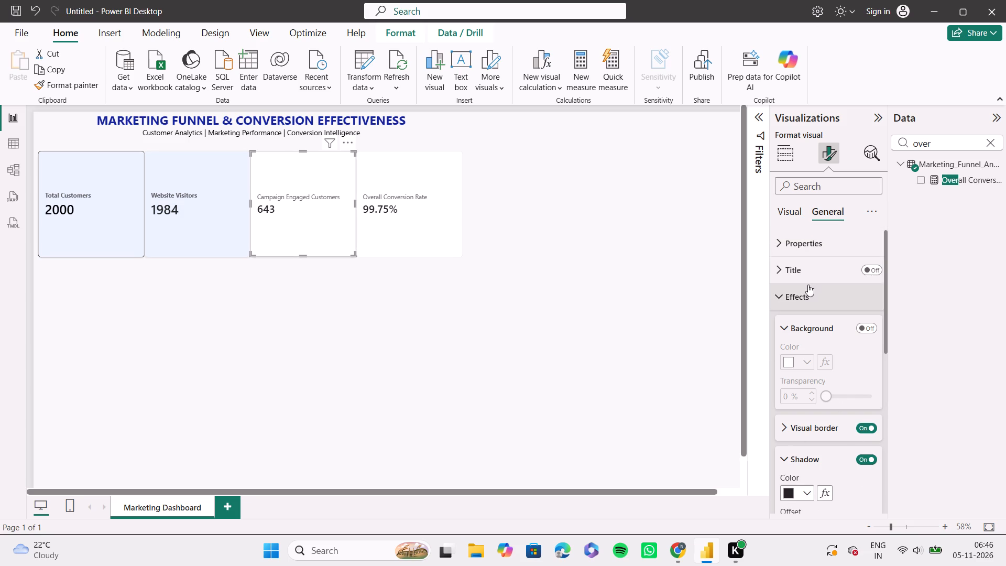
# Apply callout settings to Campaign Engaged Customers only, and make its value bold at font size 26.
pyautogui.click(788, 209)
pyautogui.scroll(-2, 822, 340)
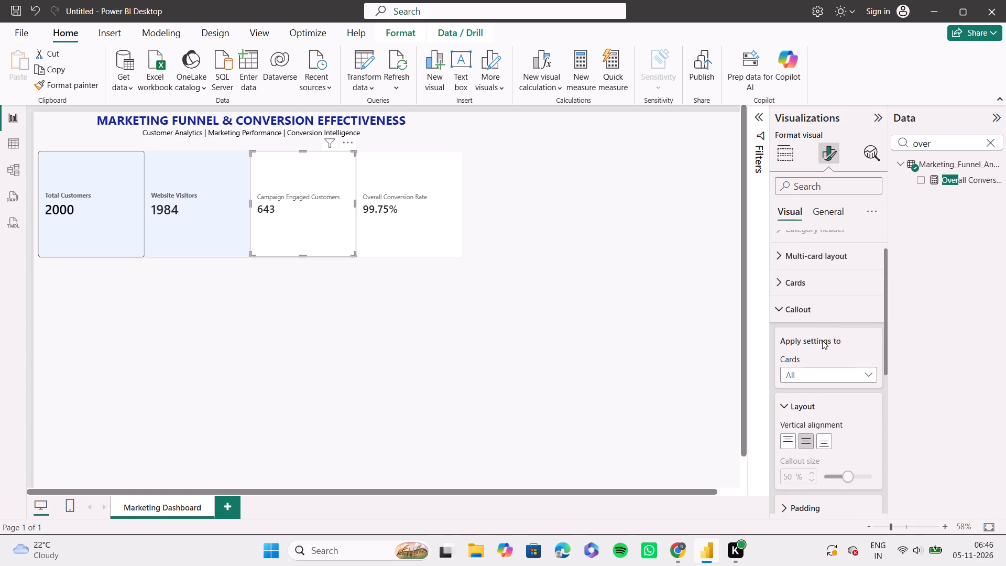
pyautogui.scroll(-1, 822, 340)
pyautogui.click(817, 356)
pyautogui.click(813, 384)
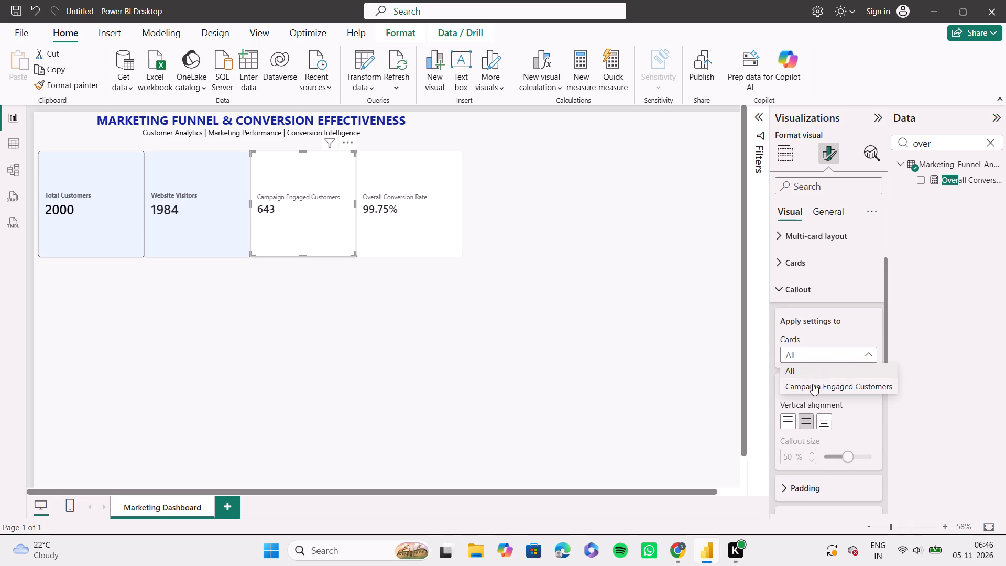
pyautogui.scroll(-1, 813, 384)
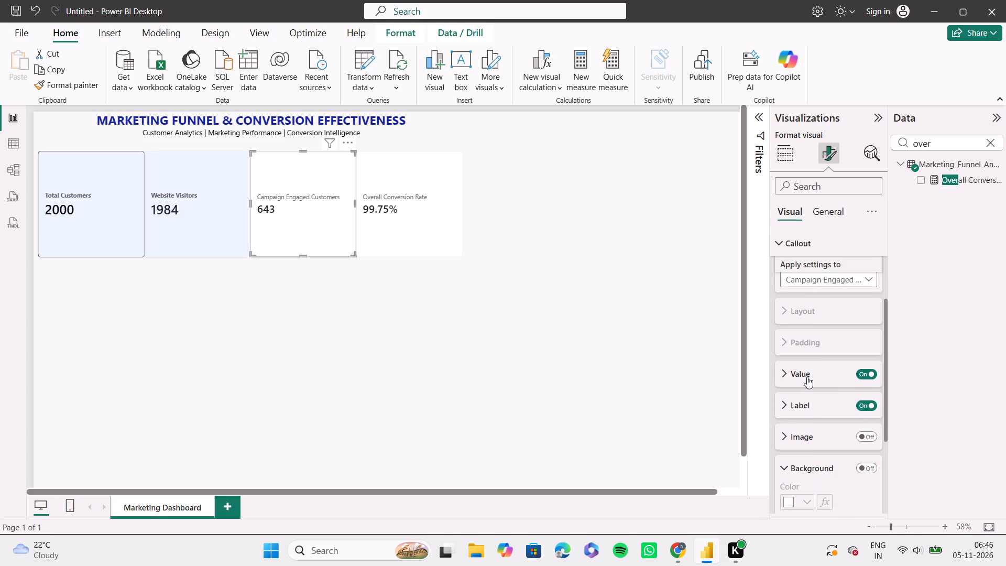
pyautogui.click(806, 377)
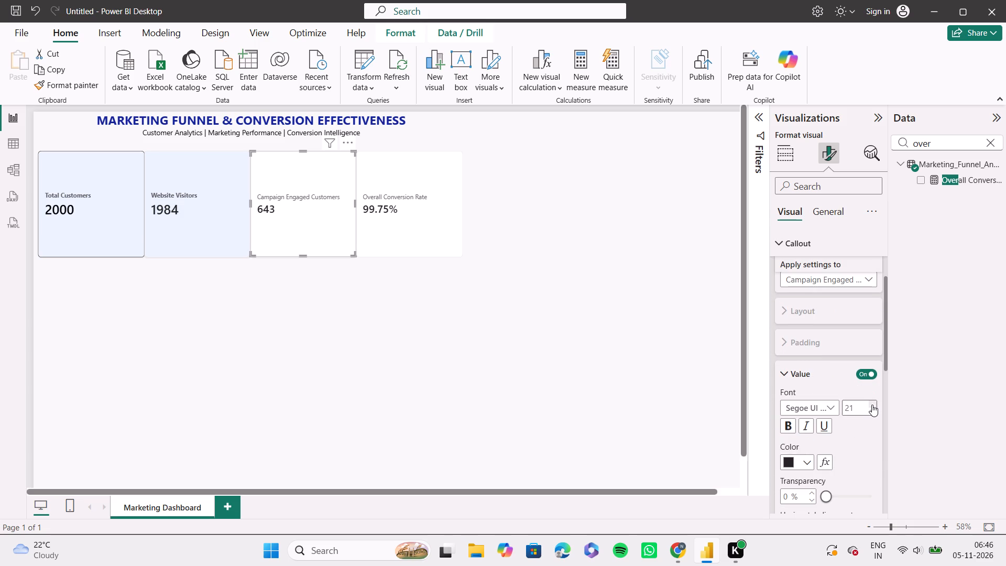
pyautogui.tripleClick(872, 405)
pyautogui.doubleClick(872, 405)
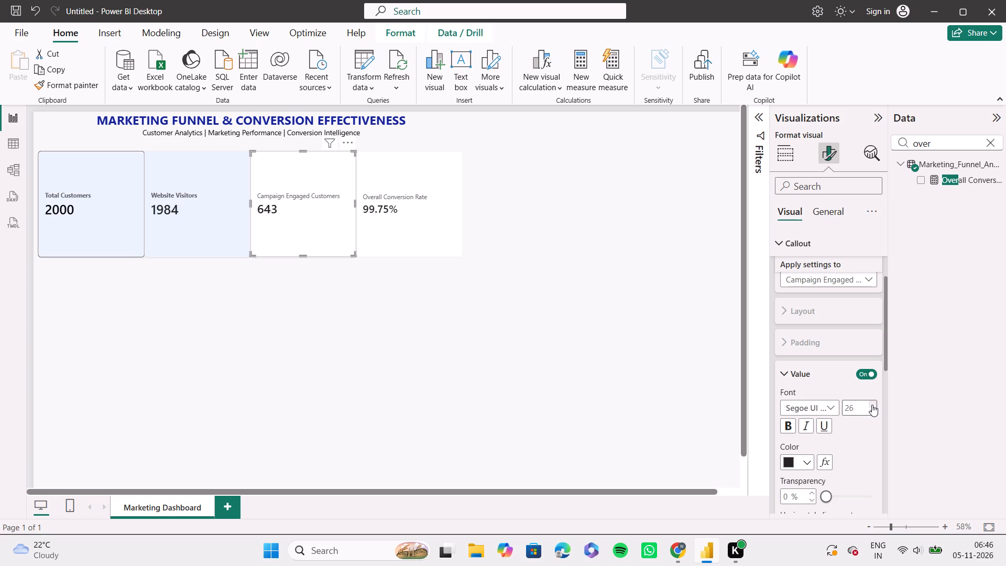
pyautogui.click(786, 427)
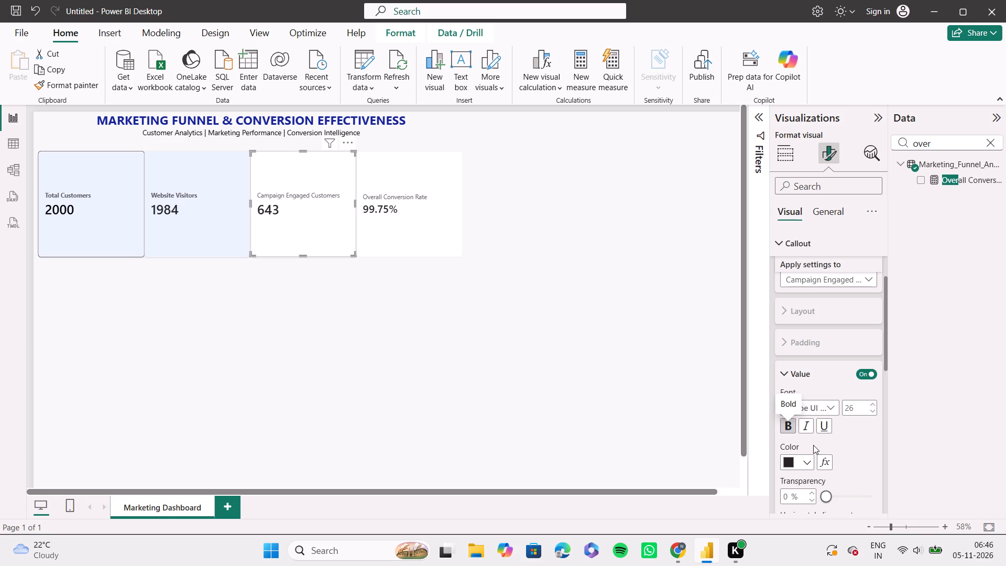
pyautogui.scroll(-1, 813, 445)
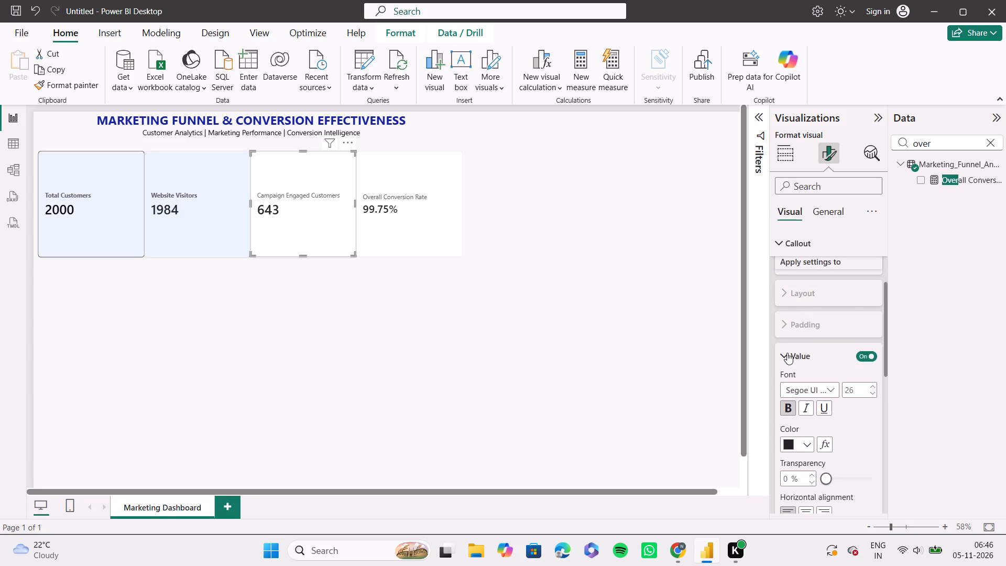
# Make the callout label of the Campaign Engaged Customers card bold.
pyautogui.click(787, 353)
pyautogui.click(793, 380)
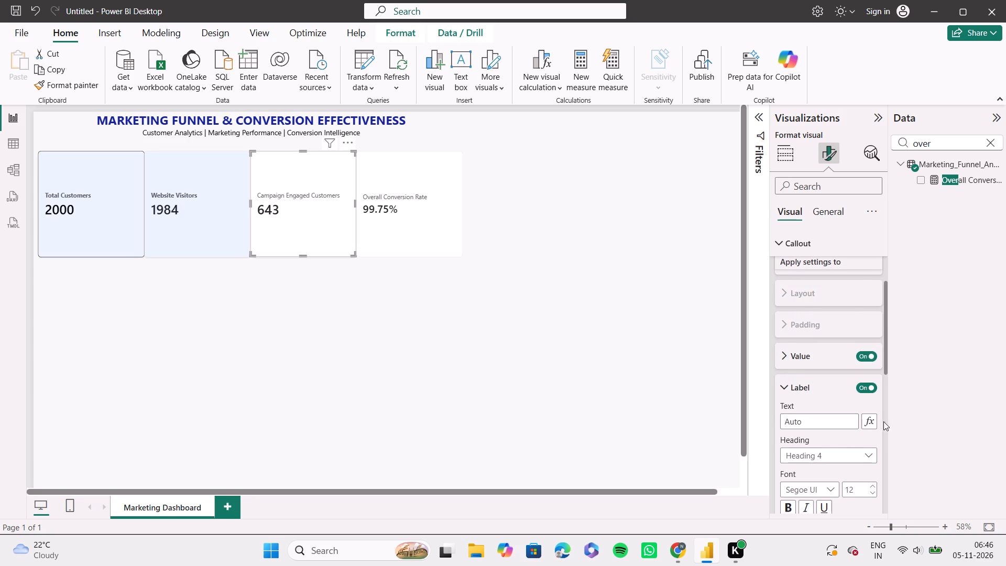
pyautogui.scroll(-1, 855, 441)
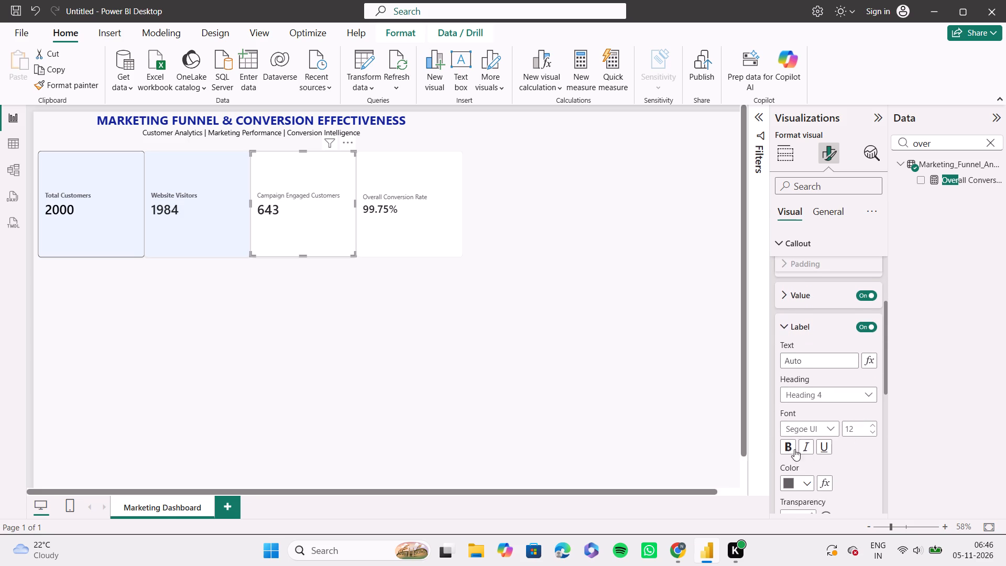
pyautogui.click(785, 447)
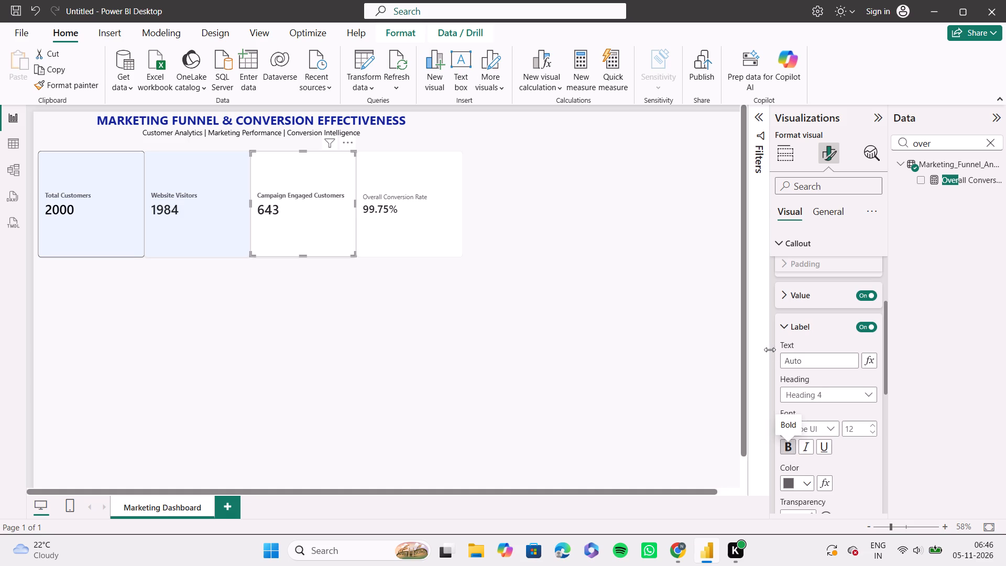
pyautogui.click(787, 321)
# Turn on the callout background of the Campaign Engaged Customers card and set its colour to #EAF2FF.
pyautogui.scroll(-1, 787, 321)
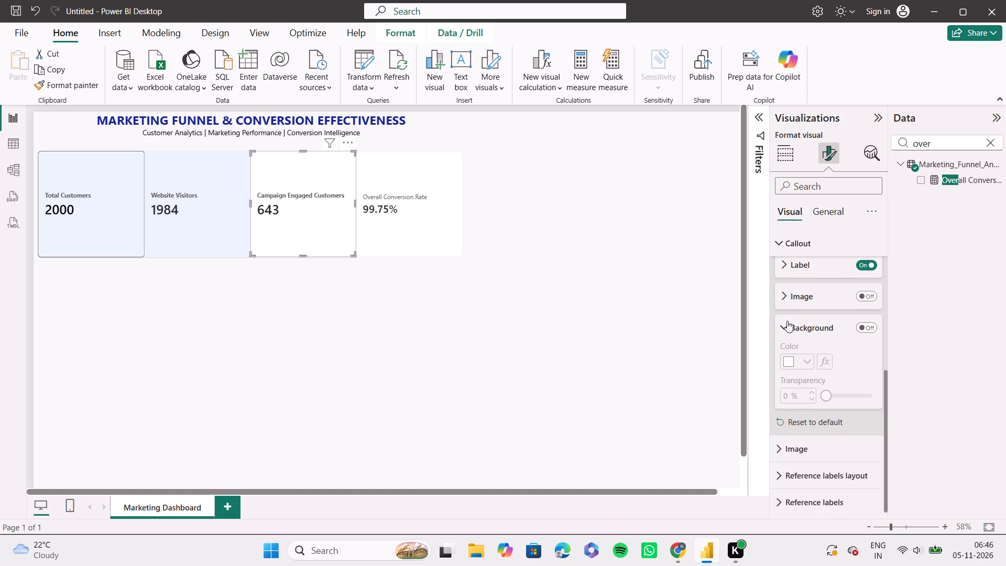
pyautogui.scroll(-2, 787, 321)
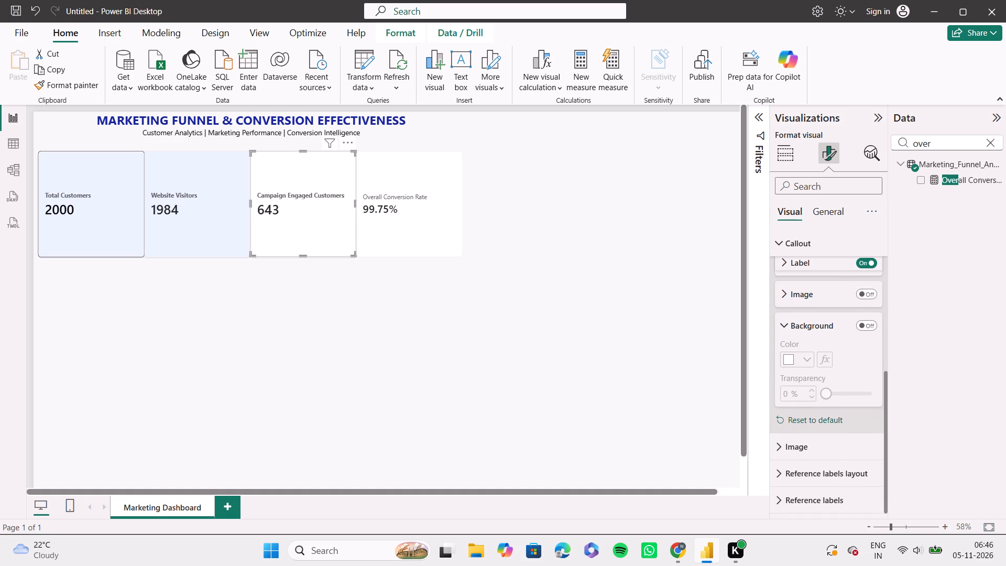
pyautogui.click(867, 326)
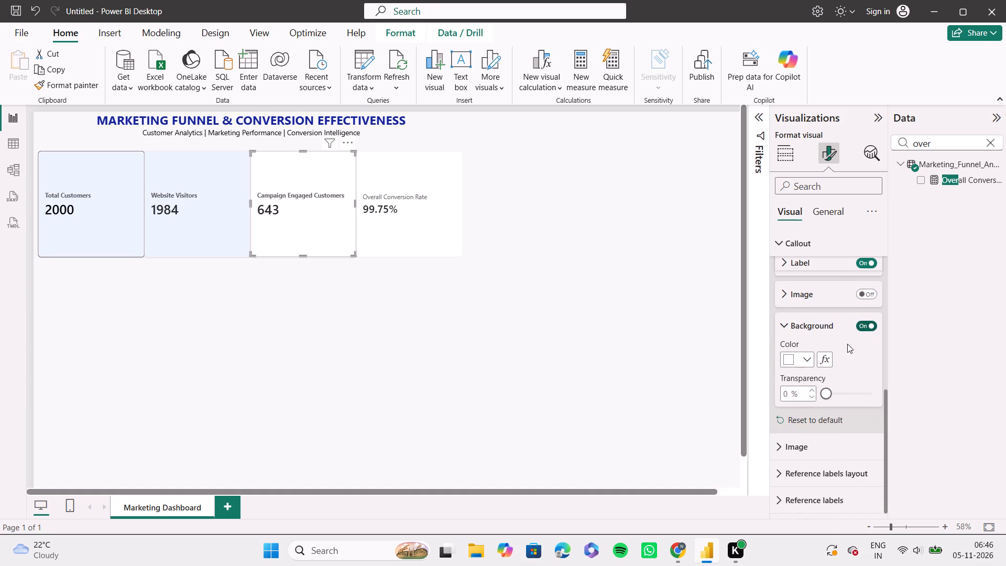
pyautogui.click(807, 358)
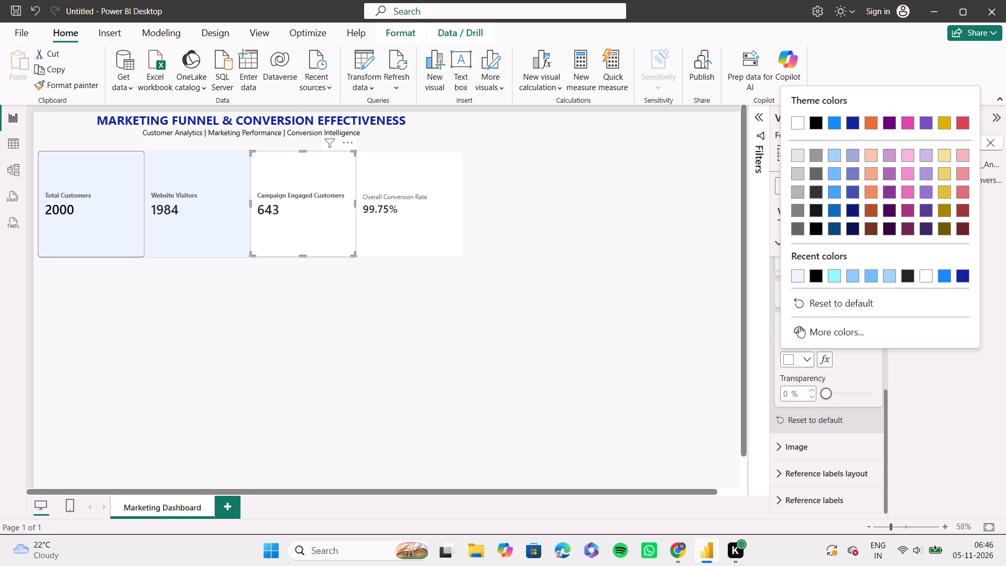
pyautogui.click(799, 326)
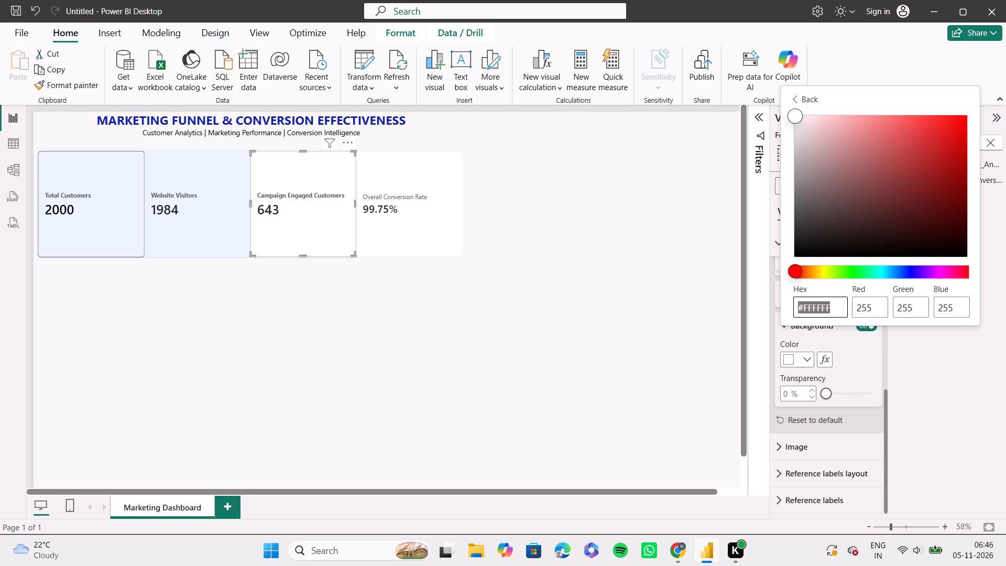
pyautogui.press('BackSpace')
pyautogui.hotkey('ctrl', 'v')
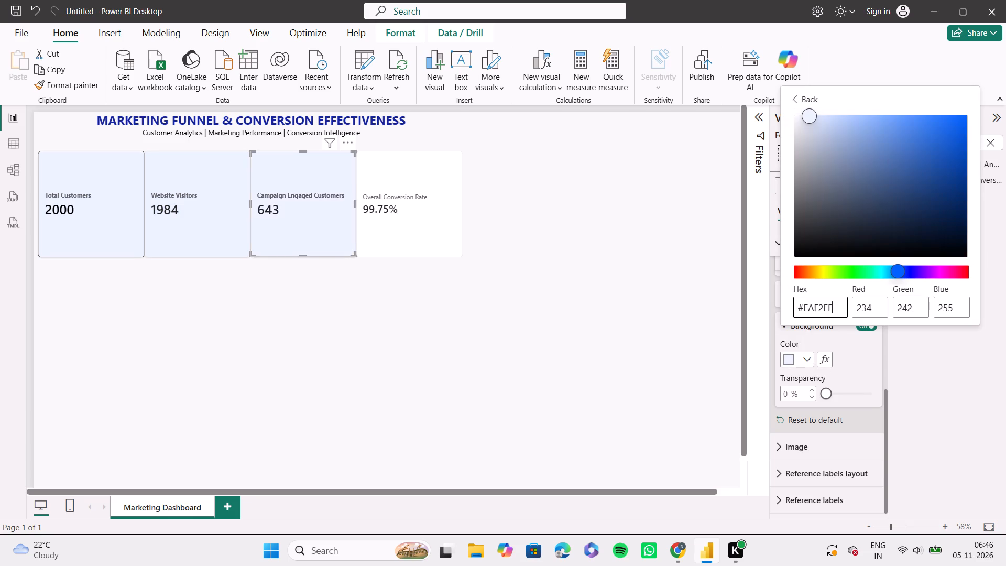
pyautogui.press('Return')
pyautogui.click(908, 397)
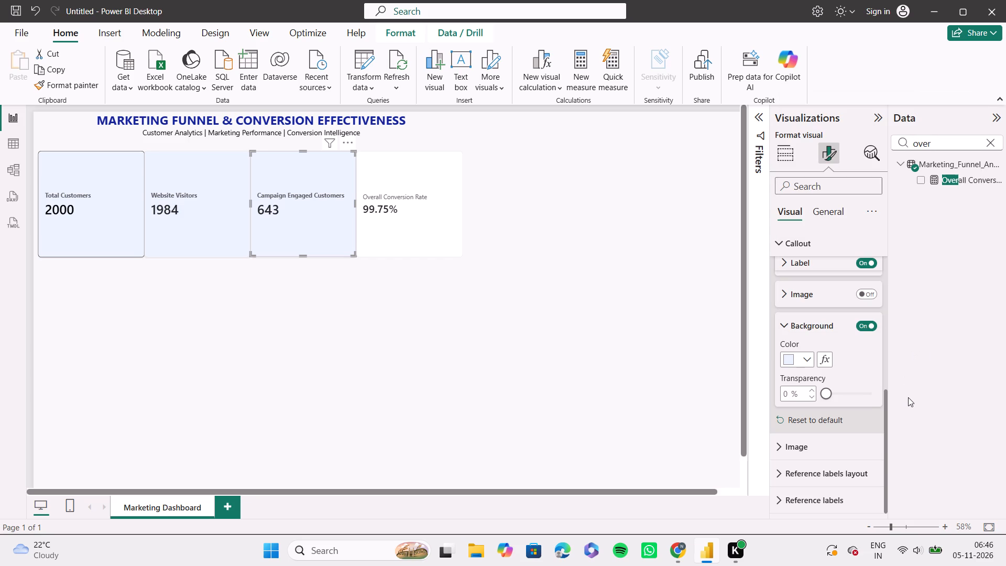
# Set the visual border's rounded corners on the Campaign Engaged Customers card to 10 px.
pyautogui.click(821, 216)
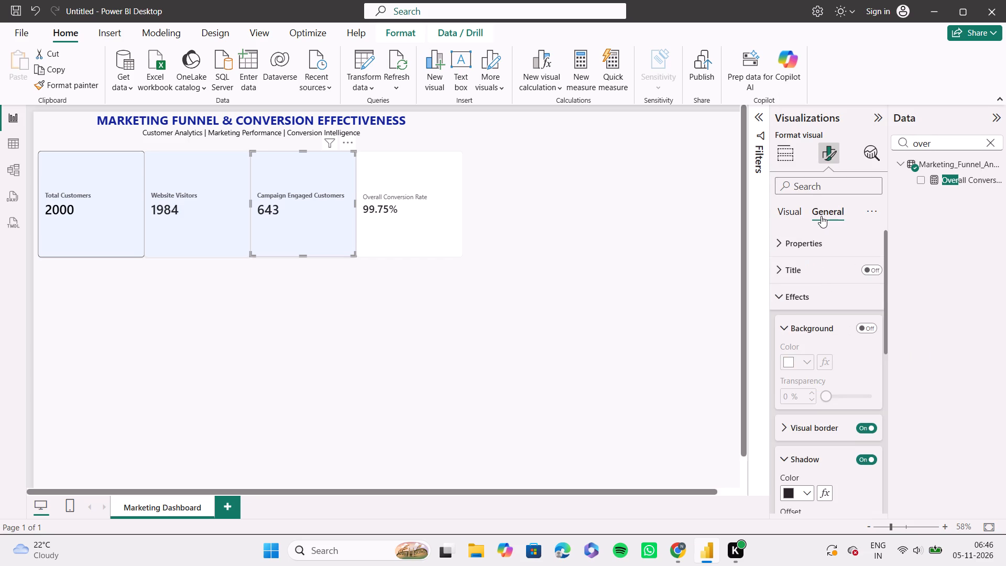
pyautogui.scroll(-2, 827, 395)
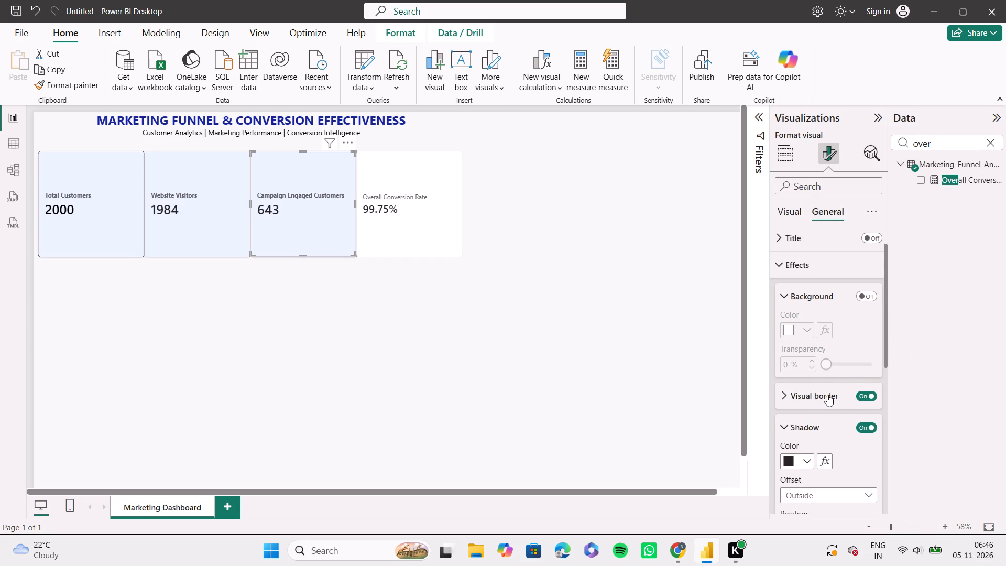
pyautogui.scroll(-1, 827, 395)
pyautogui.click(787, 398)
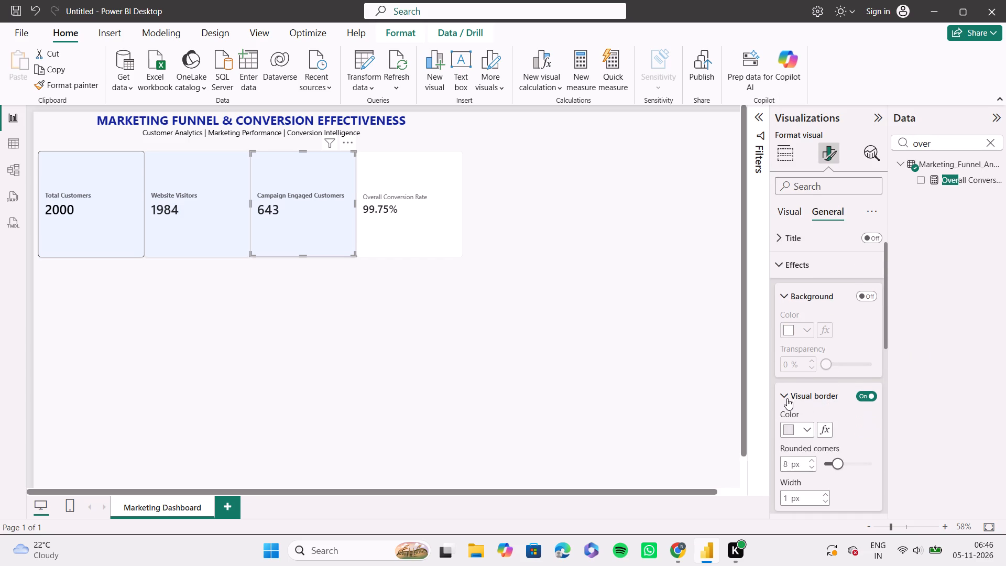
pyautogui.click(792, 462)
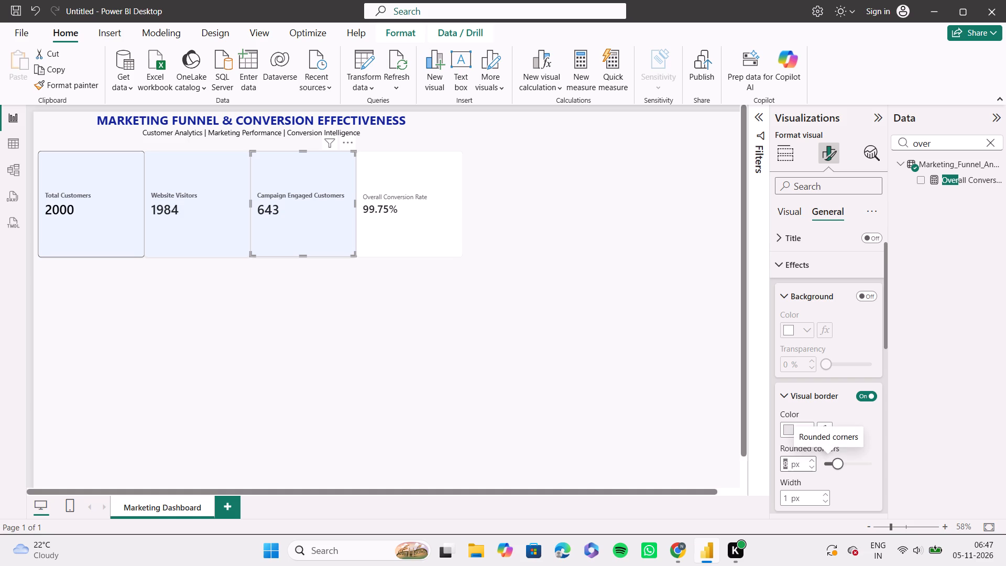
pyautogui.press('BackSpace')
pyautogui.write('19')
pyautogui.press('BackSpace')
pyautogui.press('0')
pyautogui.press('Return')
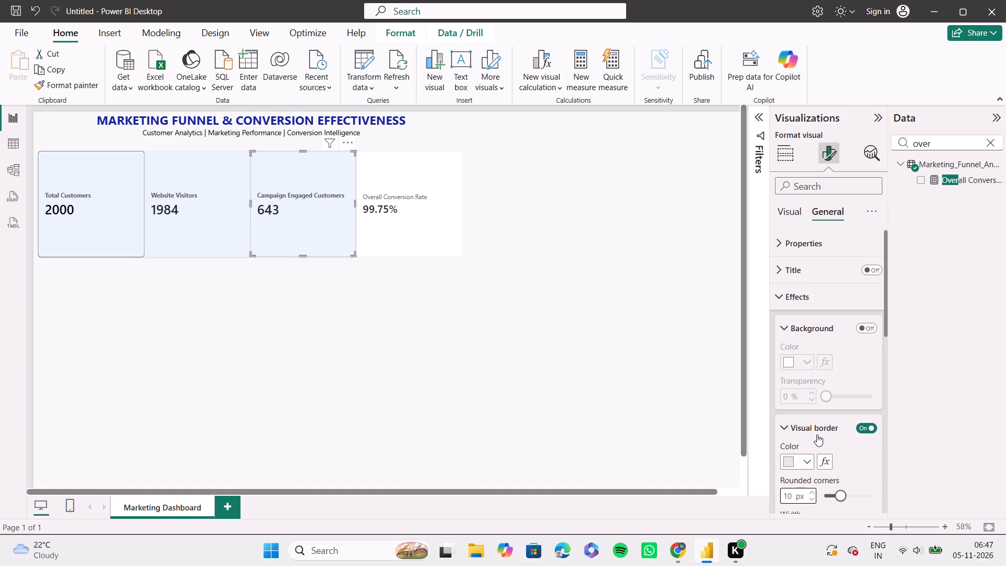
# Set the visual border's rounded corners on the Website Visitors card to 10 px.
pyautogui.click(210, 207)
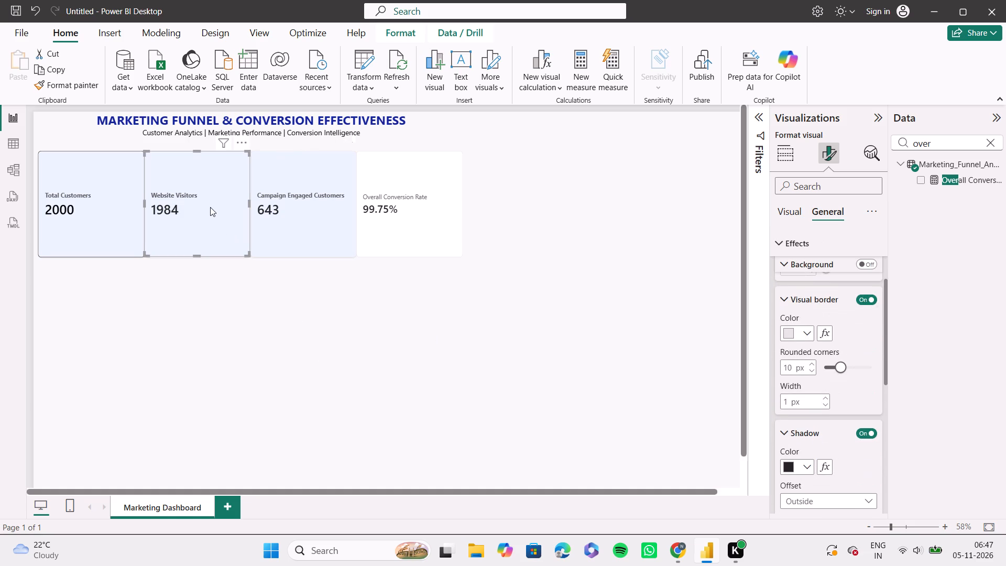
pyautogui.click(788, 369)
pyautogui.press('BackSpace')
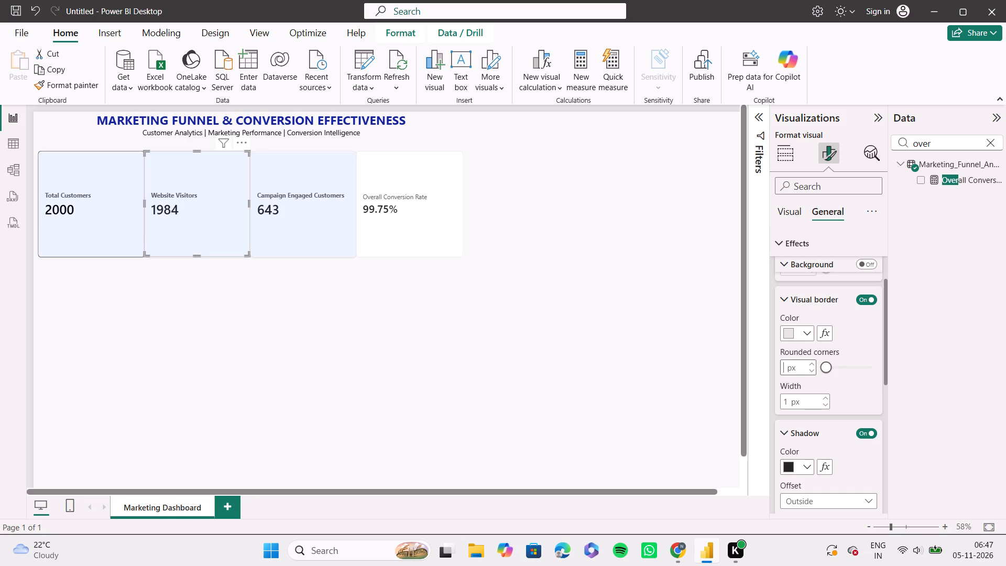
pyautogui.write('10')
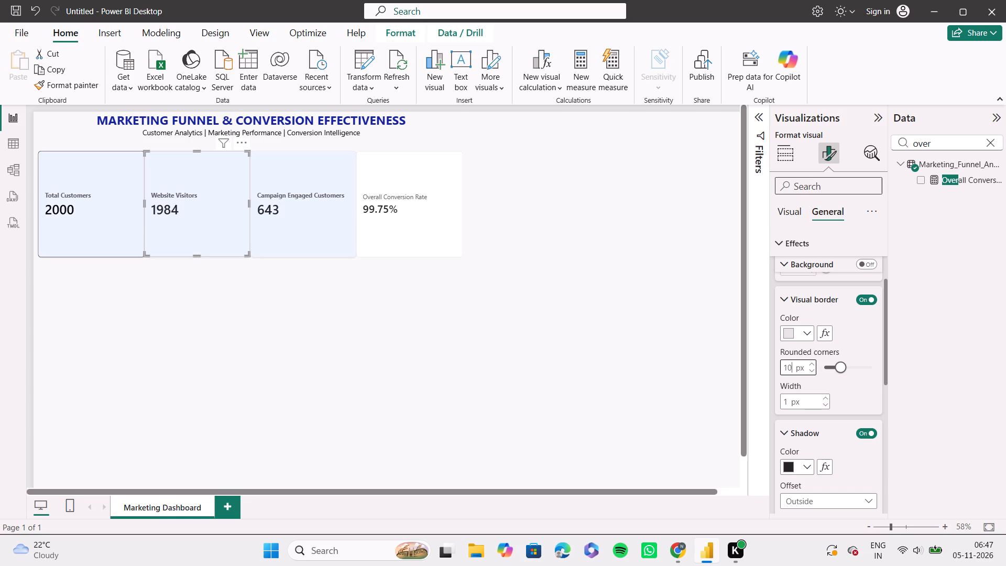
pyautogui.press('Return')
# Set the visual border's rounded corners on the Total Customers card to 10 px.
pyautogui.click(124, 221)
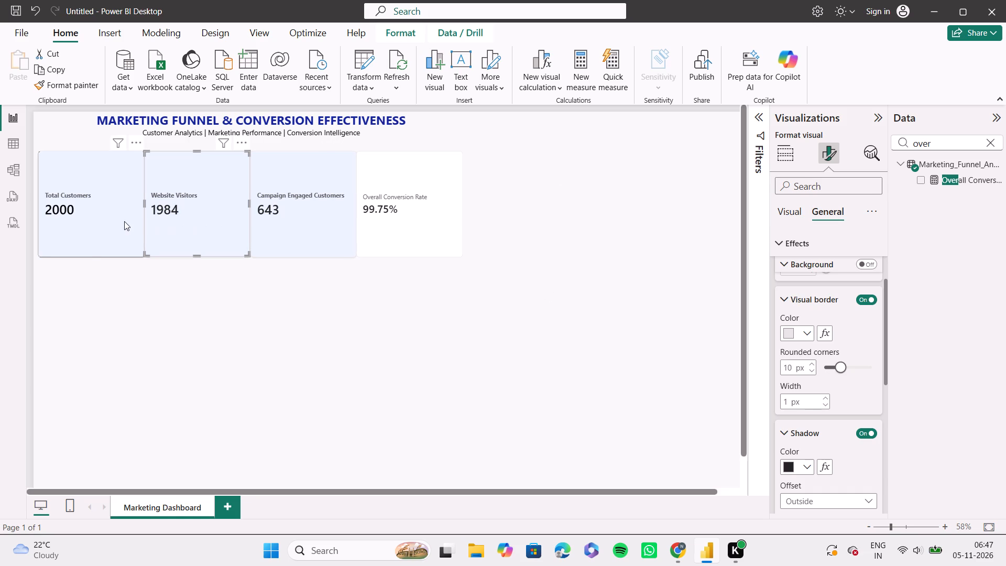
pyautogui.doubleClick(783, 367)
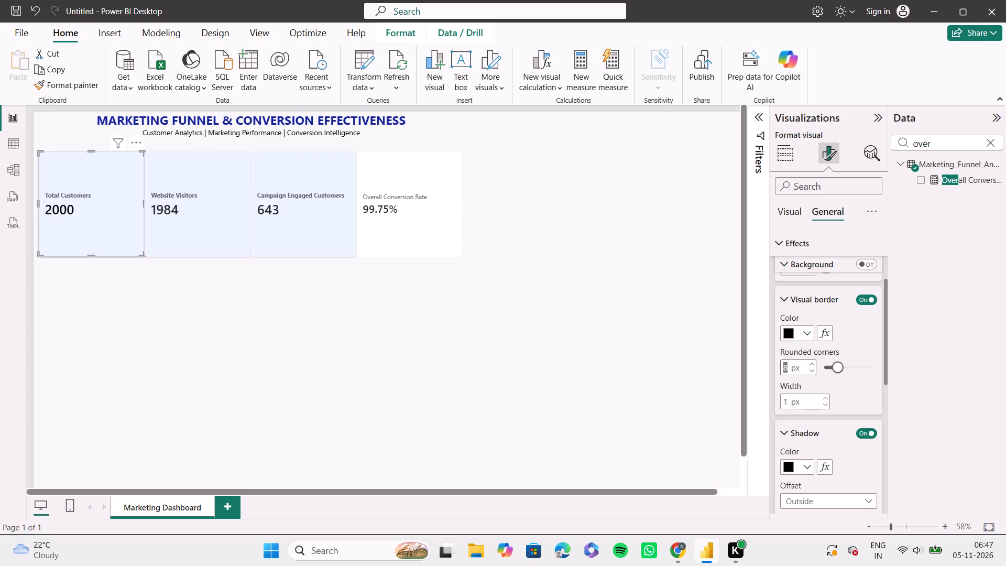
pyautogui.write('10')
pyautogui.press('Return')
# Check the background, visual border and shadow effect settings of the Total Customers card.
pyautogui.scroll(1, 862, 346)
pyautogui.scroll(-4, 862, 346)
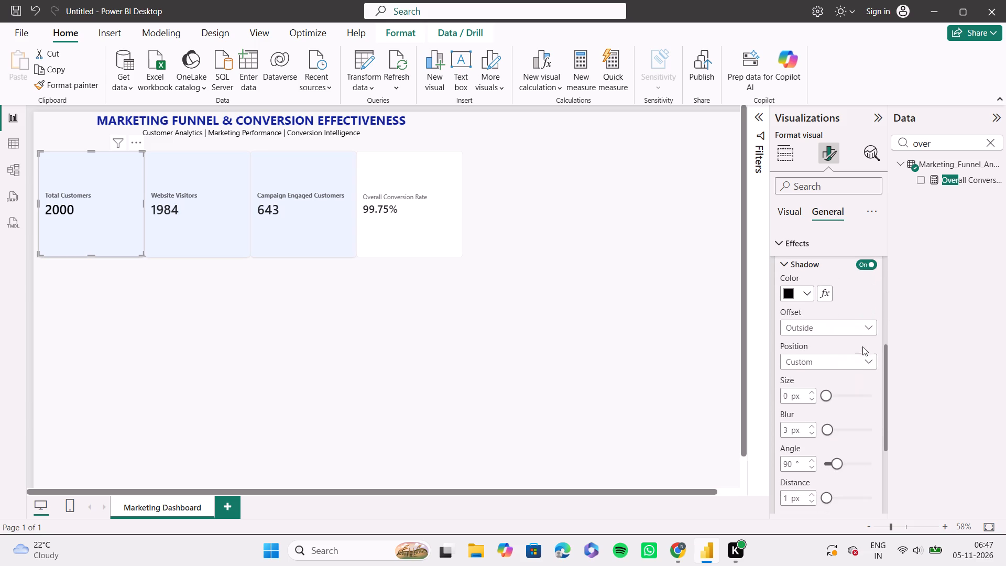
pyautogui.scroll(-1, 862, 346)
pyautogui.scroll(1, 862, 346)
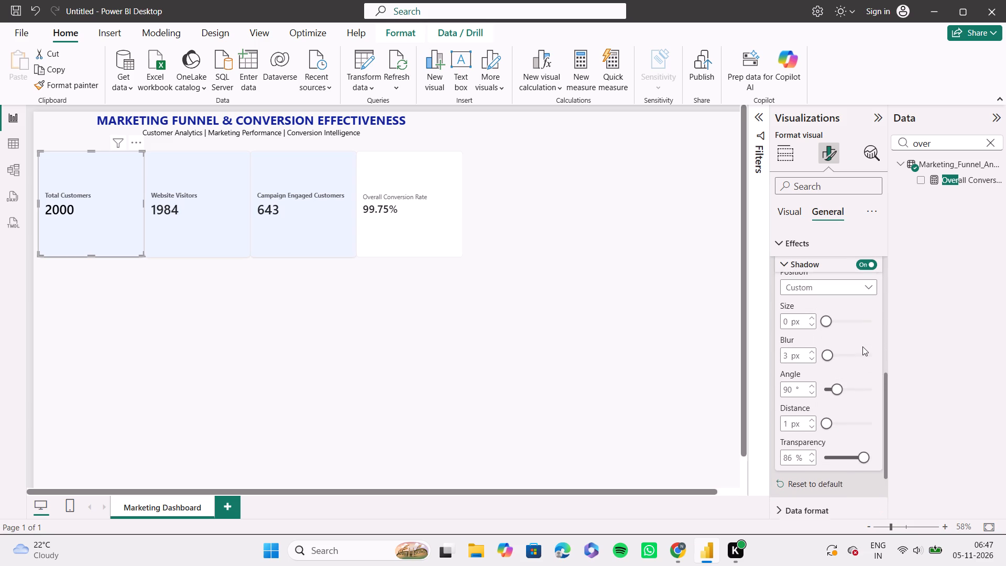
pyautogui.scroll(1, 862, 346)
pyautogui.scroll(-2, 862, 346)
pyautogui.scroll(1, 862, 346)
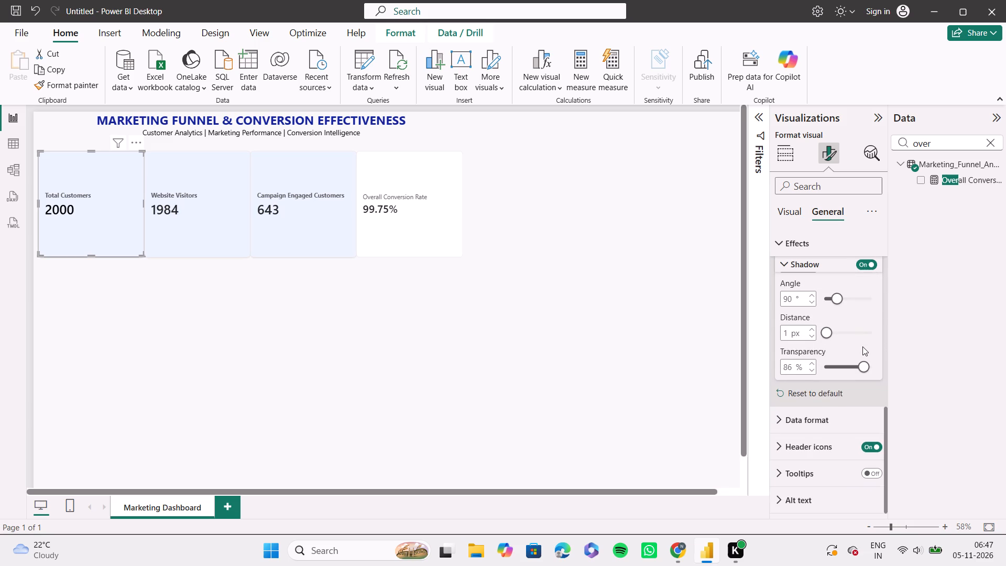
pyautogui.scroll(2, 862, 346)
pyautogui.scroll(3, 864, 399)
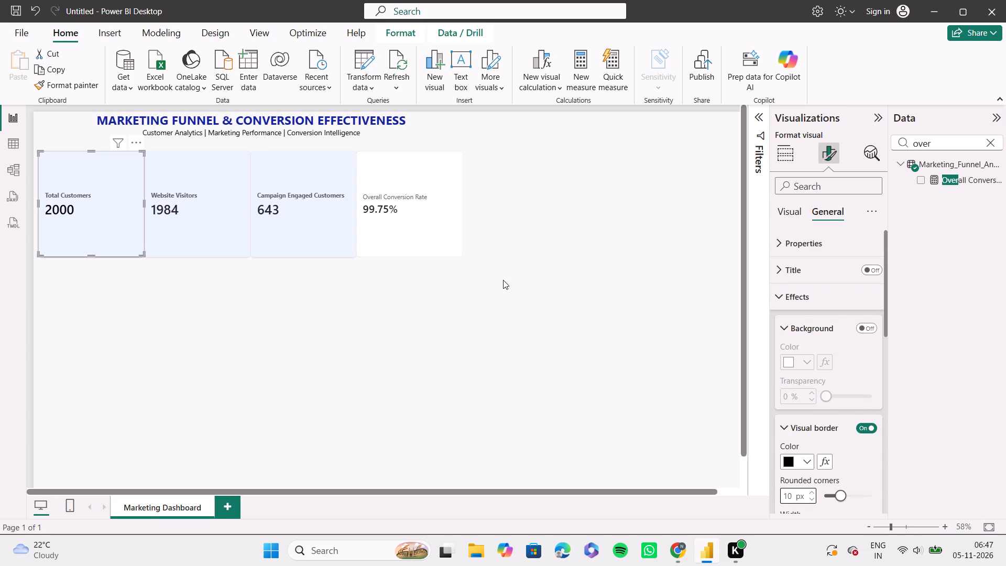
# Turn on the background effect for the Overall Conversion Rate card and set its color to #EAF2FF.
pyautogui.click(422, 201)
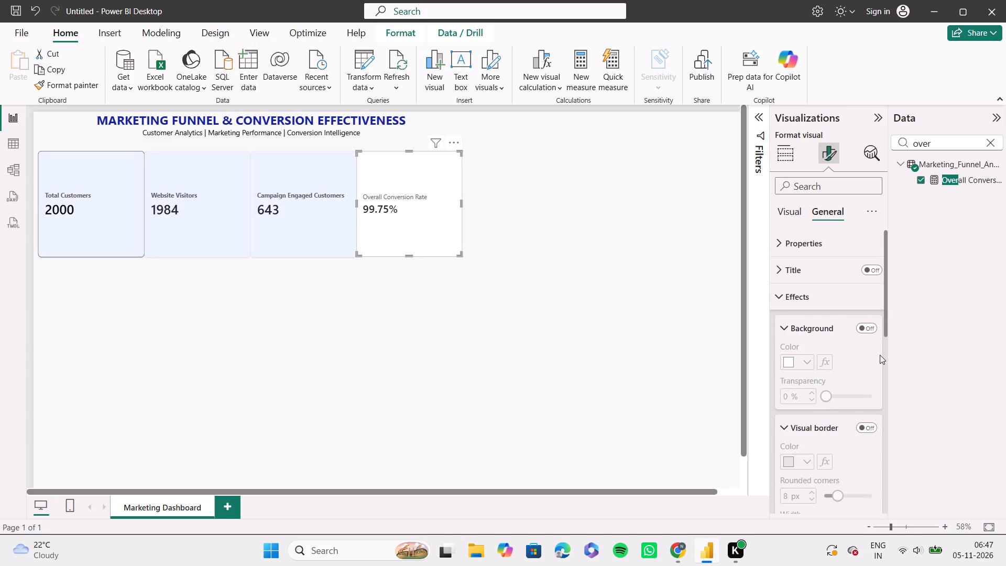
pyautogui.click(872, 327)
pyautogui.click(806, 359)
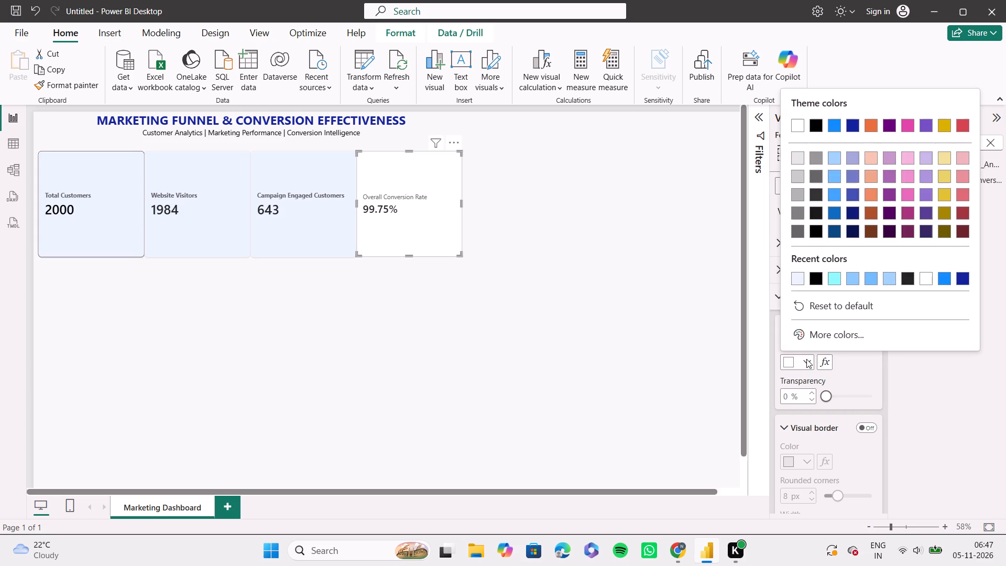
pyautogui.click(817, 343)
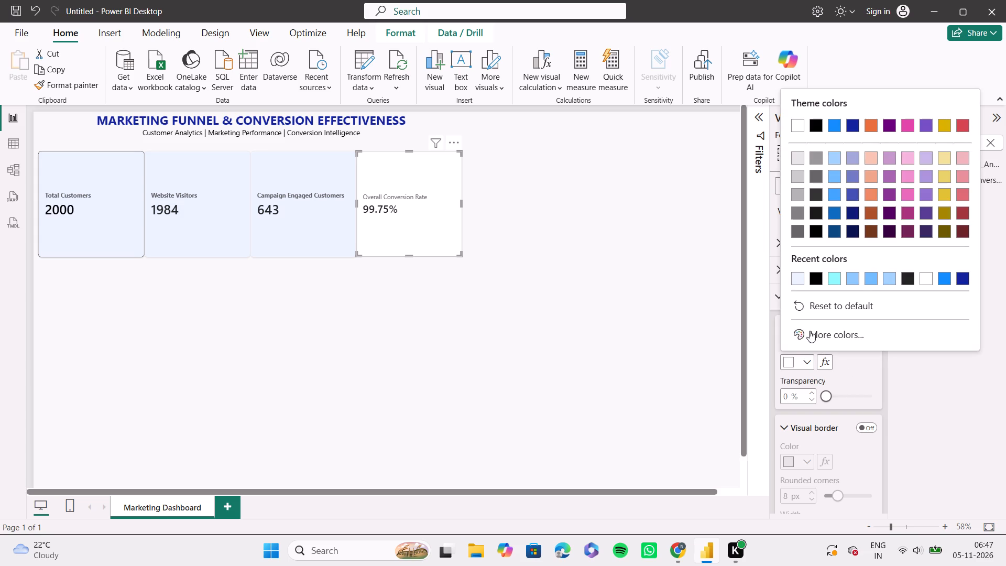
pyautogui.click(810, 331)
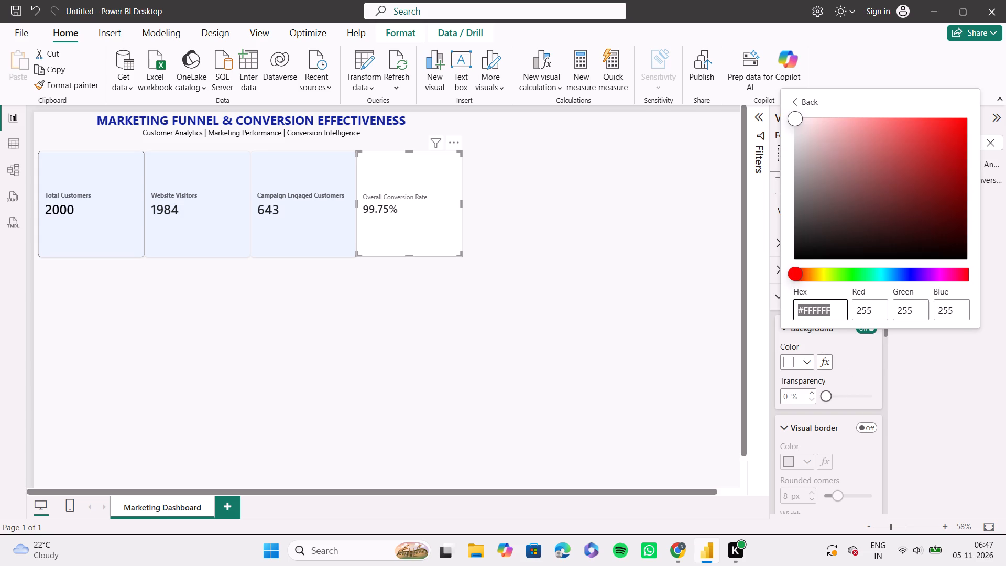
pyautogui.press('BackSpace')
pyautogui.hotkey('ctrl', 'v')
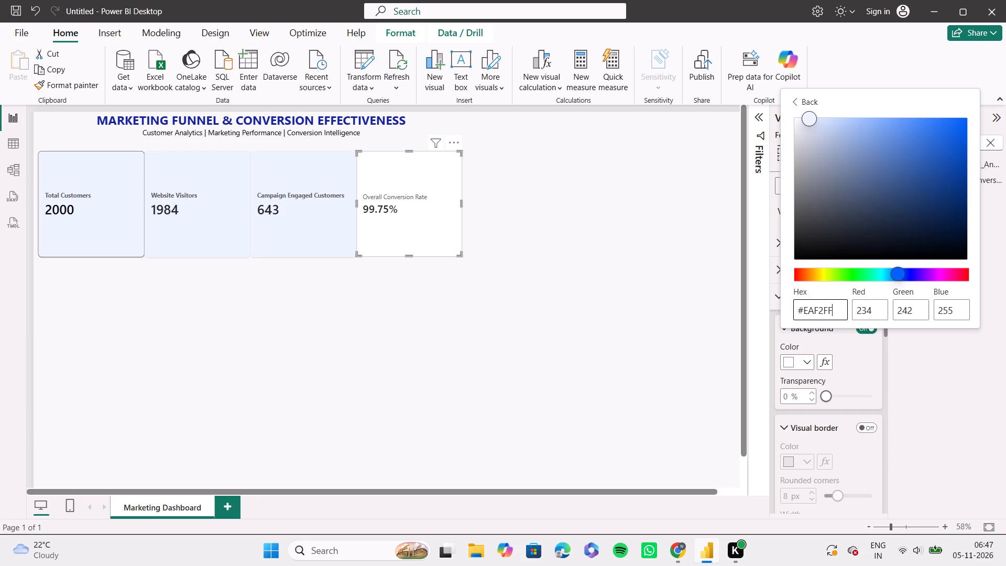
pyautogui.press('Return')
pyautogui.press('Return')
pyautogui.click(860, 358)
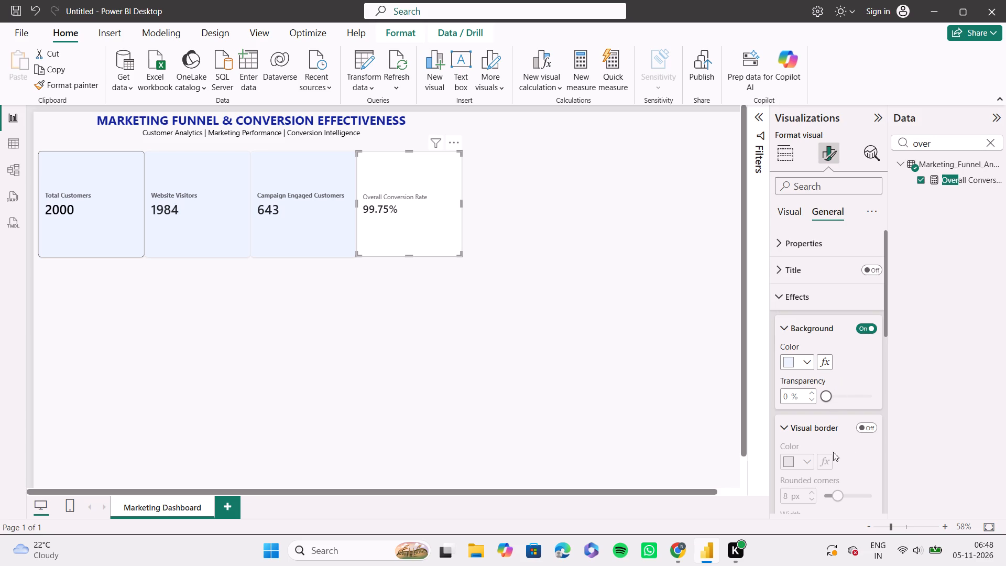
# Turn on the Overall Conversion Rate card's visual border and set its rounded corners to 10 px.
pyautogui.click(861, 425)
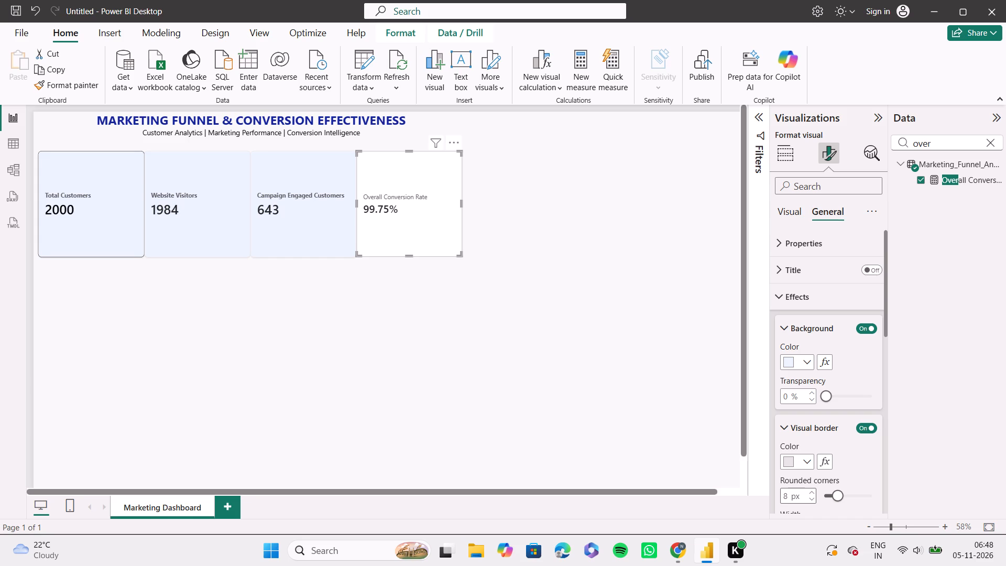
pyautogui.click(787, 498)
pyautogui.write('10')
pyautogui.scroll(-2, 787, 498)
pyautogui.write('10')
pyautogui.press('BackSpace')
pyautogui.press('BackSpace')
pyautogui.press('BackSpace')
pyautogui.write('10')
pyautogui.press('Return')
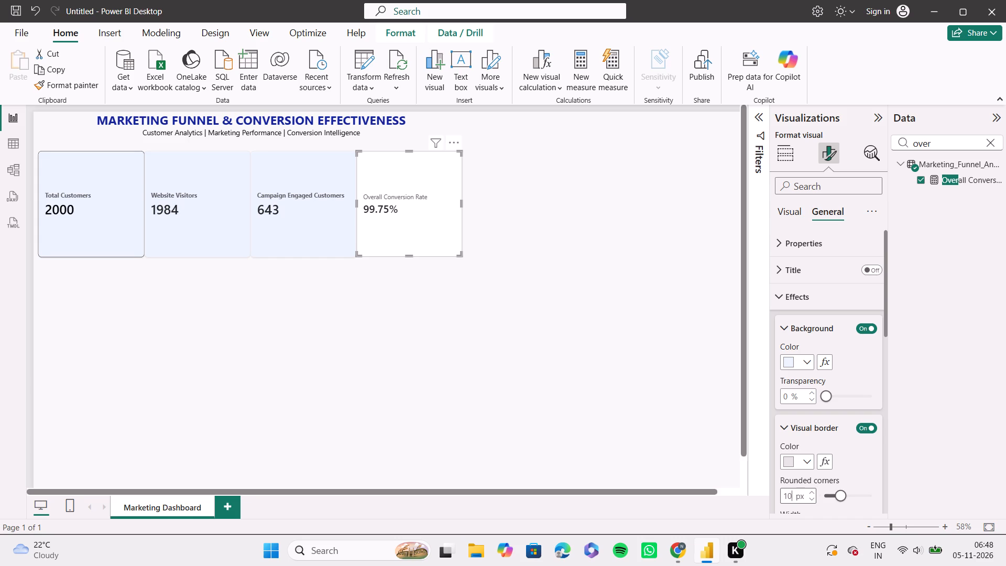
# Turn on the shadow effect for the Overall Conversion Rate card.
pyautogui.scroll(-2, 849, 449)
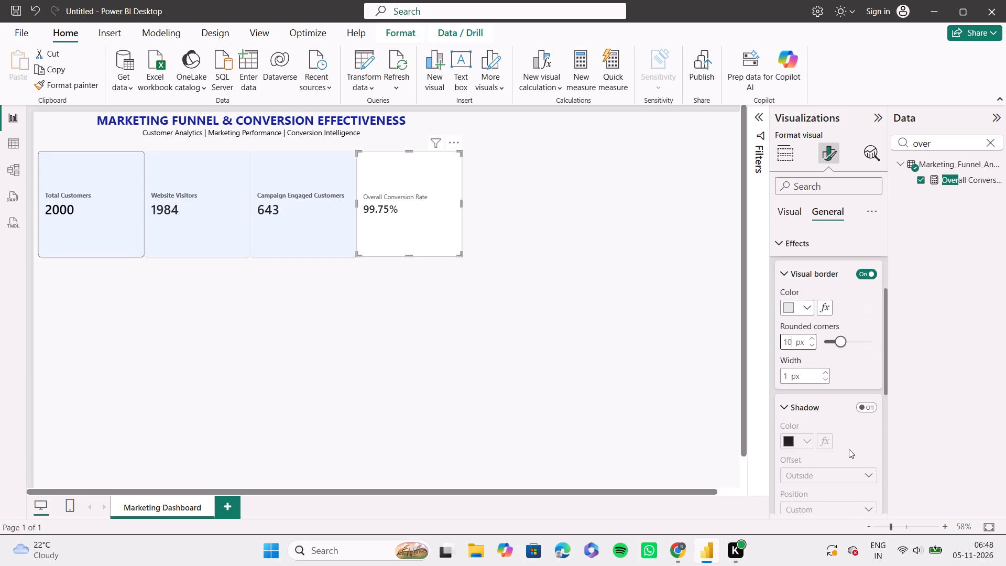
pyautogui.click(867, 406)
pyautogui.scroll(-1, 867, 406)
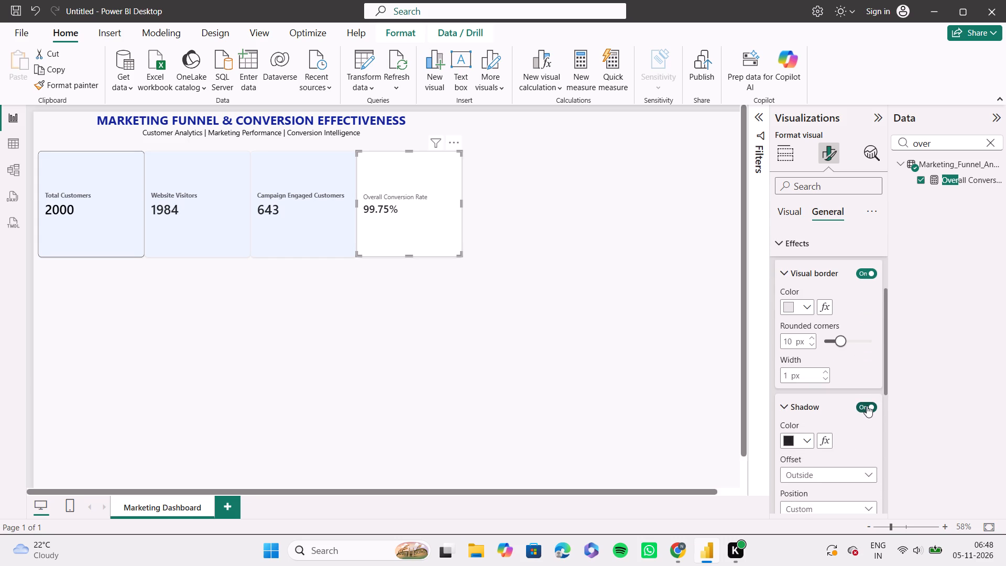
pyautogui.scroll(-2, 867, 406)
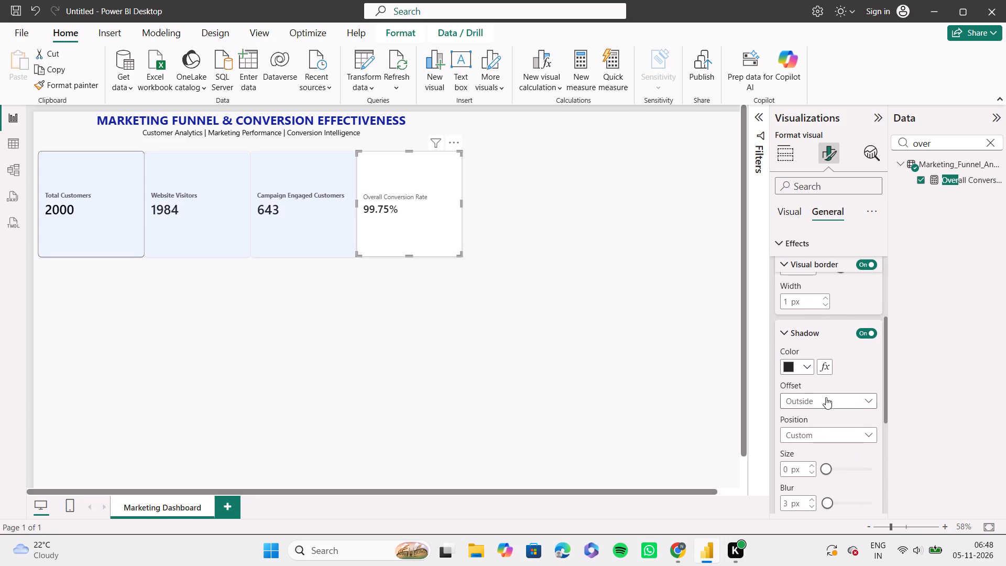
# Check the shadow and visual border settings of the Total Customers card for comparison.
pyautogui.click(120, 192)
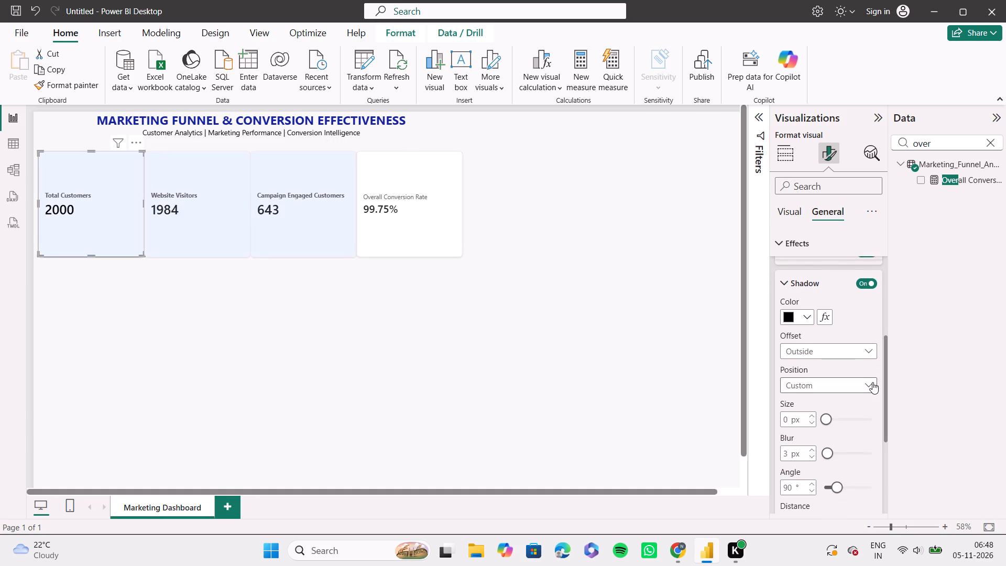
pyautogui.scroll(1, 872, 382)
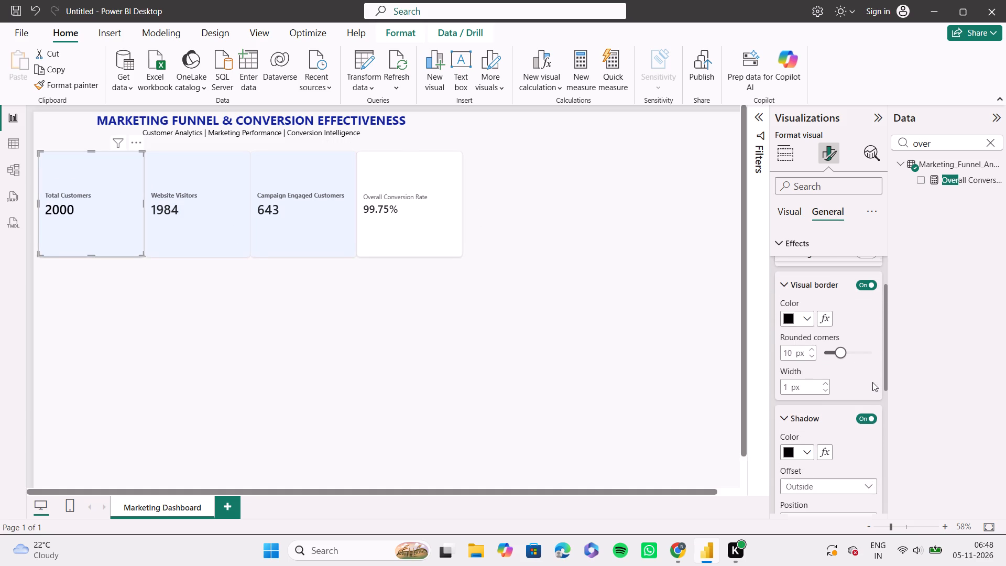
# Set the Overall Conversion Rate card's callout value to font size 26 and bold.
pyautogui.click(411, 176)
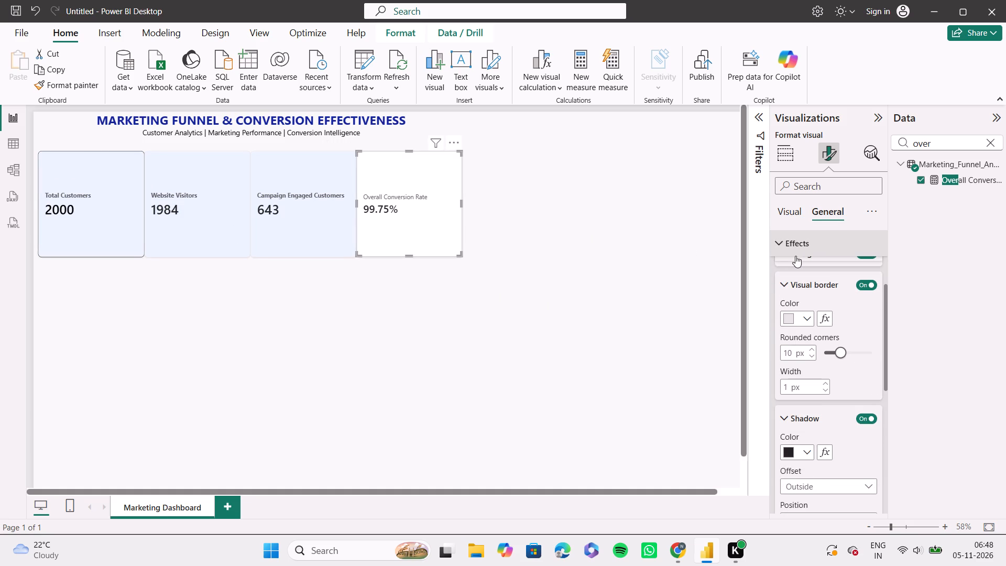
pyautogui.click(782, 209)
pyautogui.scroll(-1, 908, 338)
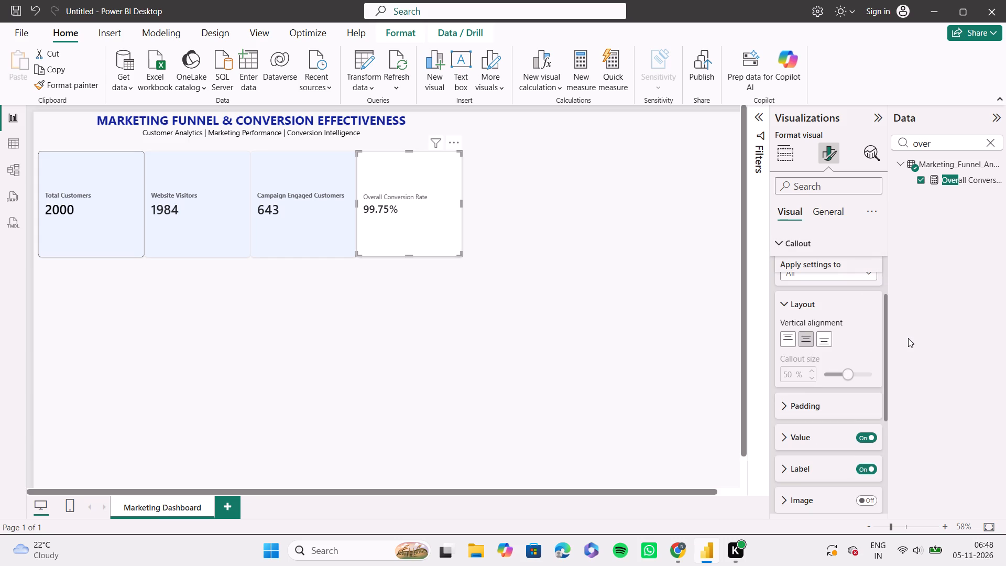
pyautogui.scroll(-1, 908, 338)
pyautogui.scroll(-1, 870, 407)
pyautogui.click(810, 409)
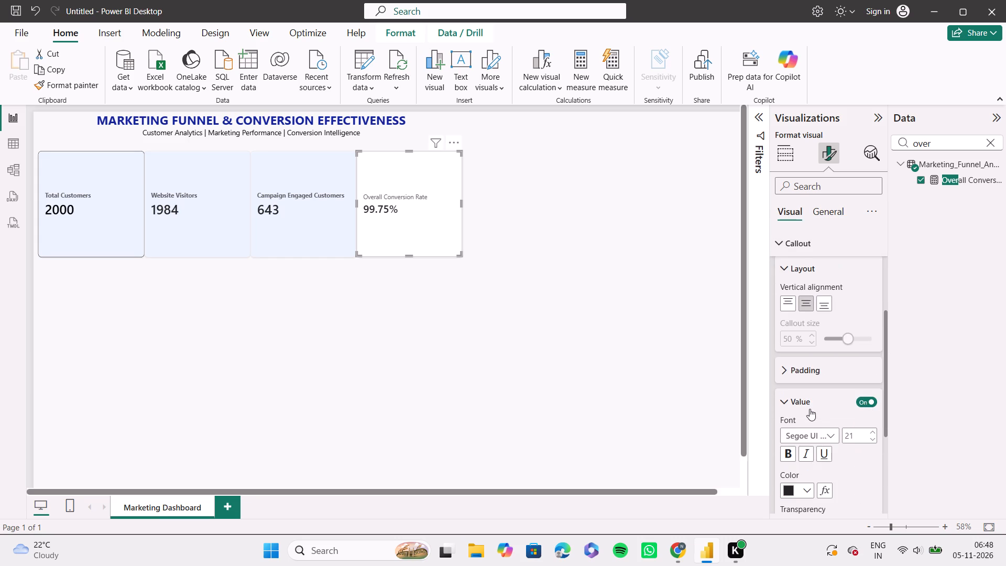
pyautogui.tripleClick(870, 432)
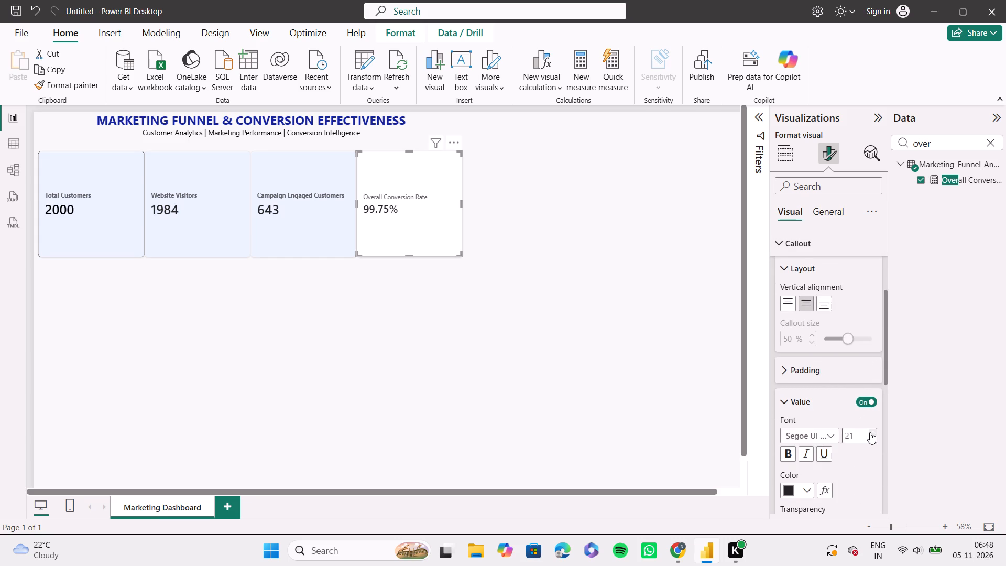
pyautogui.click(870, 432)
pyautogui.click(870, 432)
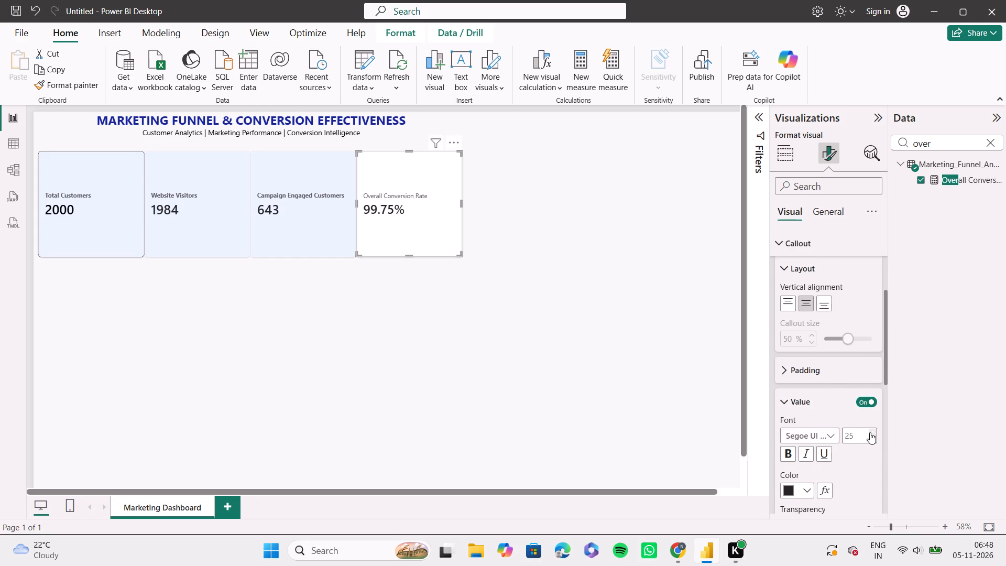
pyautogui.click(793, 456)
pyautogui.scroll(-1, 837, 461)
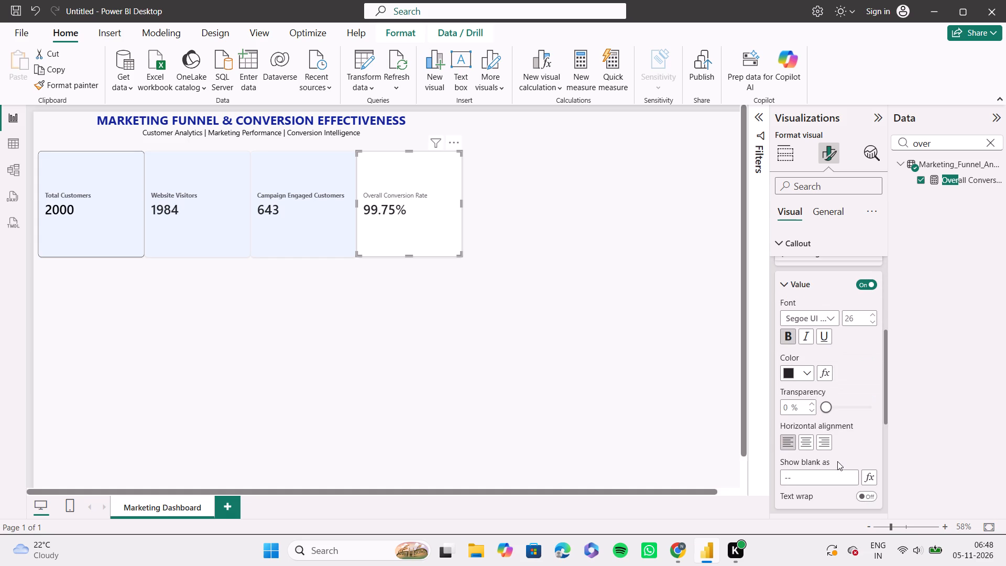
pyautogui.click(792, 284)
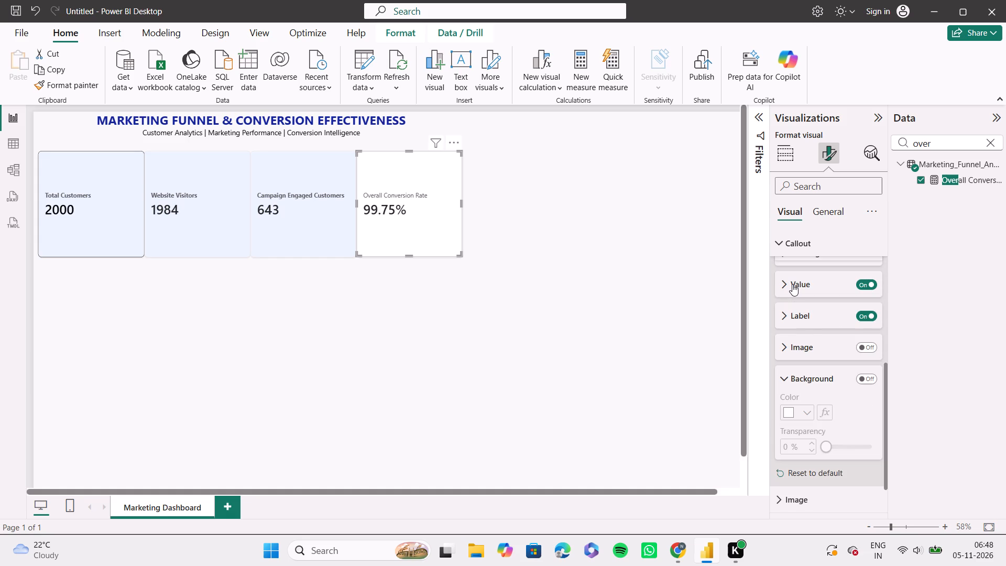
# Turn on the callout background of the Overall Conversion Rate card.
pyautogui.click(868, 374)
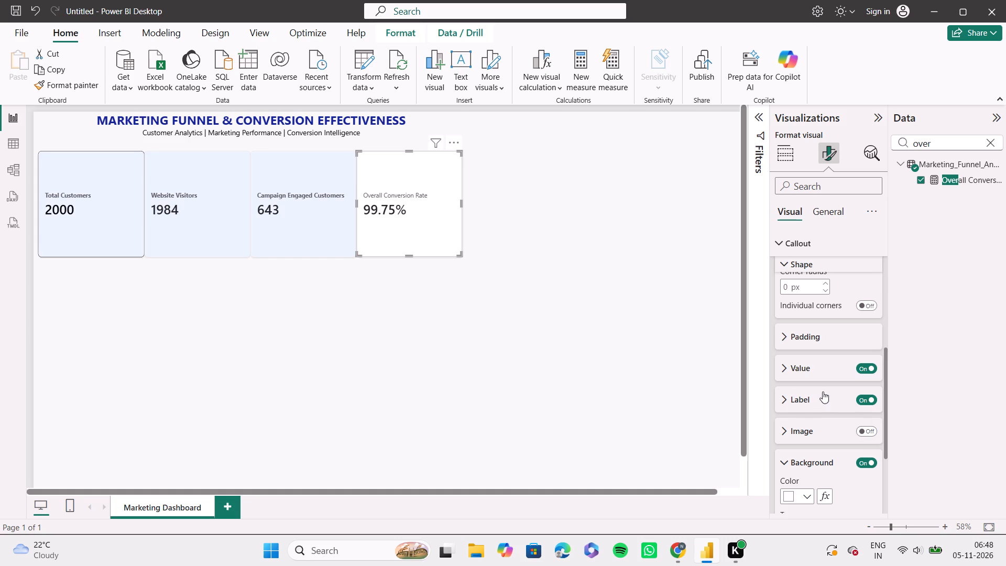
# Make the callout label of the Overall Conversion Rate card bold.
pyautogui.click(806, 400)
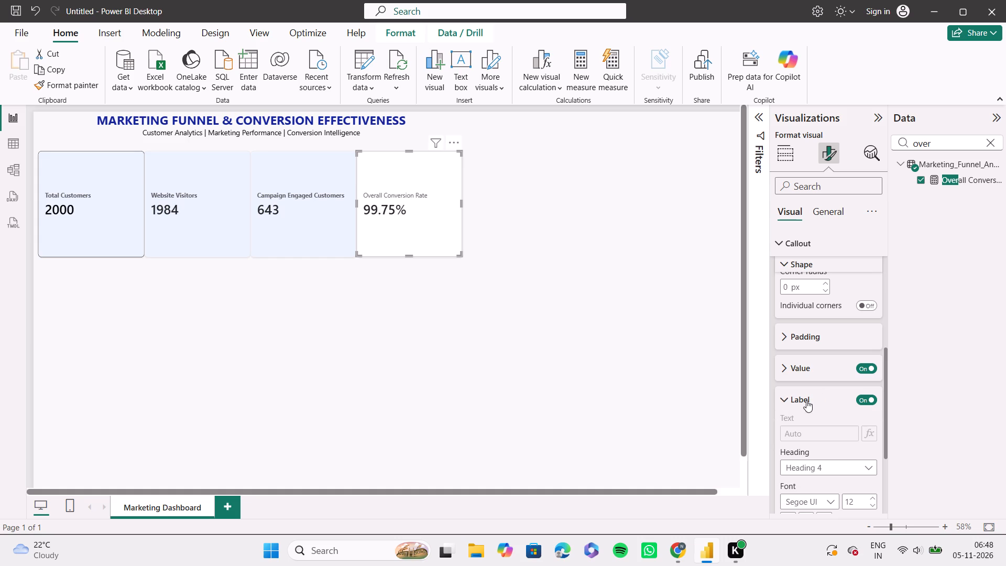
pyautogui.scroll(-1, 859, 478)
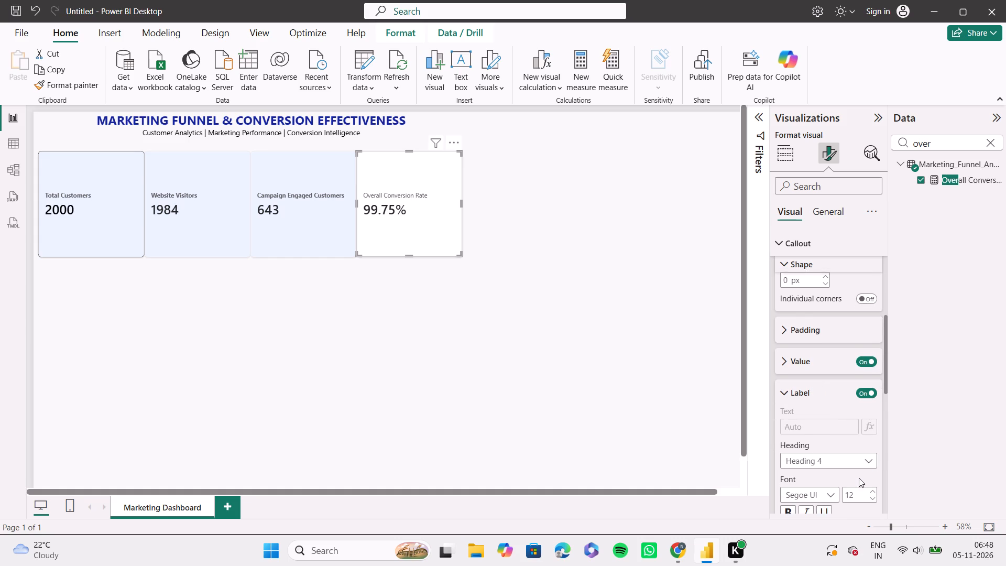
pyautogui.scroll(-1, 859, 478)
pyautogui.click(789, 460)
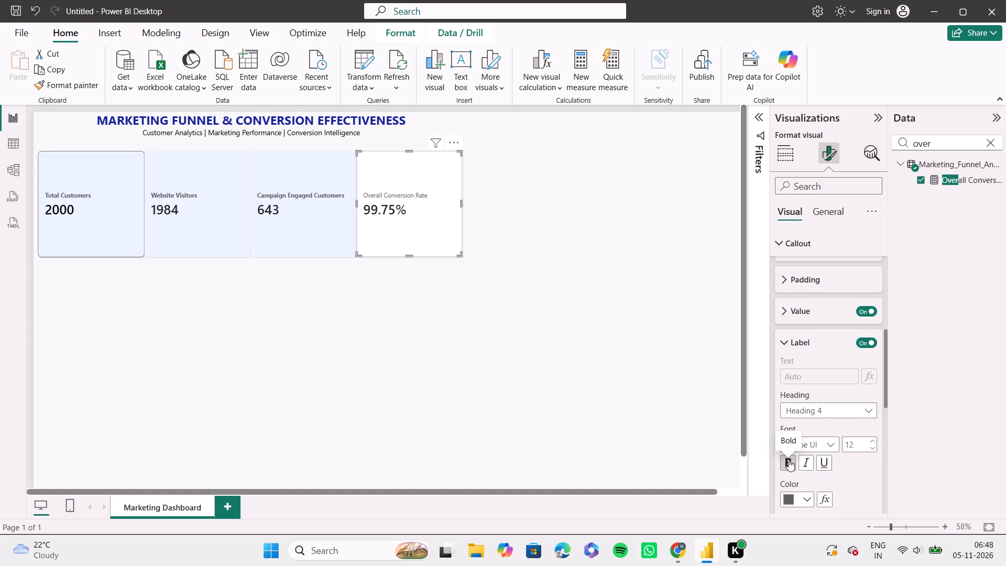
pyautogui.click(790, 342)
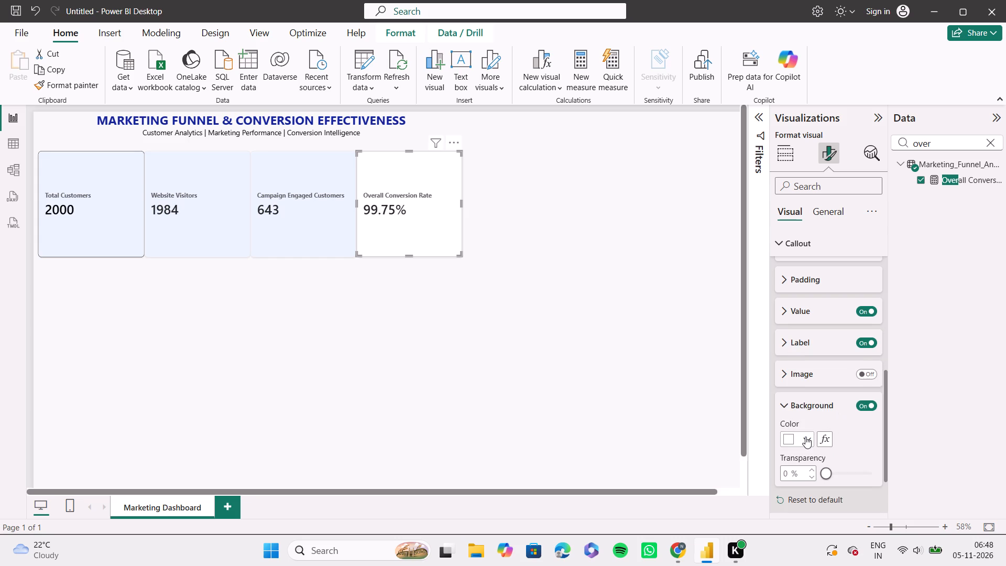
# Set the callout background color of the Overall Conversion Rate card to #EAF2FF.
pyautogui.click(805, 437)
pyautogui.click(817, 410)
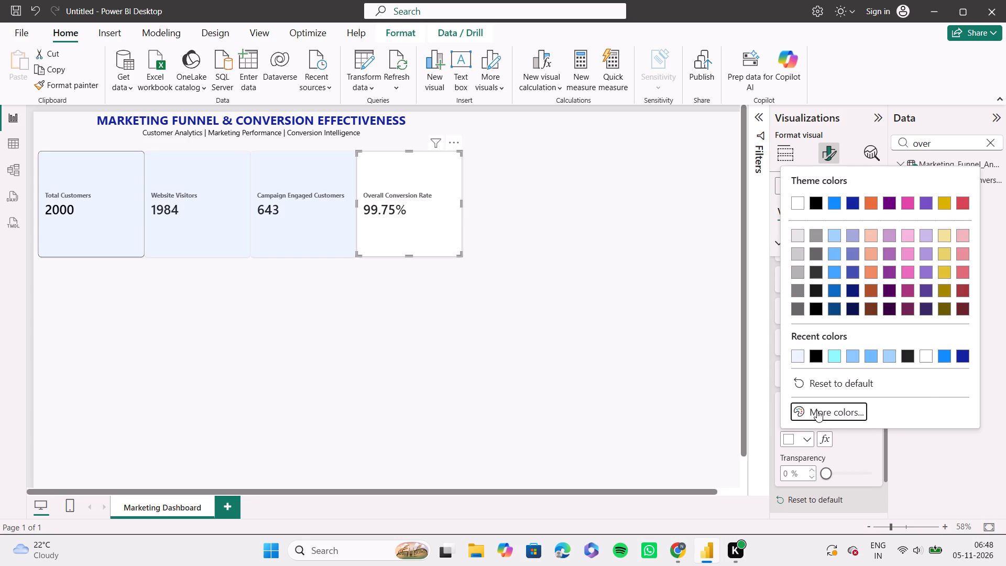
pyautogui.press('BackSpace')
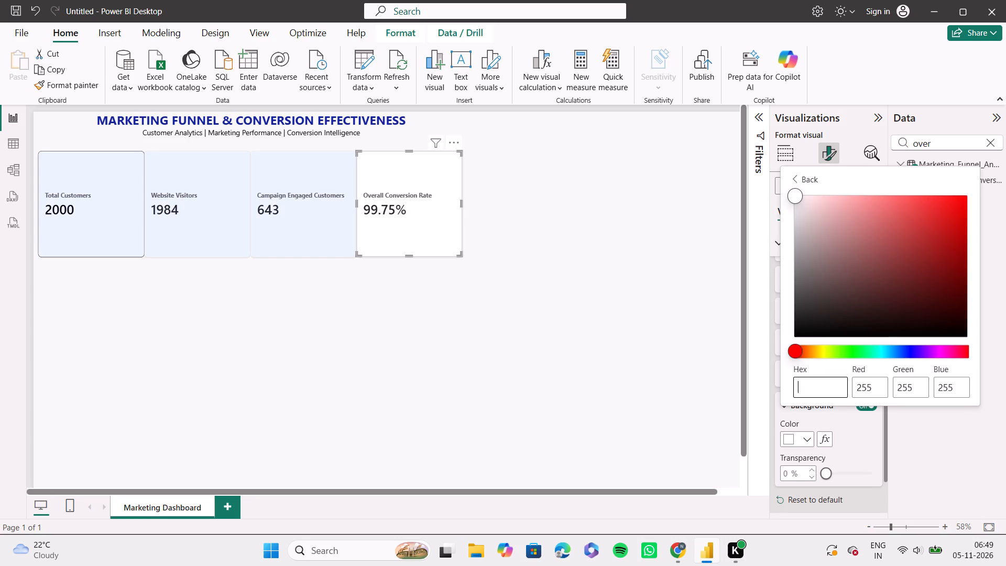
pyautogui.hotkey('ctrl', 'b')
pyautogui.hotkey('ctrl', 'v')
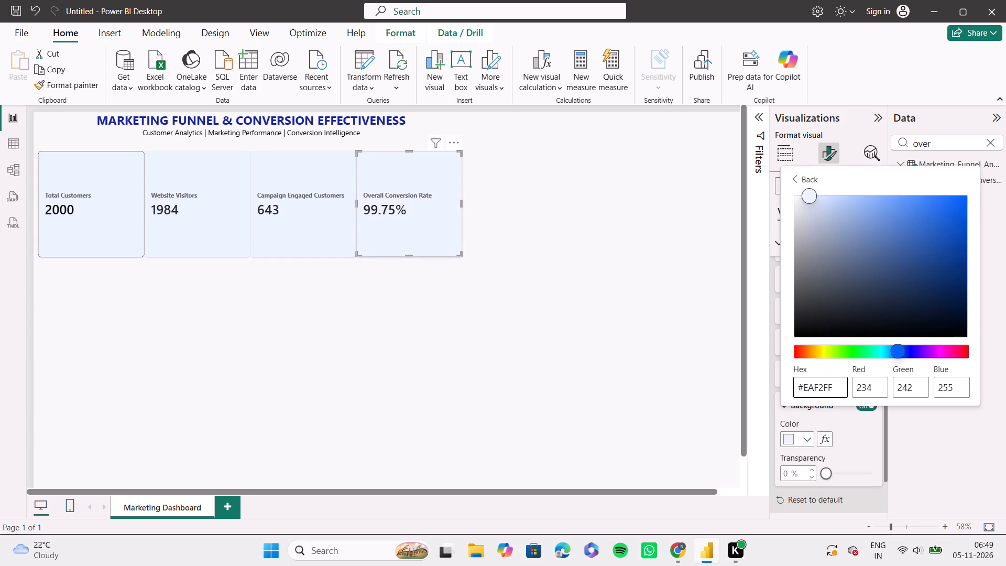
pyautogui.press('Return')
pyautogui.click(933, 440)
pyautogui.scroll(-2, 844, 412)
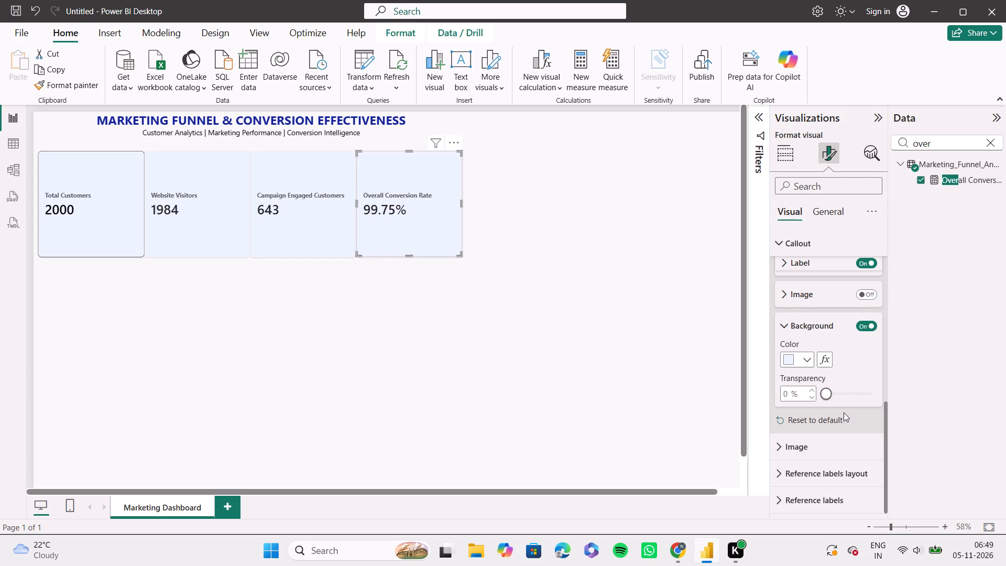
# Set the visual border color of the Website Visitors card to black.
pyautogui.scroll(1, 813, 288)
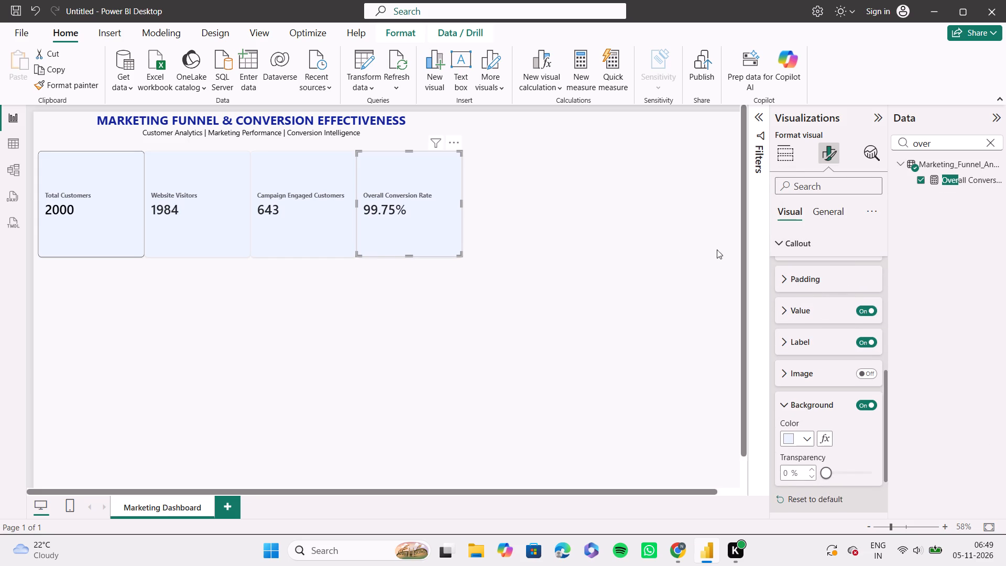
pyautogui.click(663, 258)
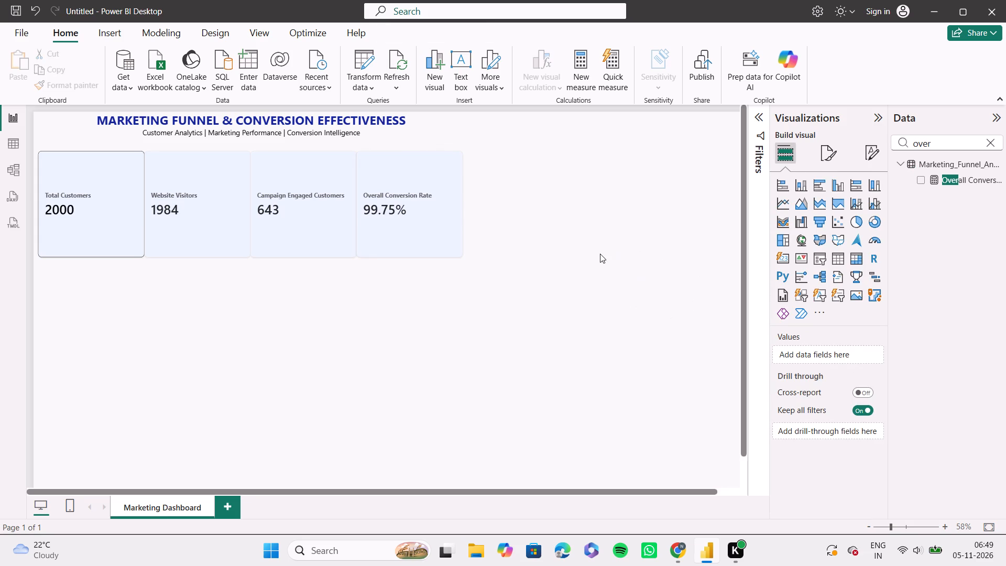
pyautogui.click(600, 254)
pyautogui.click(213, 187)
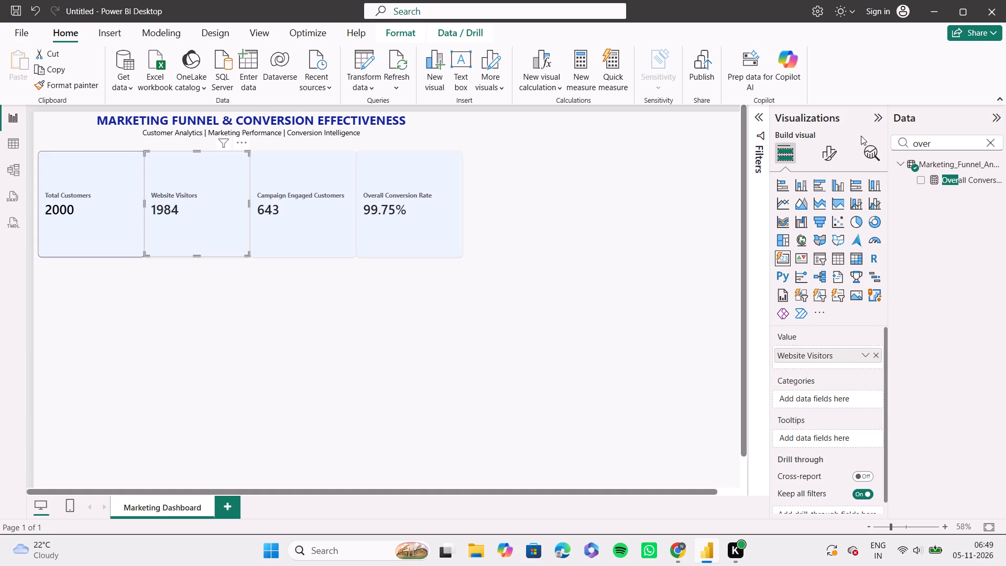
pyautogui.click(830, 153)
pyautogui.click(835, 215)
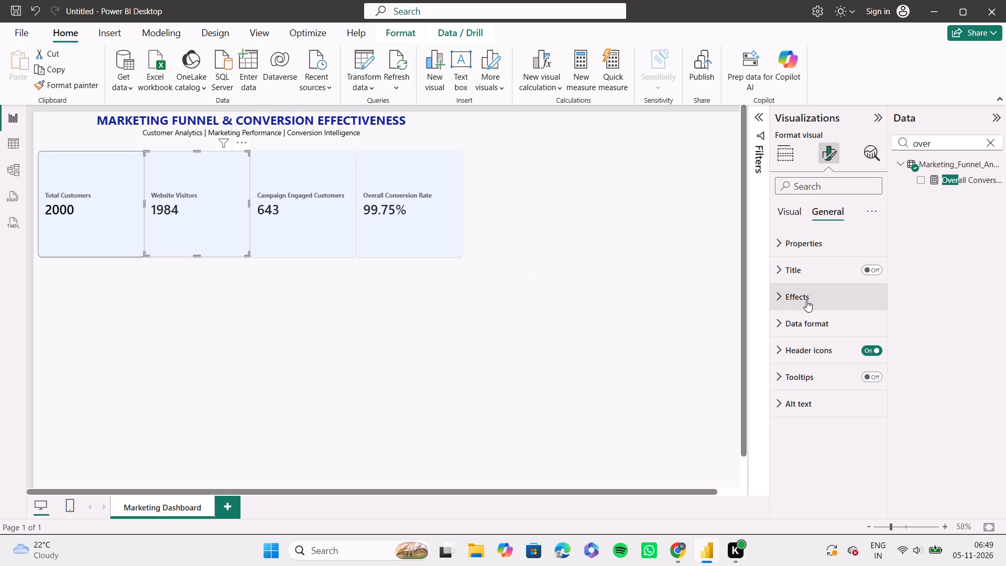
pyautogui.click(806, 300)
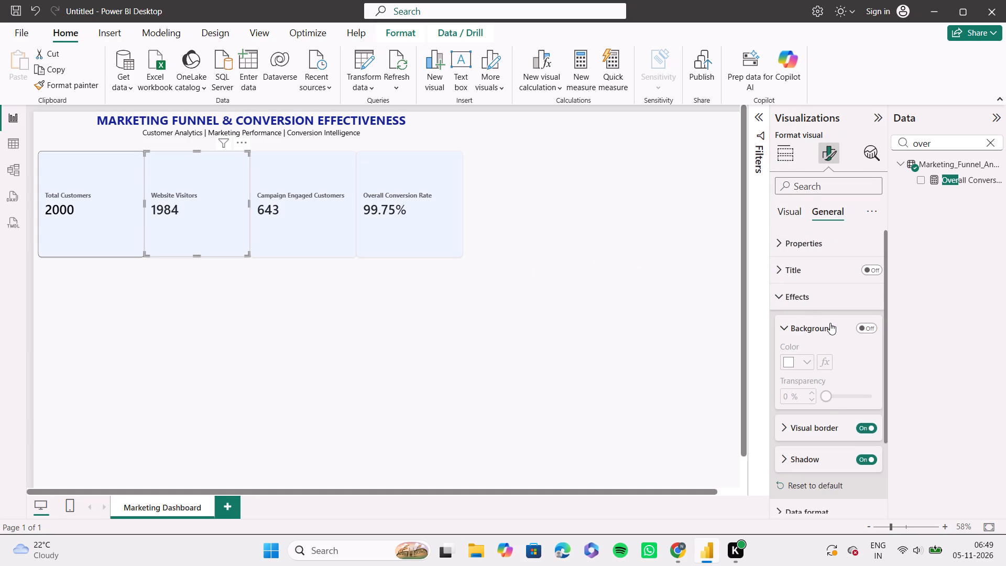
pyautogui.click(800, 421)
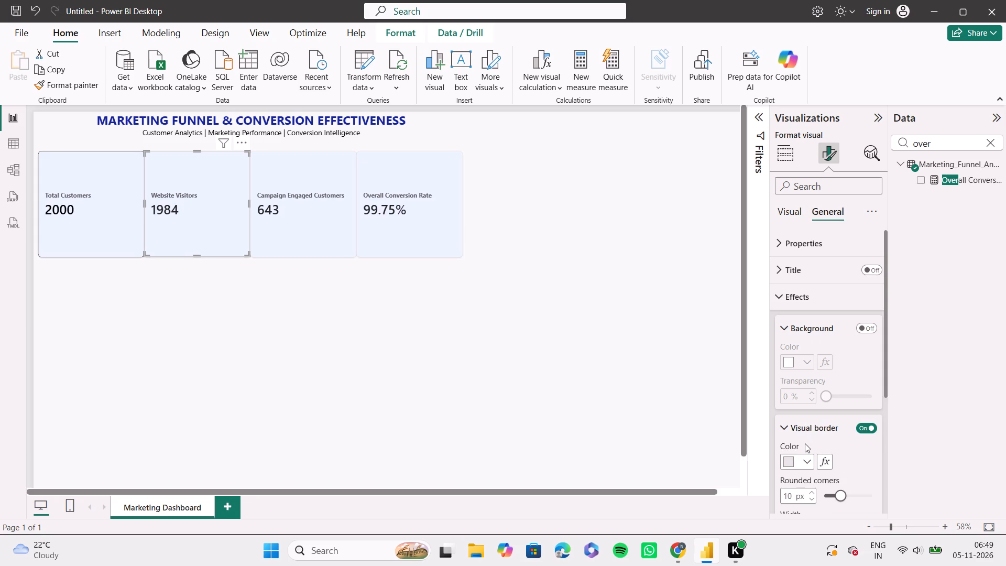
pyautogui.click(805, 460)
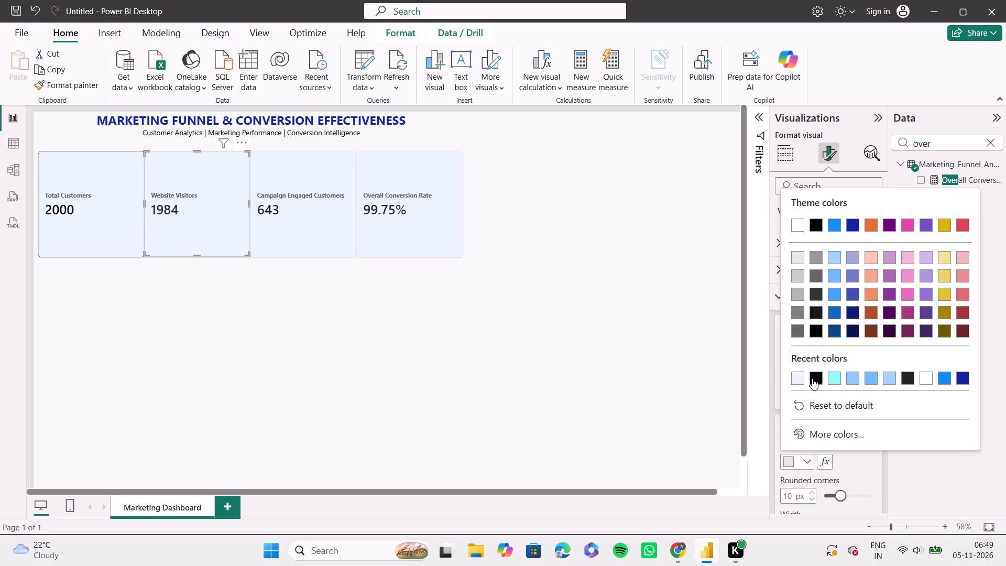
pyautogui.click(812, 378)
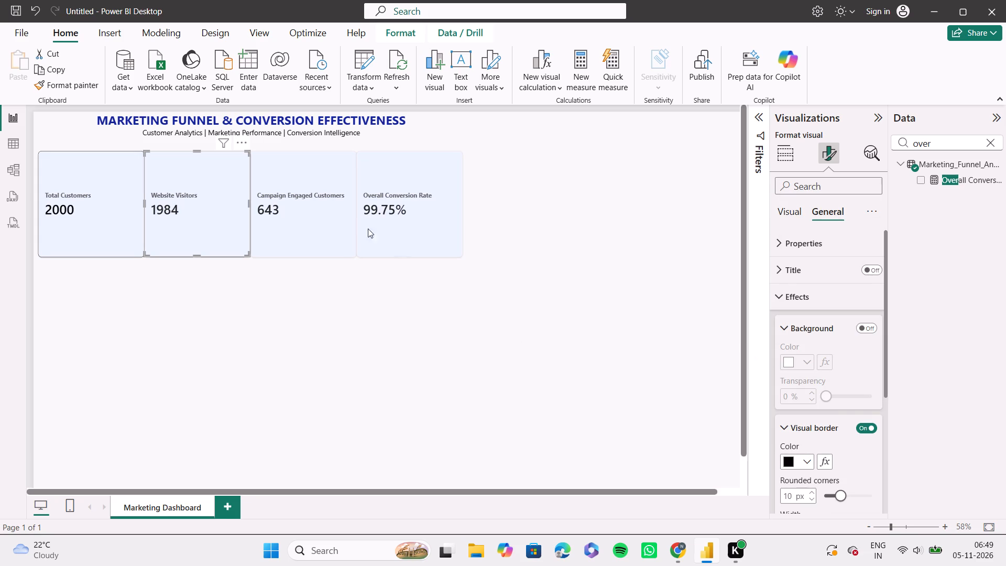
# Set the visual border color of the Campaign Engaged Customers card to black.
pyautogui.click(325, 213)
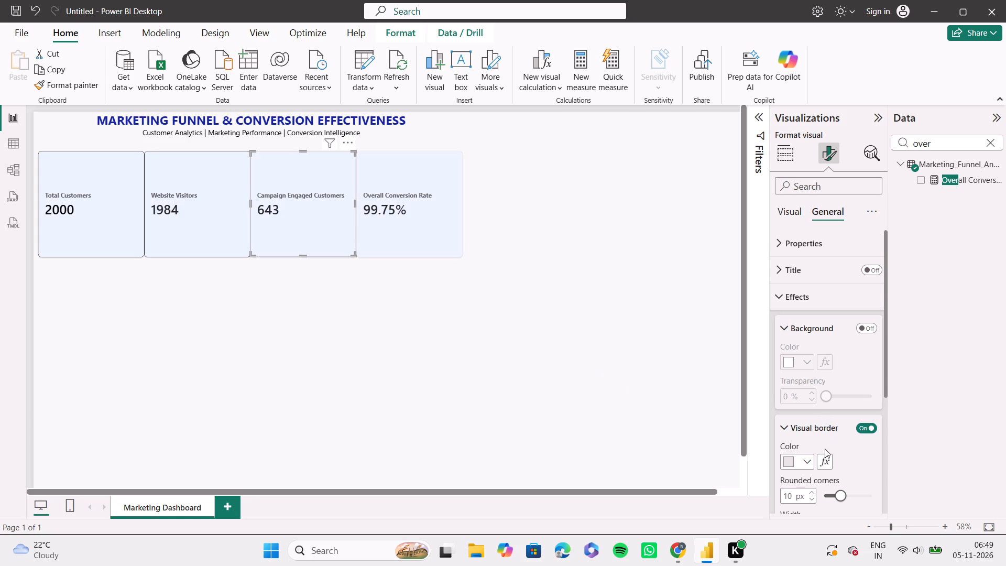
pyautogui.click(805, 461)
pyautogui.click(797, 372)
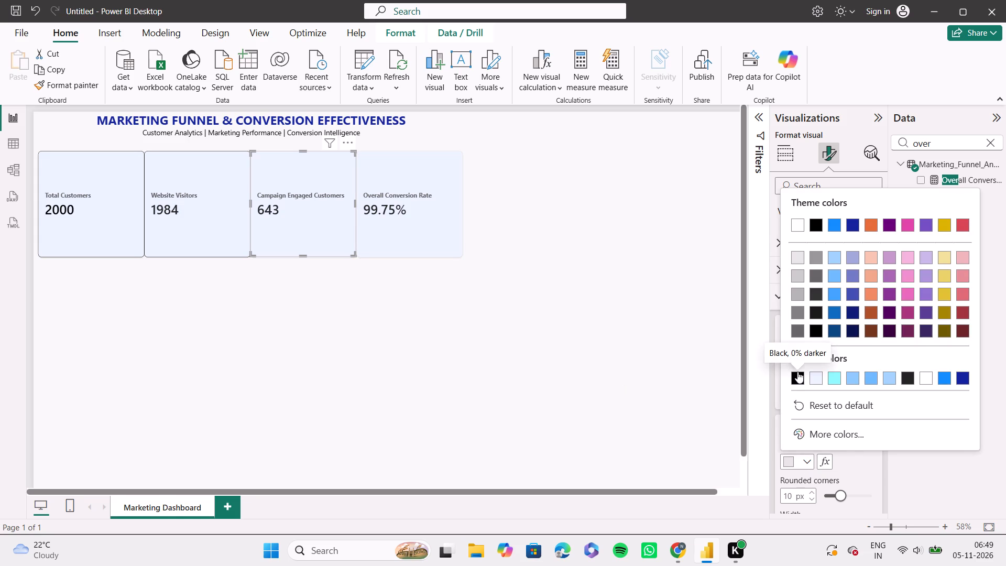
# Set the visual border color of the Overall Conversion Rate card to black.
pyautogui.click(429, 222)
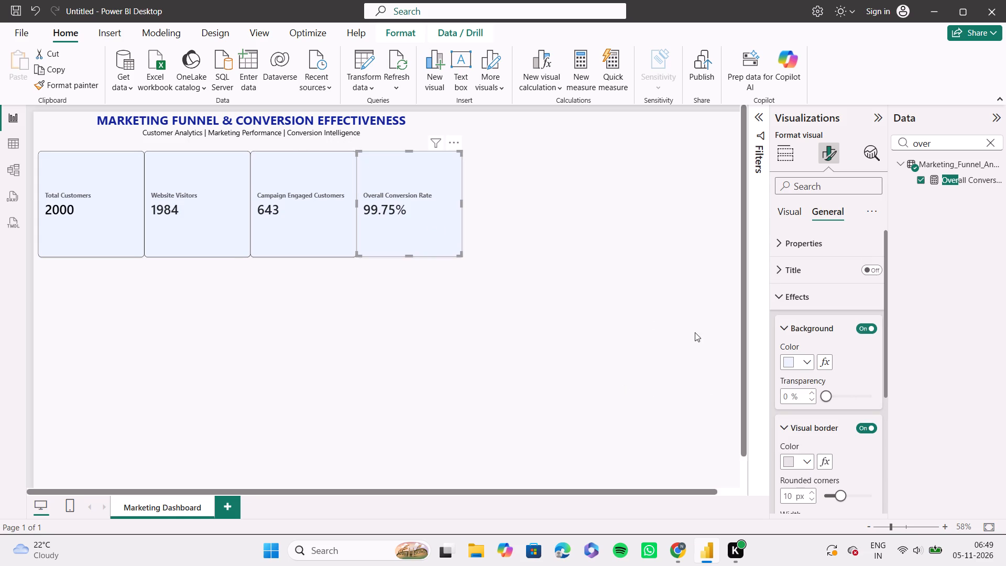
pyautogui.click(806, 463)
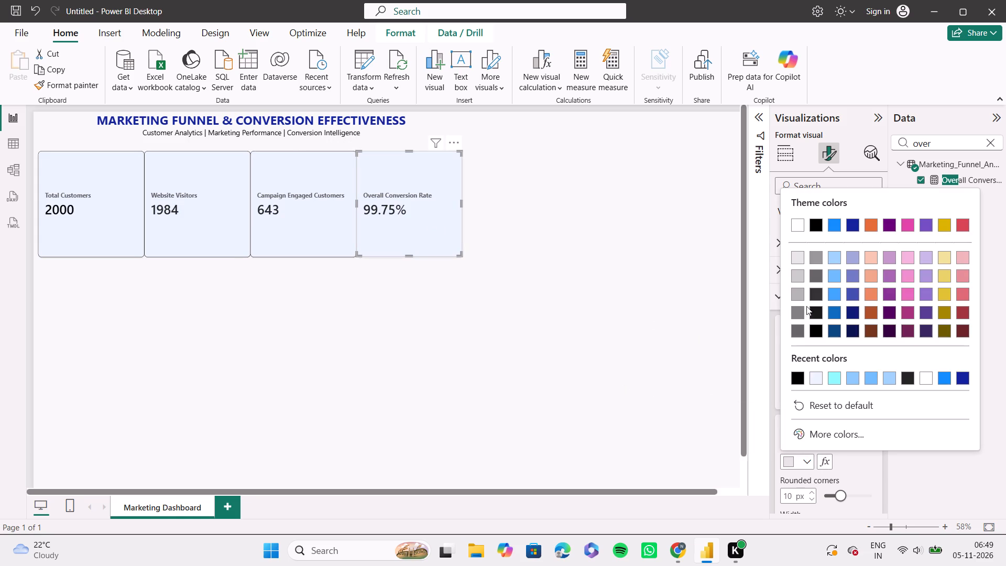
pyautogui.click(794, 374)
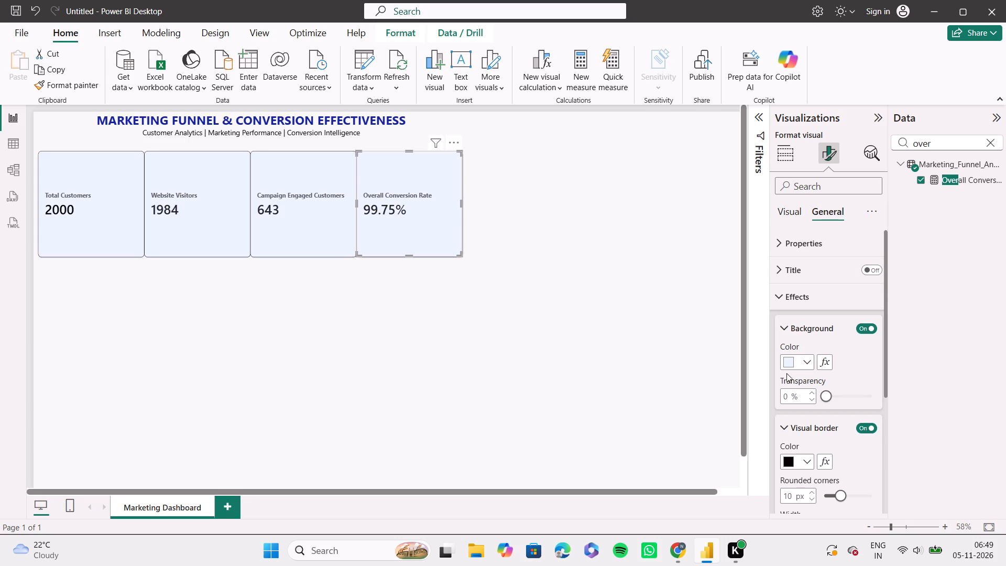
pyautogui.click(613, 342)
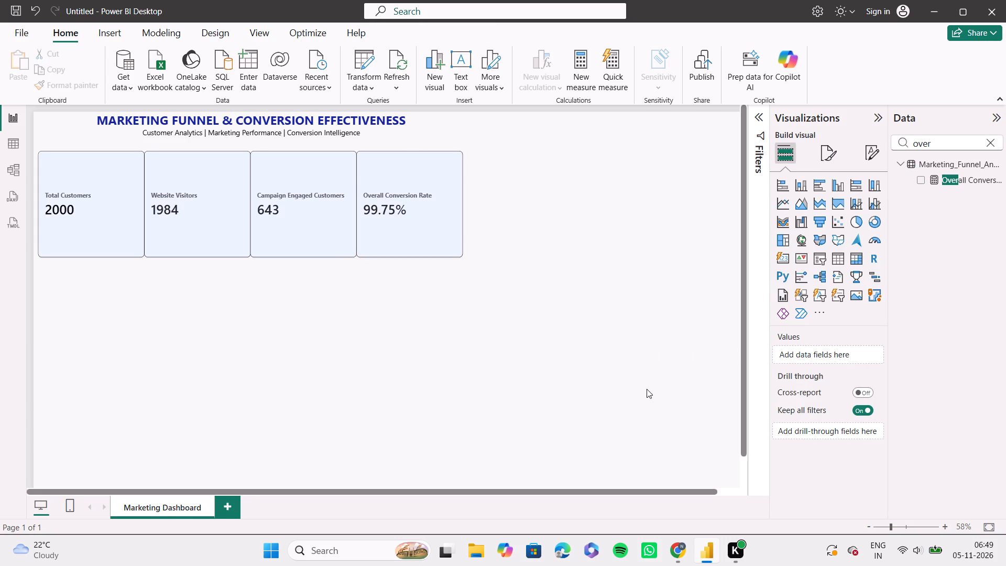
pyautogui.click(395, 127)
pyautogui.click(543, 347)
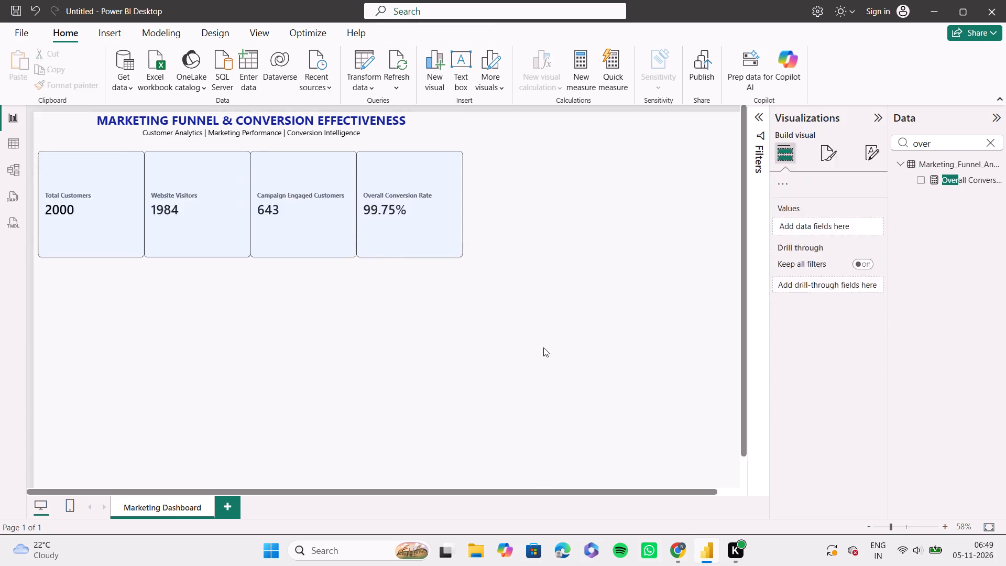
pyautogui.press('Print')
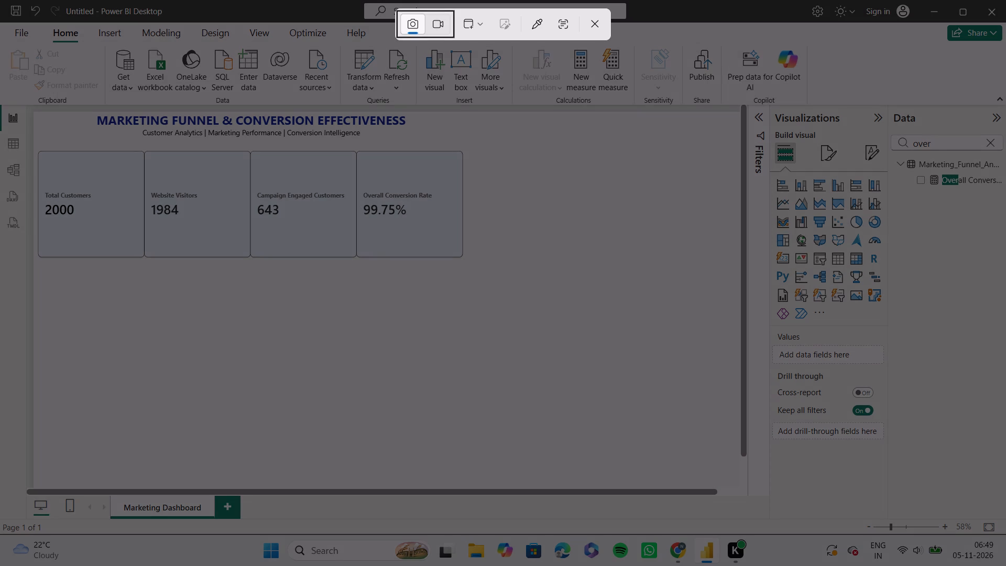
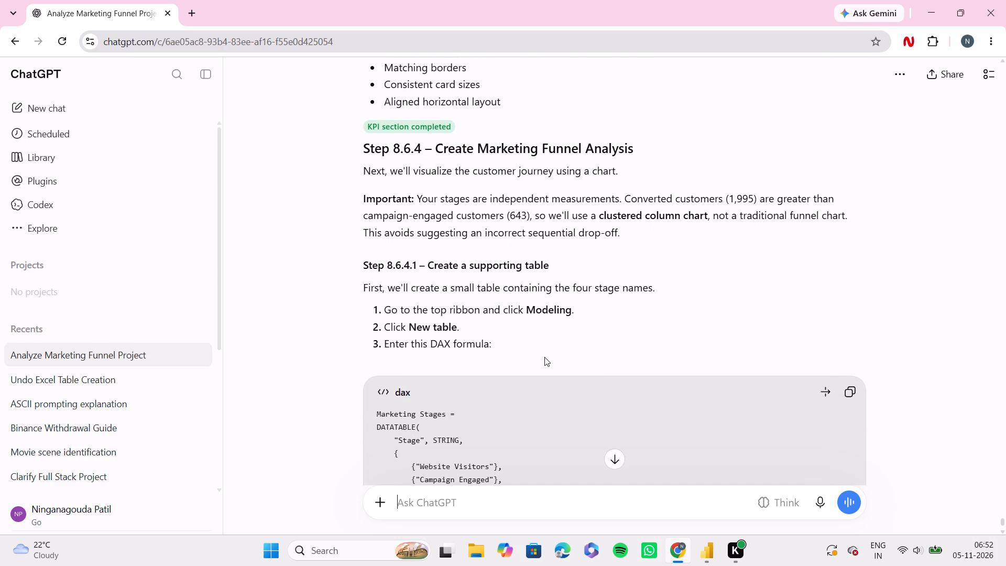
pyautogui.scroll(-2, 544, 357)
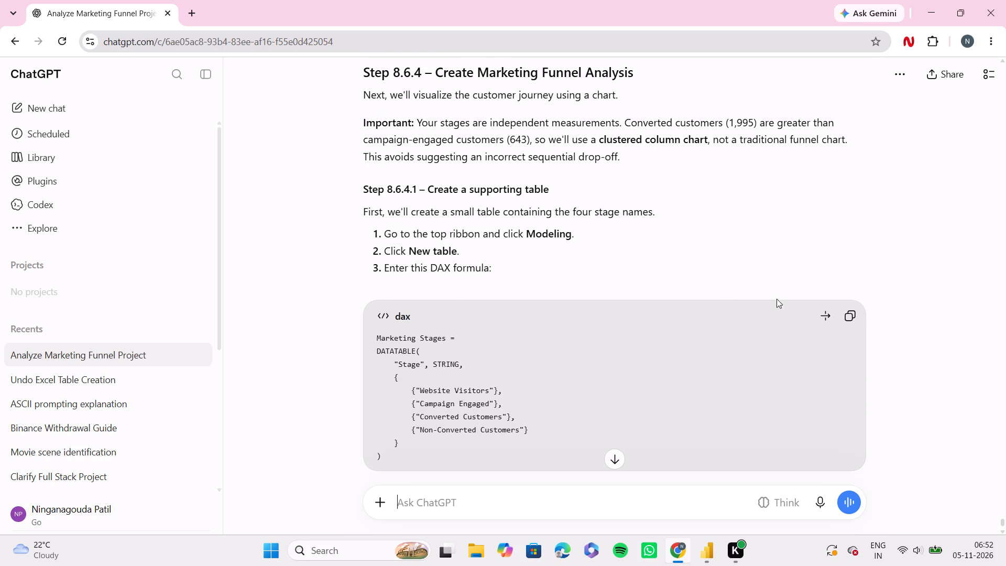
pyautogui.click(851, 314)
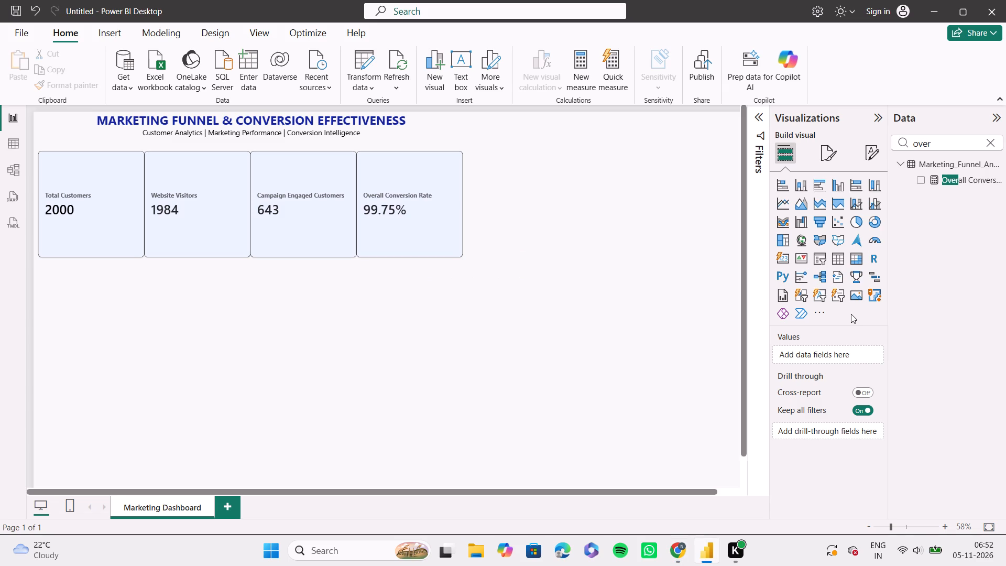
# Switch to Power BI Desktop and create a calculated table from the copied Marketing Stages DATATABLE formula, replacing the default formula text.
pyautogui.click(160, 27)
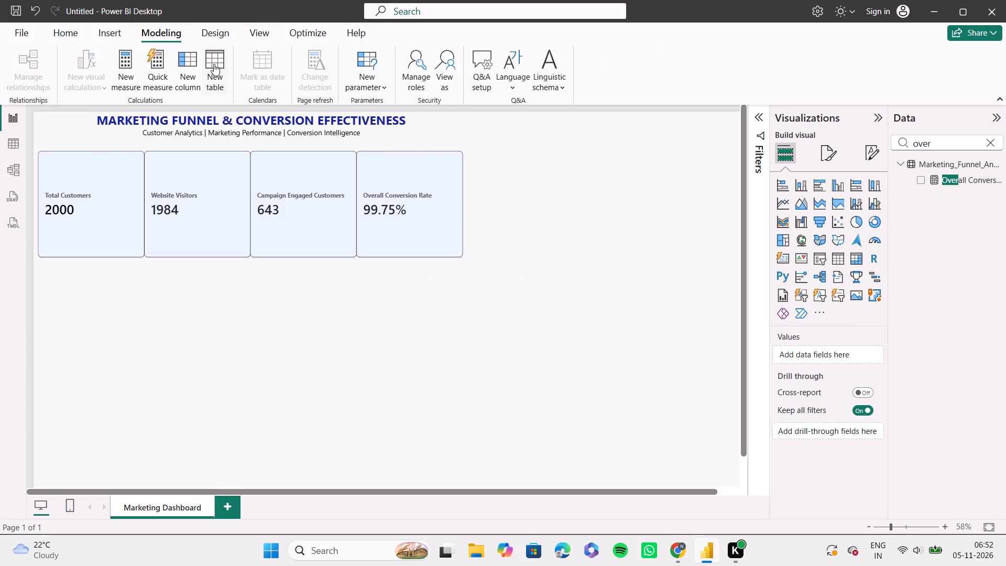
pyautogui.click(214, 64)
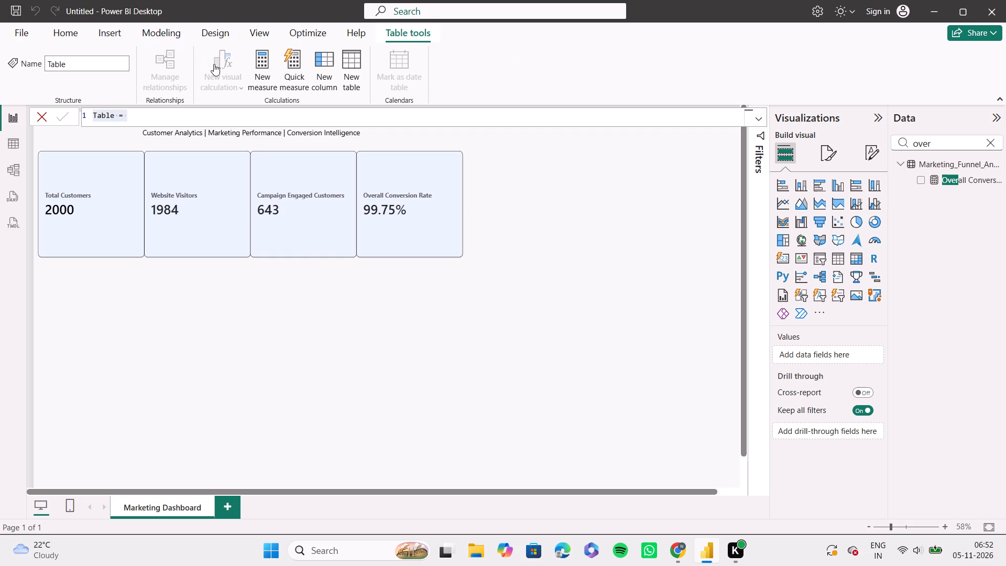
pyautogui.hotkey('ctrl', 'v')
pyautogui.click(128, 124)
pyautogui.press('BackSpace')
pyautogui.press('BackSpace')
pyautogui.press('BackSpace')
pyautogui.press('BackSpace')
pyautogui.press('BackSpace')
pyautogui.press('BackSpace')
pyautogui.press('BackSpace')
pyautogui.press('BackSpace')
pyautogui.press('BackSpace')
pyautogui.press('BackSpace')
pyautogui.press('BackSpace')
pyautogui.press('BackSpace')
pyautogui.press('BackSpace')
pyautogui.press('BackSpace')
pyautogui.hotkey('ctrl', 'v')
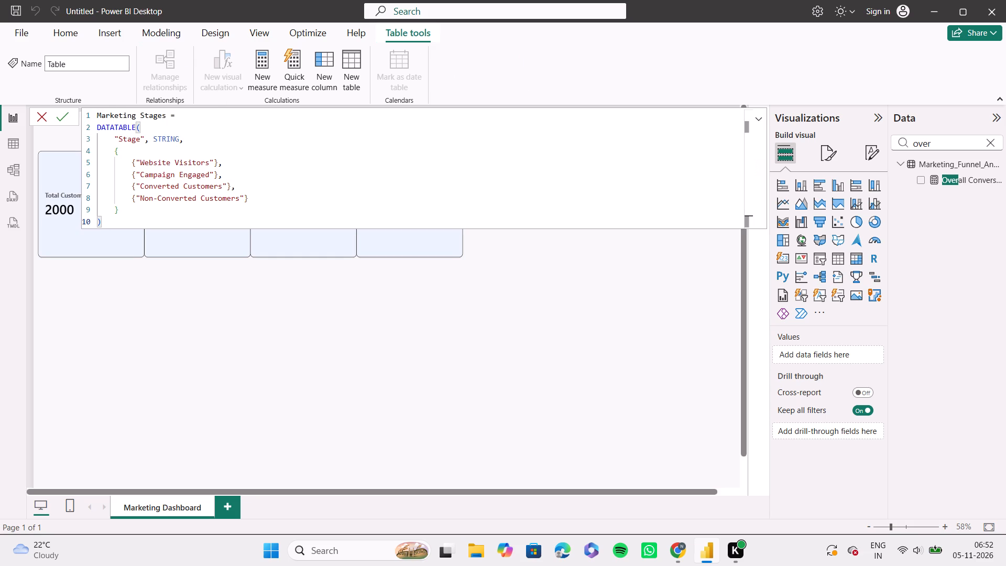
pyautogui.press('Return')
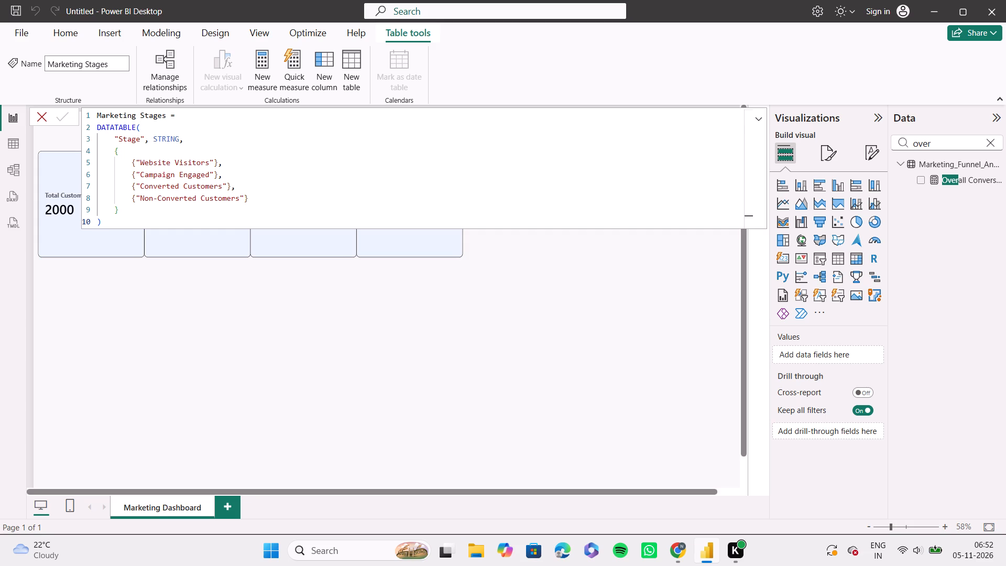
pyautogui.click(247, 300)
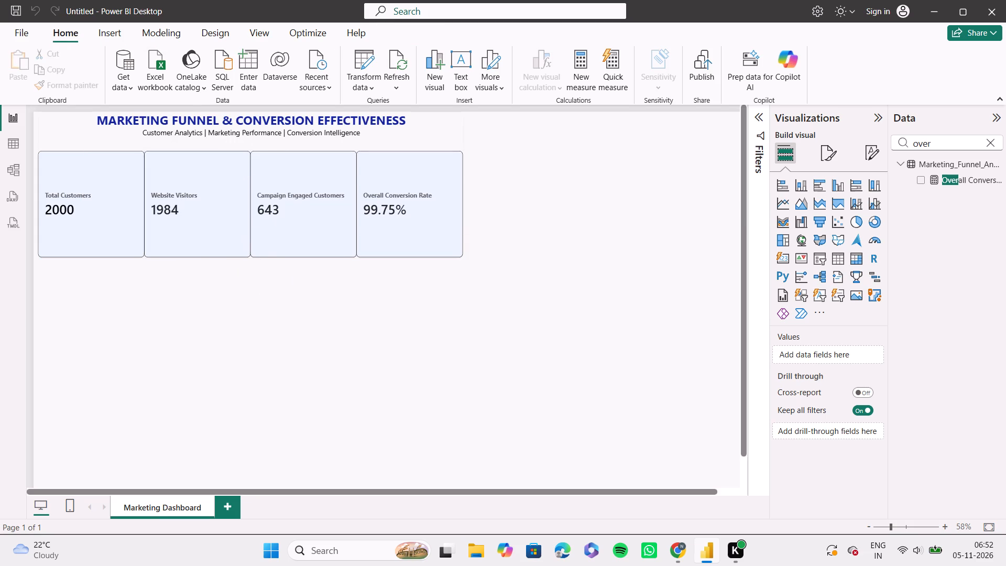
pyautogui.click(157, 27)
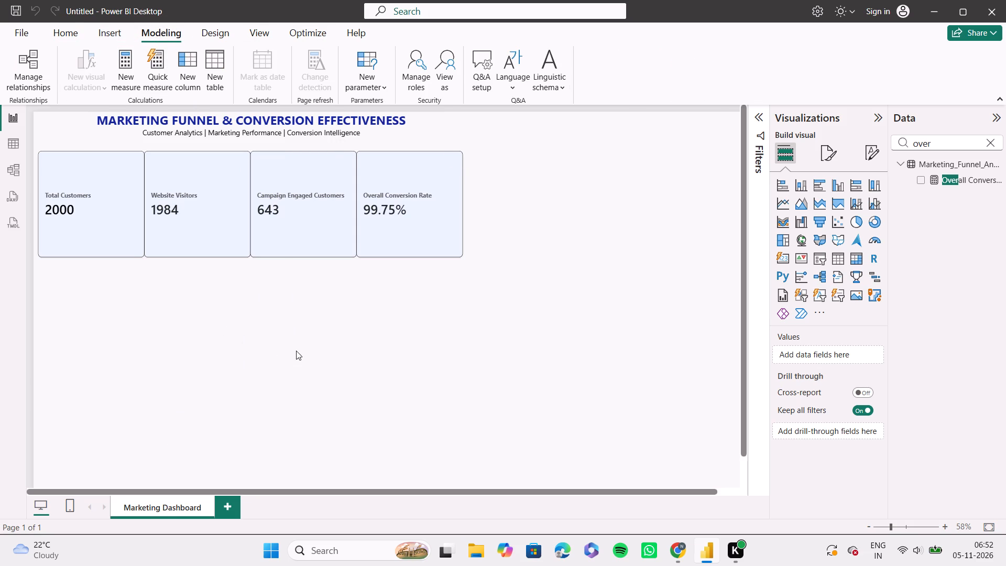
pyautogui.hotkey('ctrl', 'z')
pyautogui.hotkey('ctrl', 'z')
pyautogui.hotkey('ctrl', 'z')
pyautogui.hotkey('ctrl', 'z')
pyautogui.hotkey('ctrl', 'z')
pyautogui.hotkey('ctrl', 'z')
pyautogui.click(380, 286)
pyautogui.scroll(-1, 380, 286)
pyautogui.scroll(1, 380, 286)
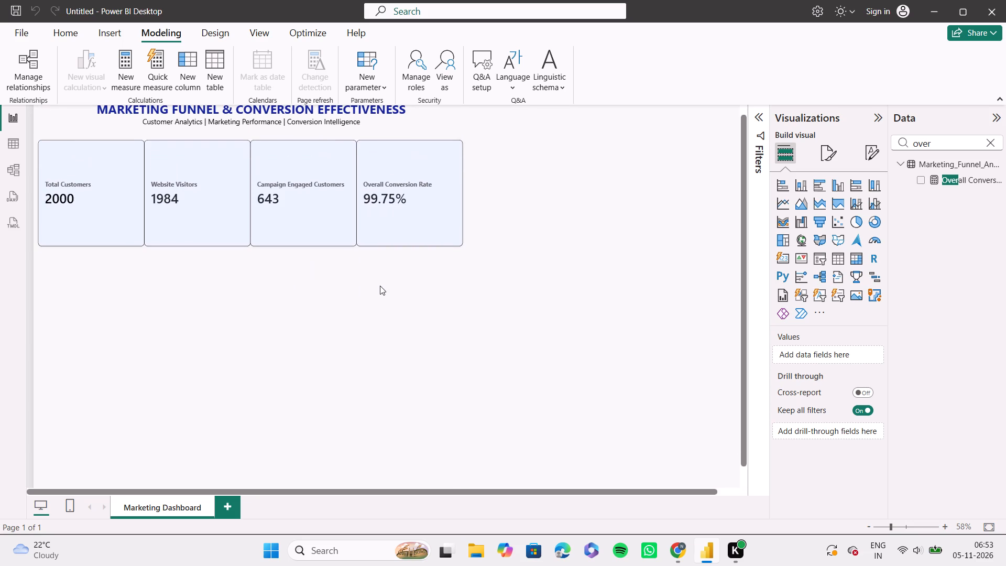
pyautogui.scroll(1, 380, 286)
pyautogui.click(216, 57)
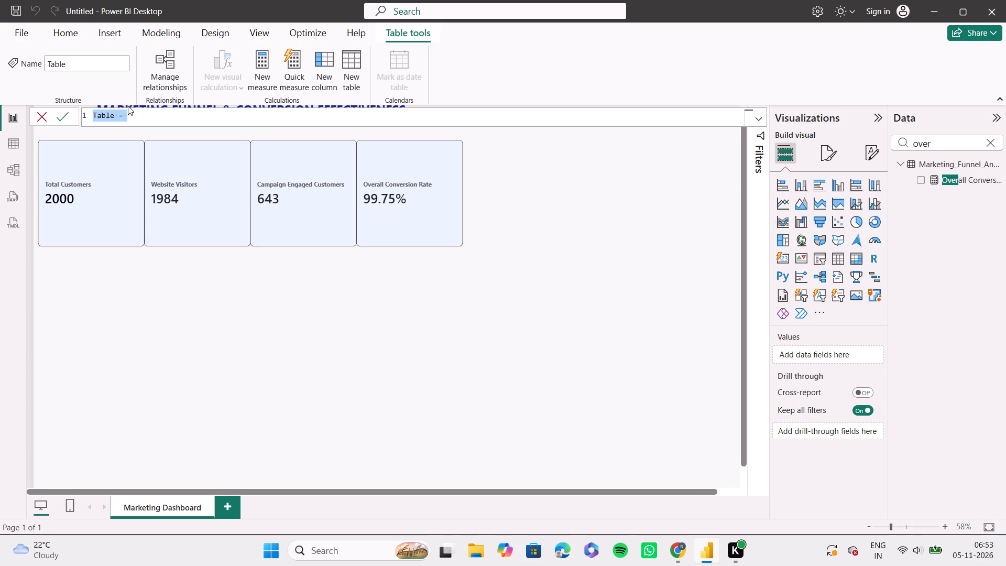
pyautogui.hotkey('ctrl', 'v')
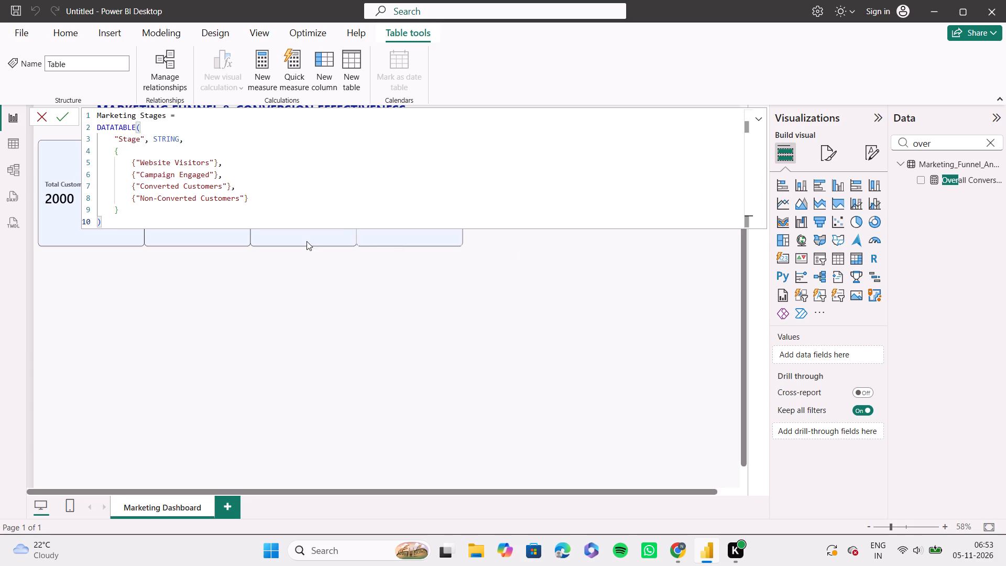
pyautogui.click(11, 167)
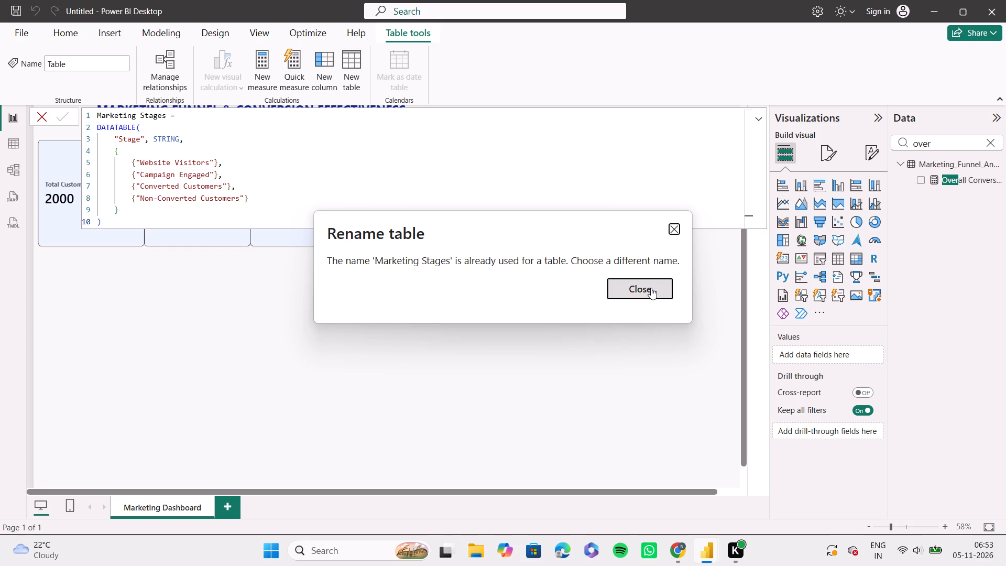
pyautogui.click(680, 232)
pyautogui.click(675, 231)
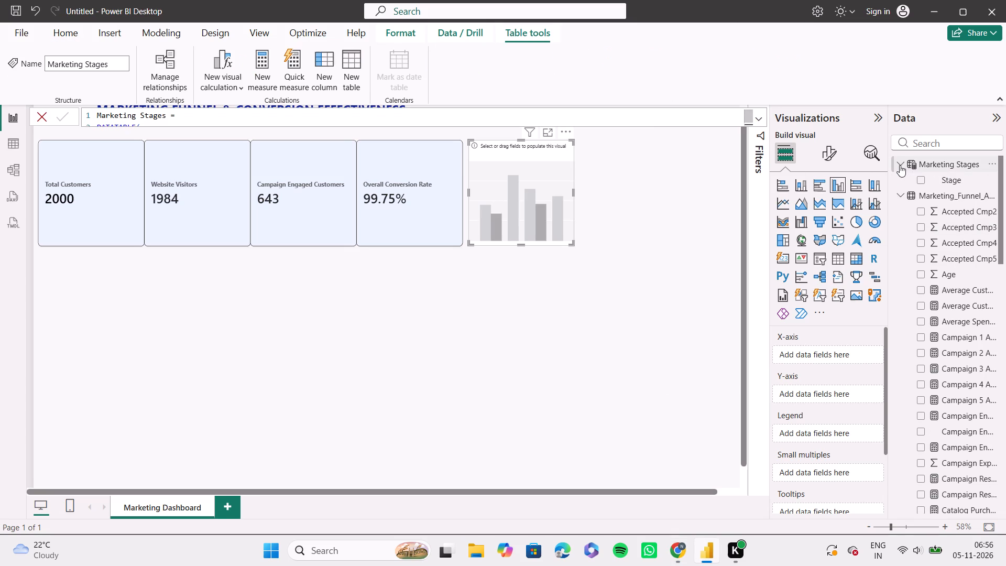
pyautogui.moveTo(951, 177); pyautogui.dragTo(750, 192)
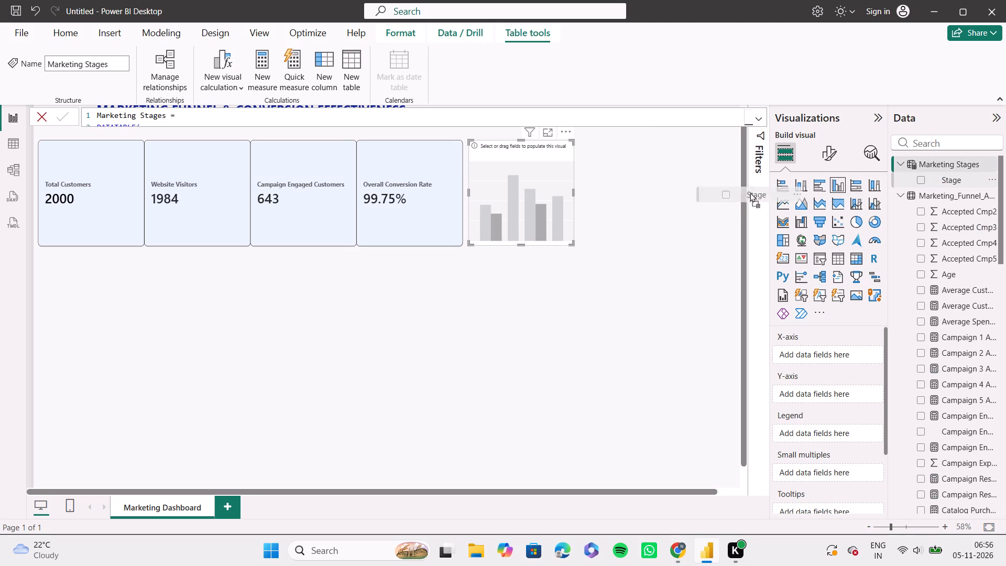
pyautogui.moveTo(750, 192); pyautogui.dragTo(528, 220)
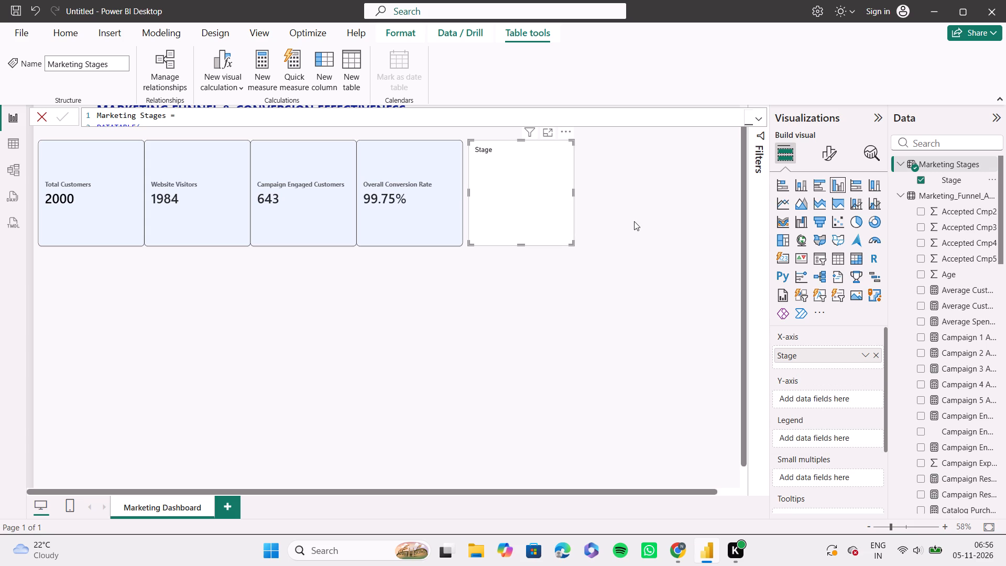
# Search the data fields for "tot" and add the Total Customers measure to the column chart's Y-axis.
pyautogui.click(953, 143)
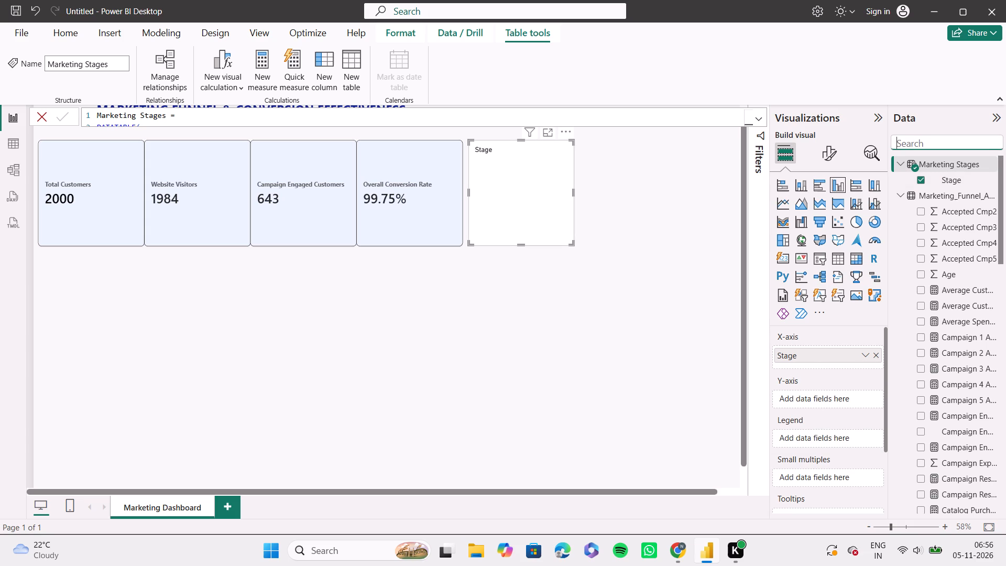
pyautogui.write('tot')
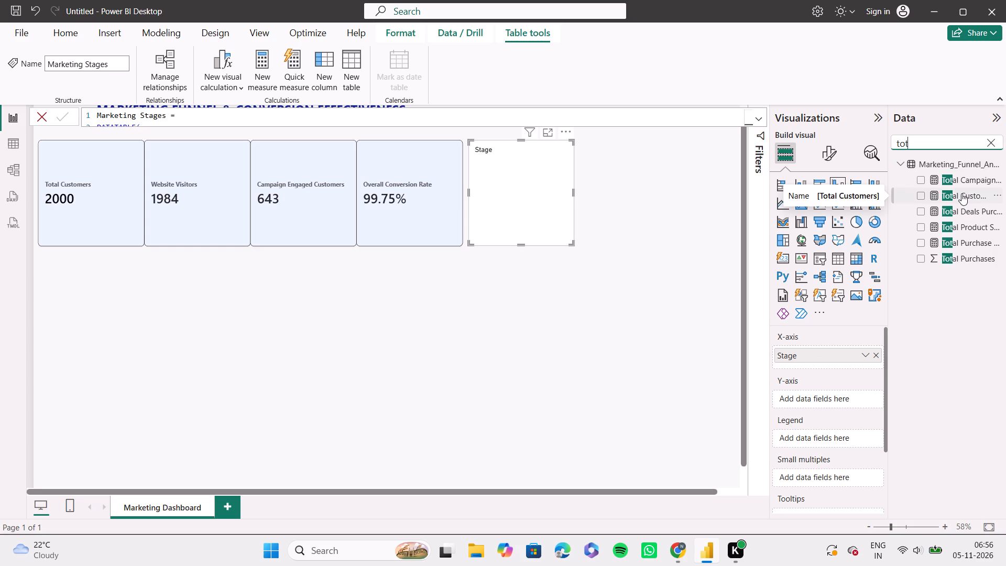
pyautogui.moveTo(961, 193); pyautogui.dragTo(561, 191)
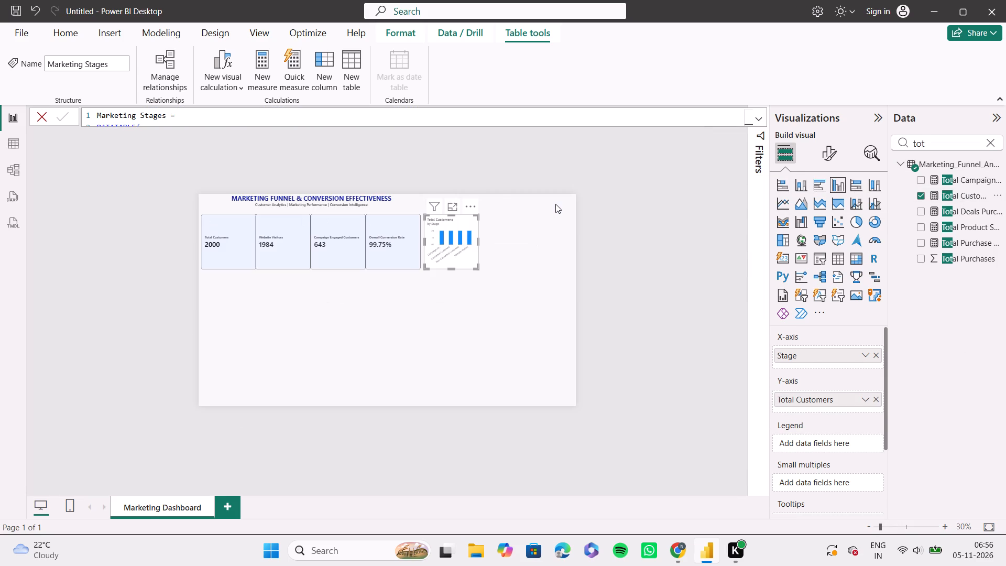
# Place the column chart below the Total Customers card and enlarge it to about two and a half cards wide.
pyautogui.rightClick(555, 204)
pyautogui.click(948, 526)
pyautogui.click(948, 526)
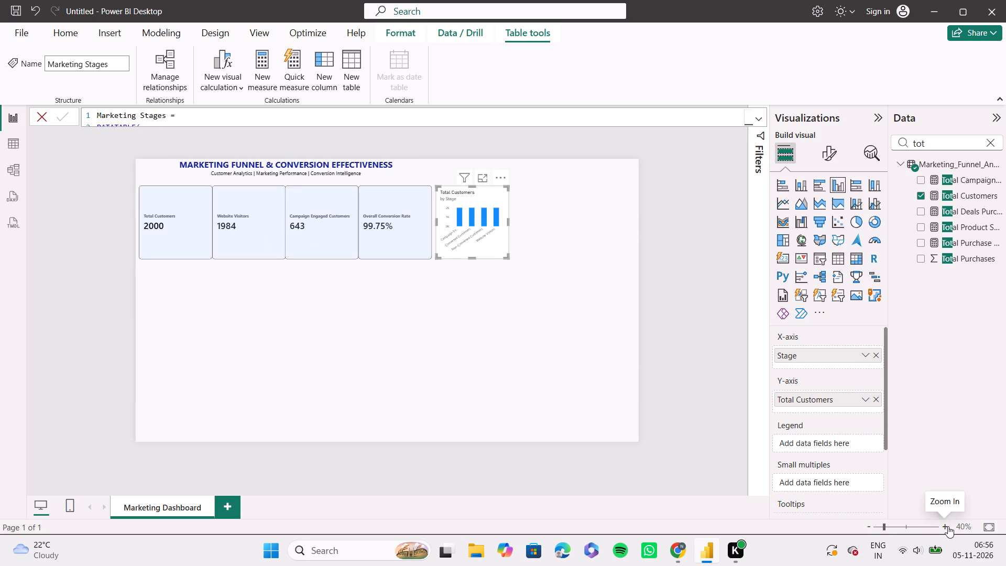
pyautogui.click(948, 526)
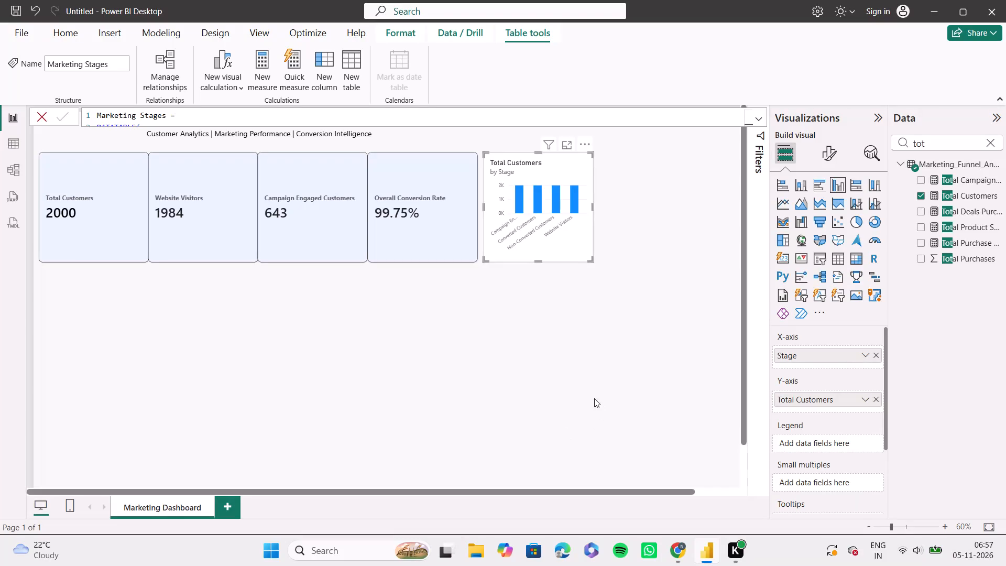
pyautogui.moveTo(564, 232); pyautogui.dragTo(277, 380)
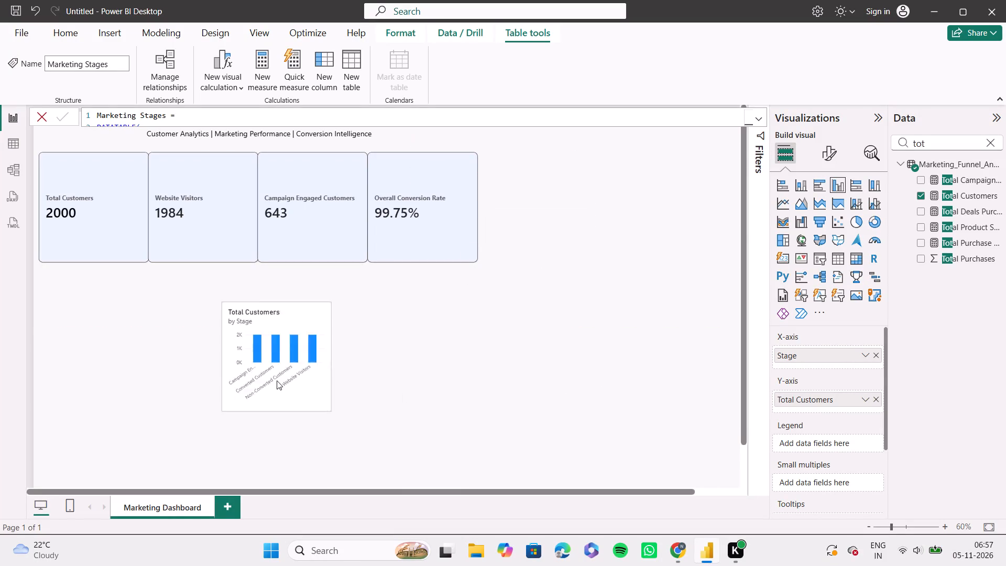
pyautogui.moveTo(277, 380); pyautogui.dragTo(126, 354)
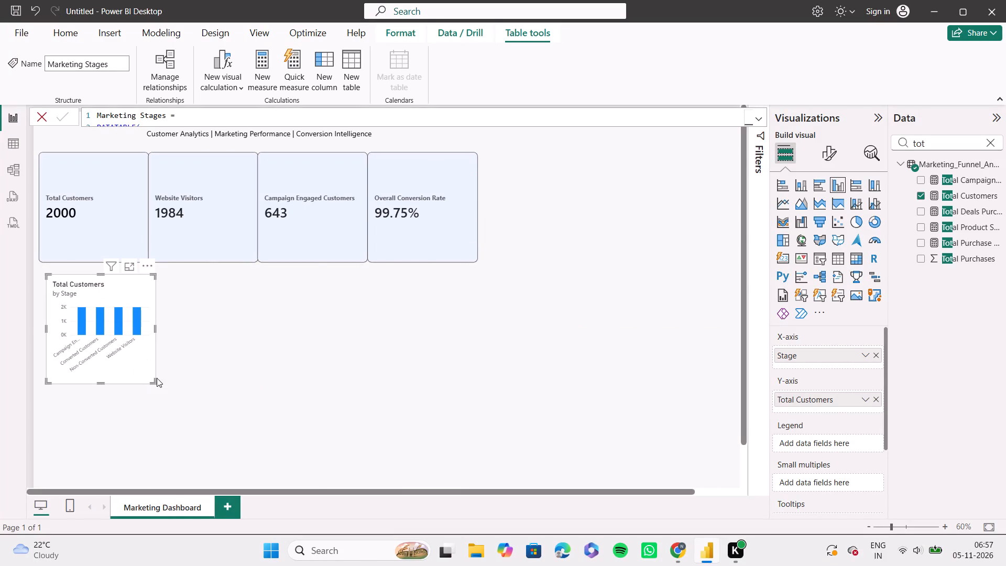
pyautogui.moveTo(155, 378); pyautogui.dragTo(321, 461)
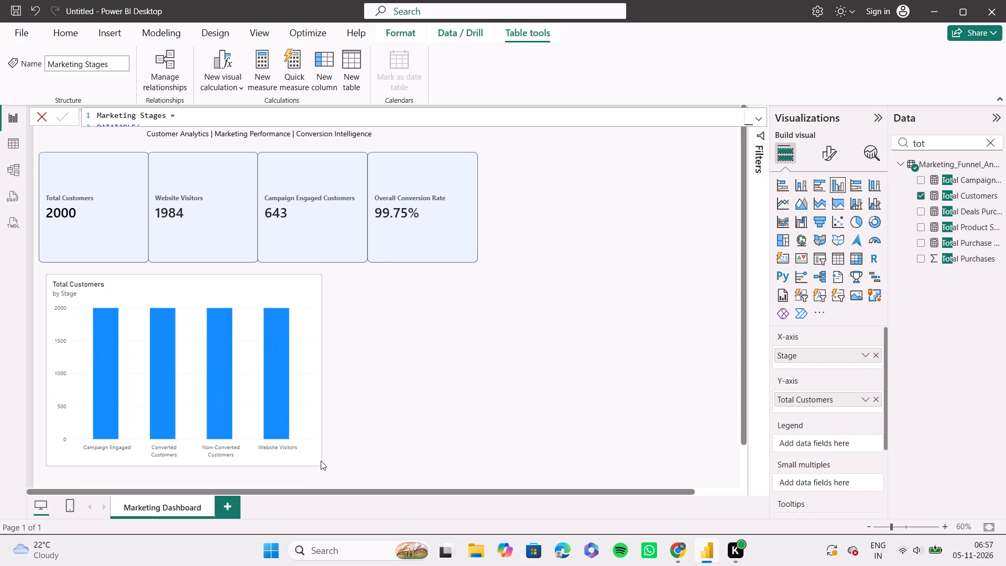
pyautogui.moveTo(321, 461); pyautogui.dragTo(326, 461)
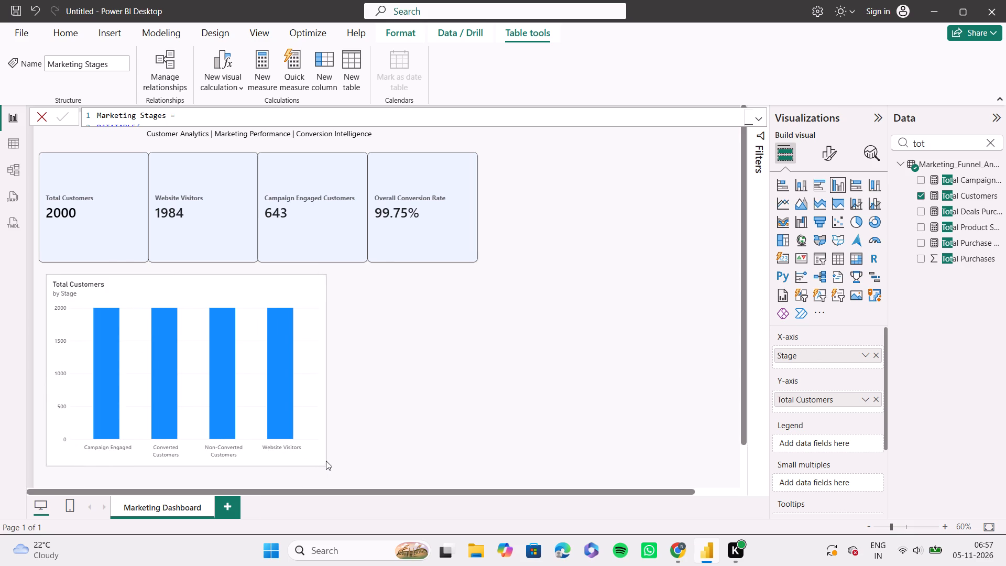
pyautogui.moveTo(326, 461); pyautogui.dragTo(320, 459)
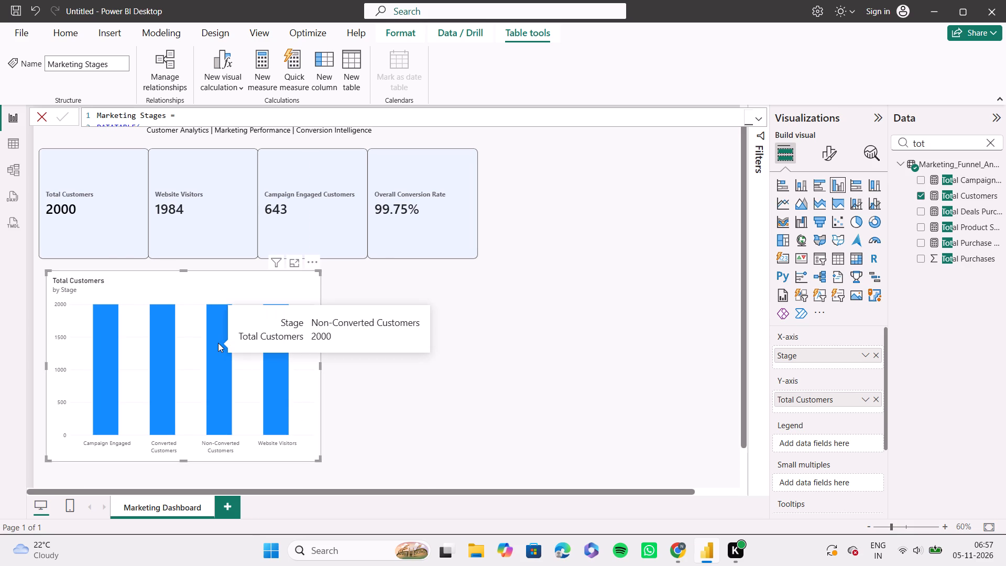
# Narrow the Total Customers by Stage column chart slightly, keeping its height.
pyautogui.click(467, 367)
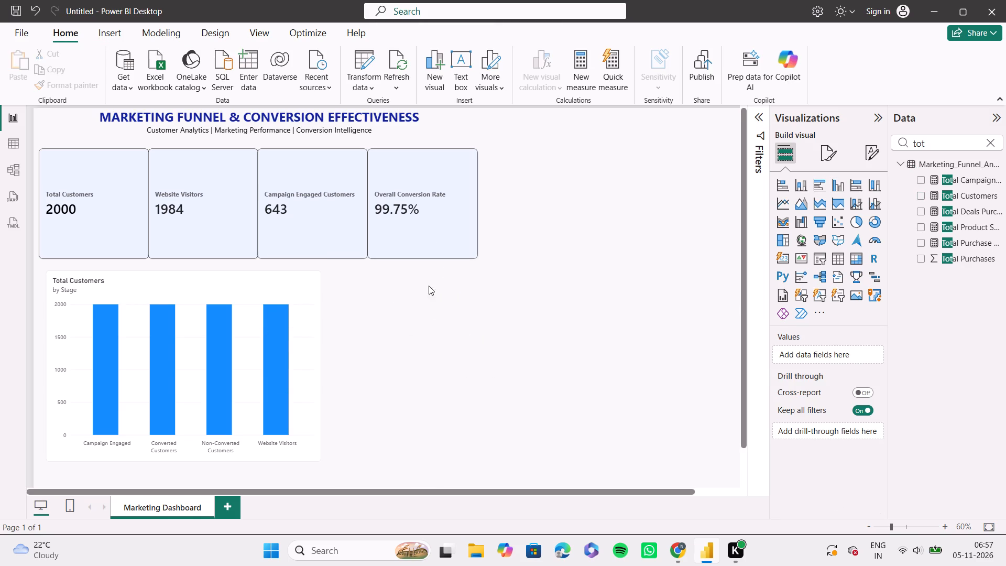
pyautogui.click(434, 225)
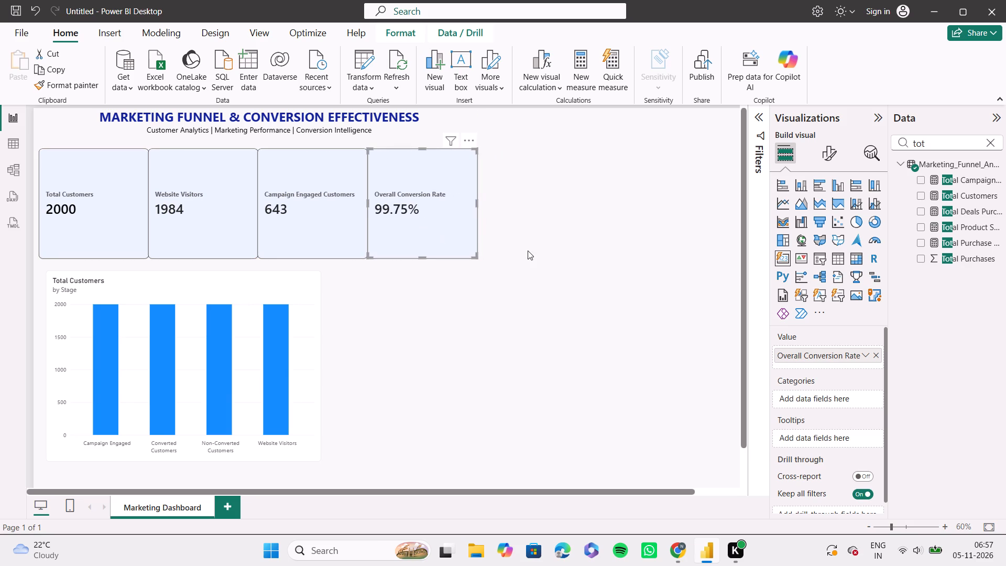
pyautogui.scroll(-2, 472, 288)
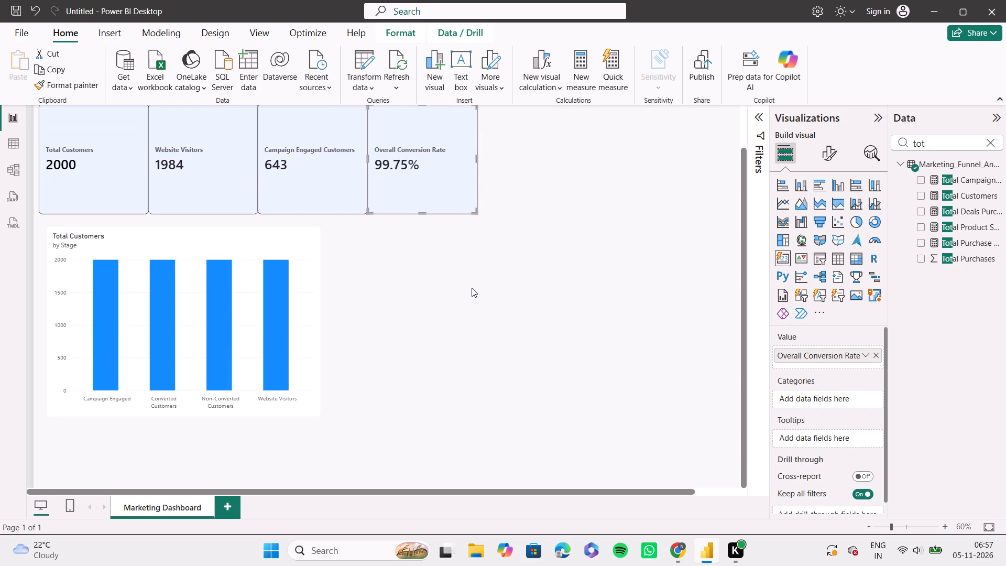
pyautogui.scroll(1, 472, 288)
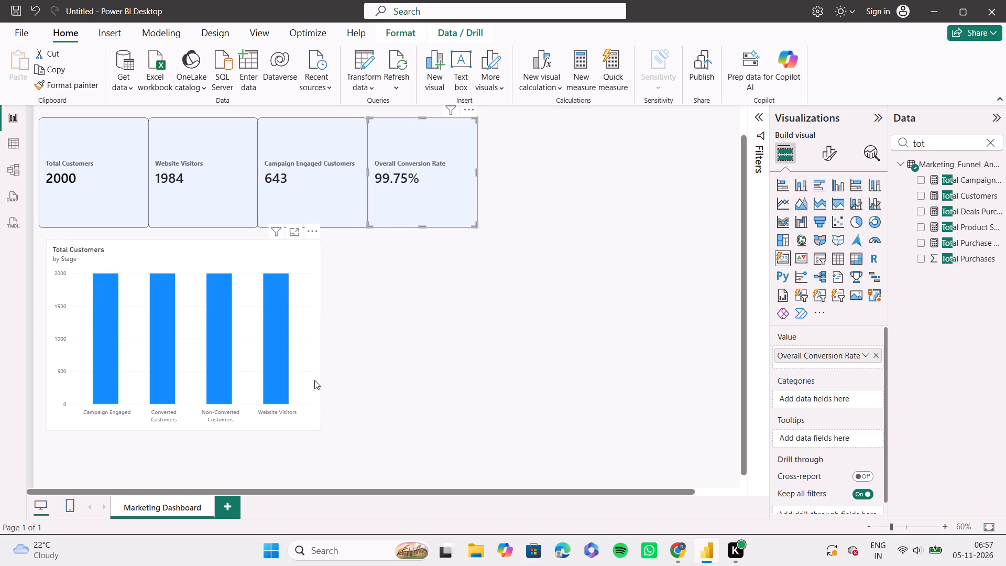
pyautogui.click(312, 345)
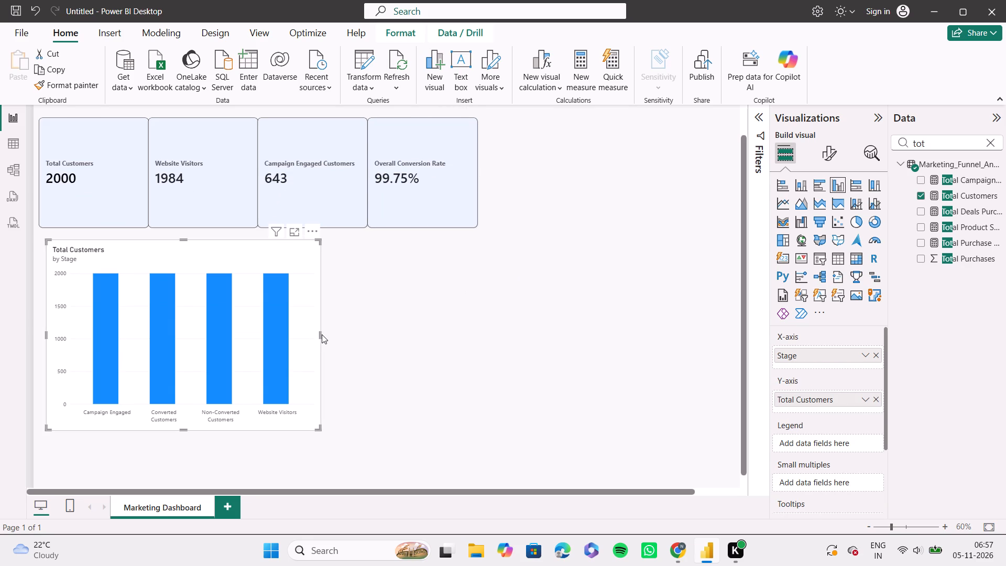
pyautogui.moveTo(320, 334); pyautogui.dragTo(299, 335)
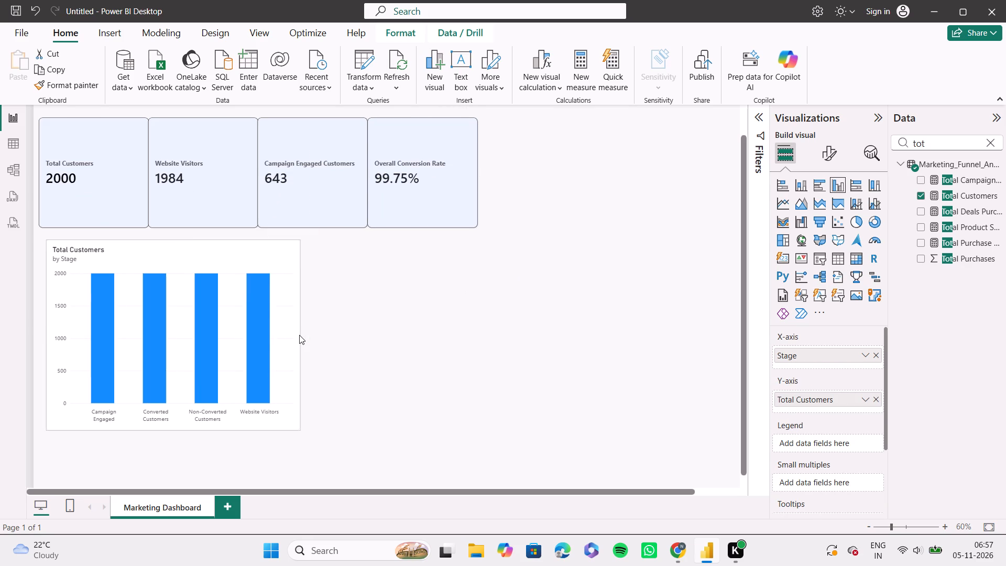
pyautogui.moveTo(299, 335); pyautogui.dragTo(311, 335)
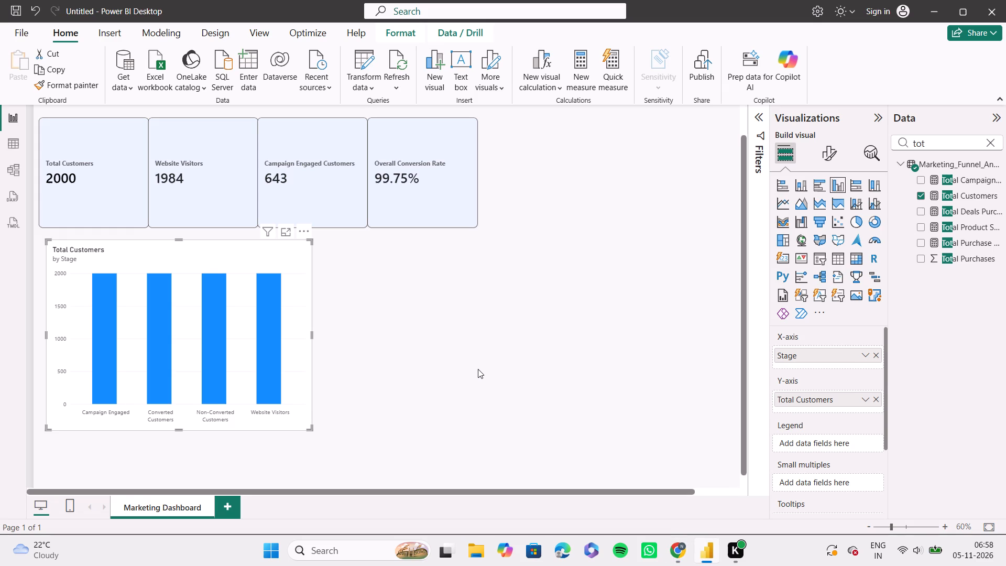
pyautogui.hotkey('ctrl', 'z')
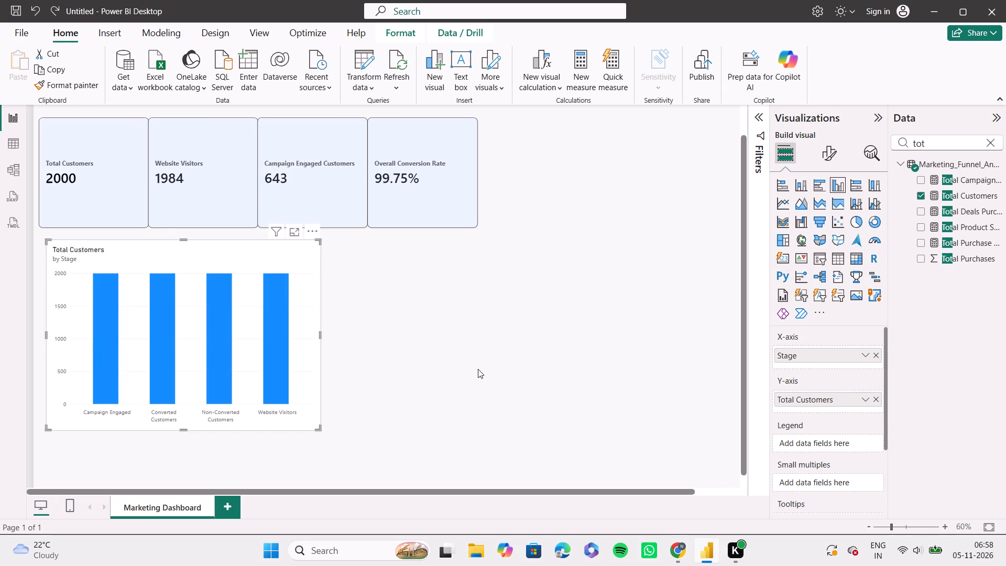
pyautogui.hotkey('ctrl', 'z')
pyautogui.hotkey('ctrl', 'z')
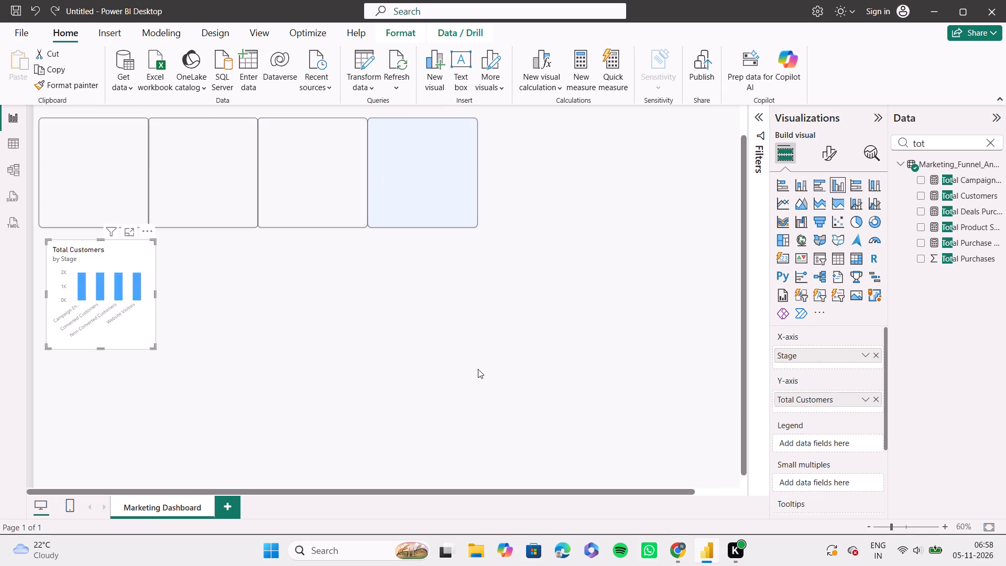
pyautogui.hotkey('ctrl', 'z')
pyautogui.hotkey('ctrl', 'z')
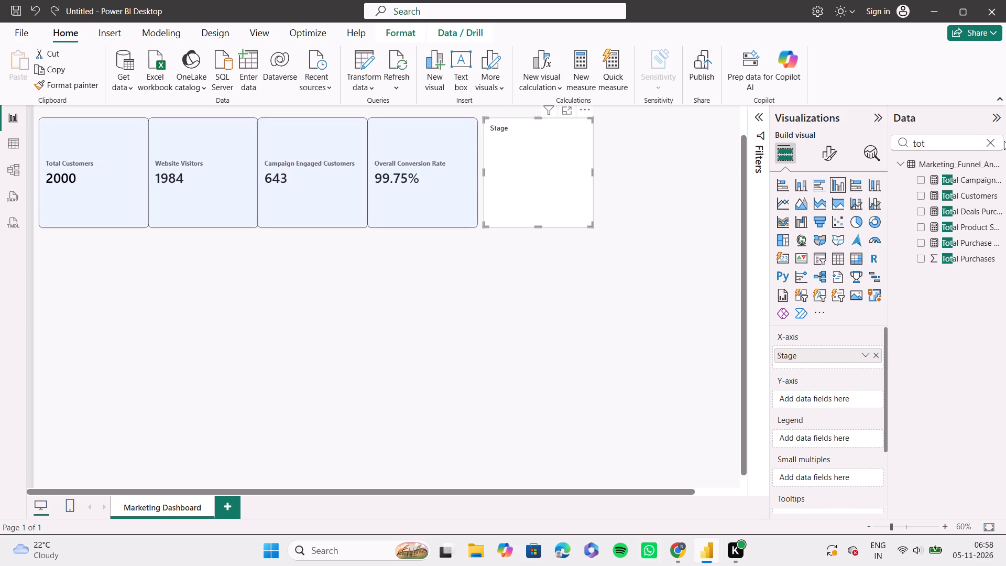
# Search the data fields for "marketing st" and add the Marketing Stage Customers measure to the column chart's Y-axis.
pyautogui.click(986, 146)
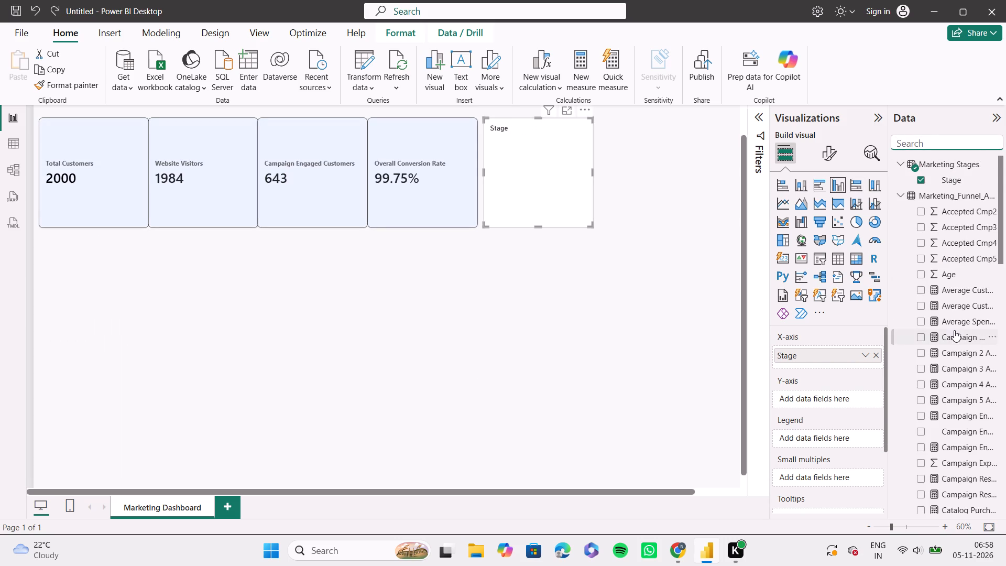
pyautogui.scroll(-2, 954, 330)
pyautogui.click(922, 142)
pyautogui.write('mar')
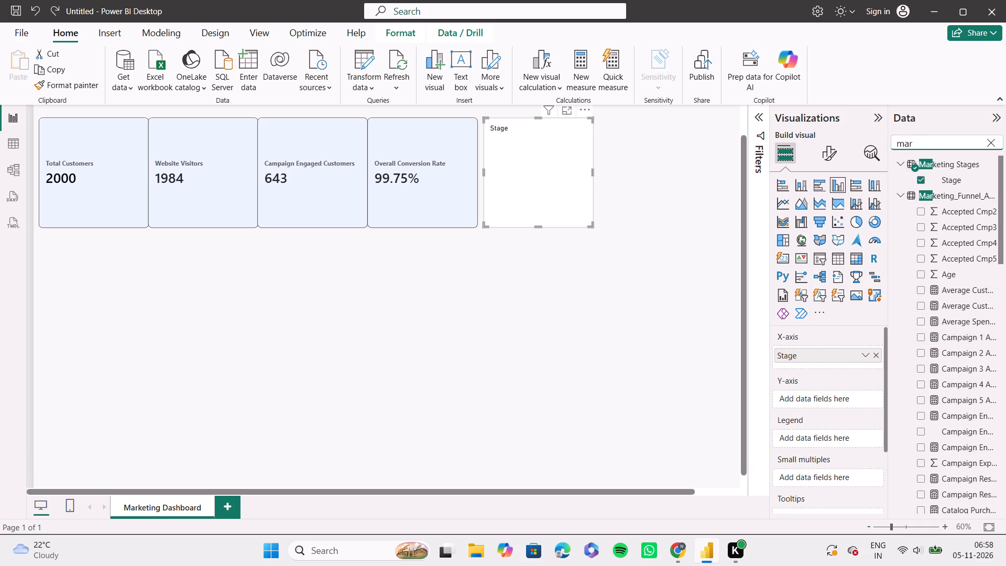
pyautogui.write('ket')
pyautogui.write('ing')
pyautogui.press('space')
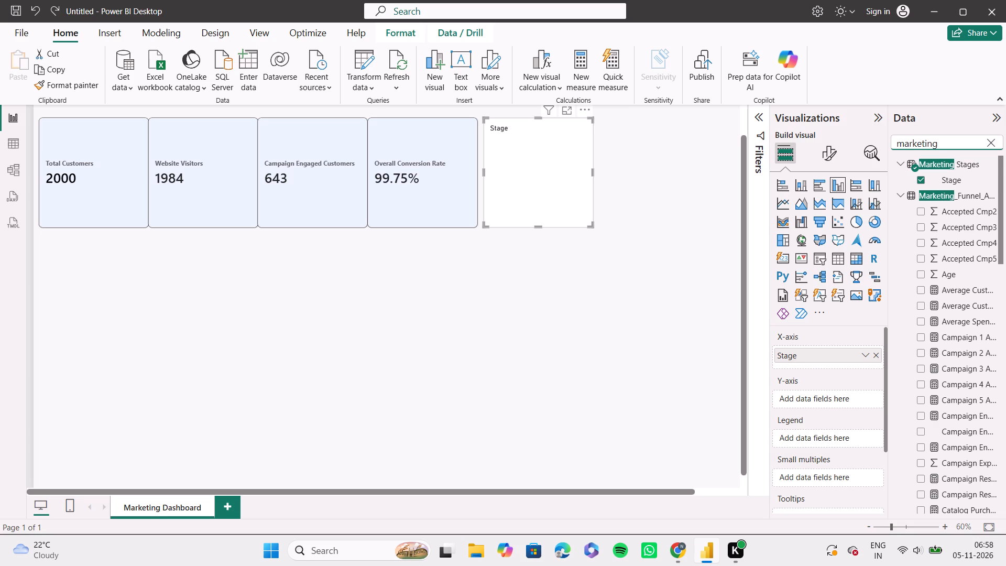
pyautogui.write('st')
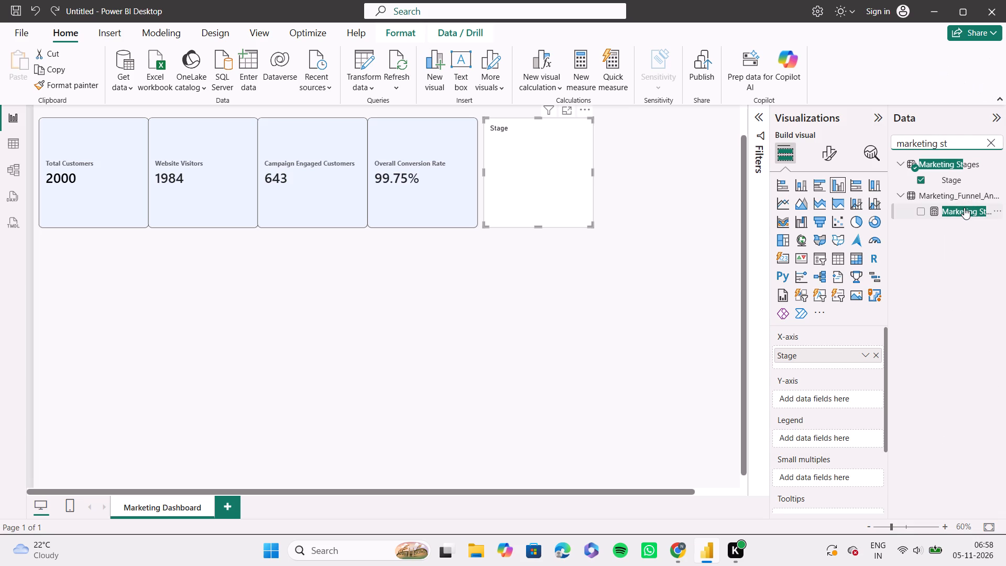
pyautogui.moveTo(964, 208); pyautogui.dragTo(556, 182)
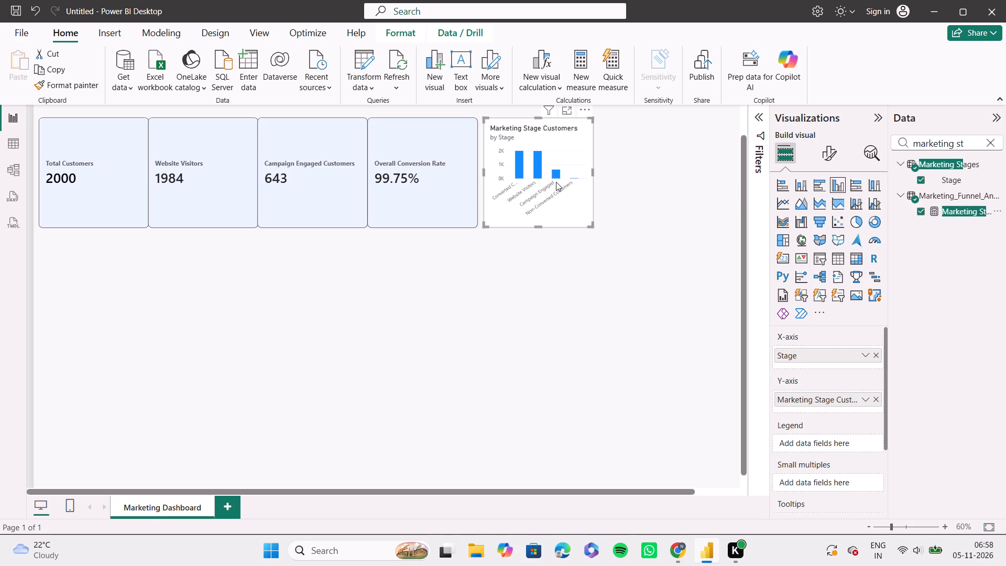
# Place the column chart directly below the Total Customers card and enlarge it to about two cards wide.
pyautogui.moveTo(549, 172); pyautogui.dragTo(460, 261)
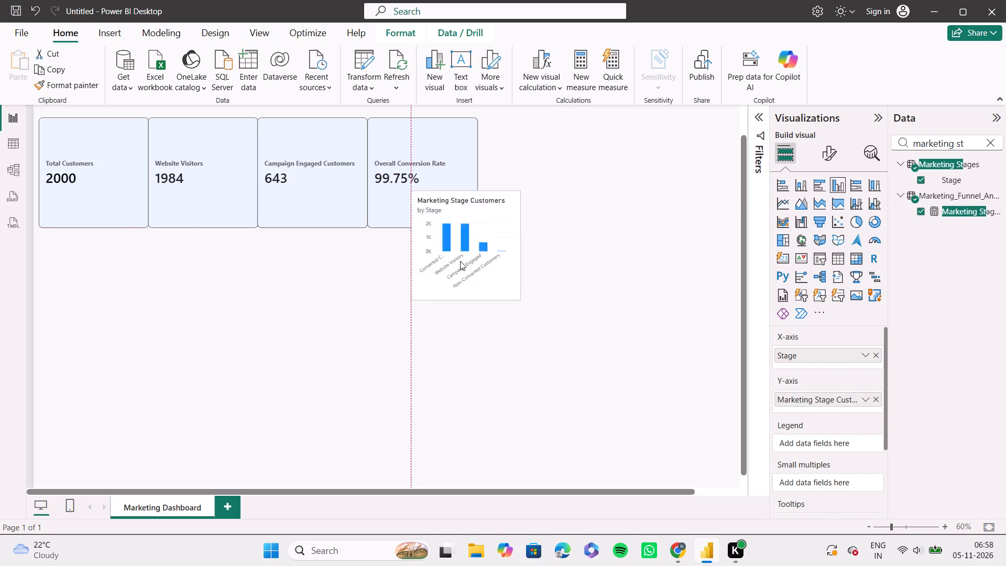
pyautogui.moveTo(460, 261); pyautogui.dragTo(181, 307)
pyautogui.moveTo(181, 307); pyautogui.dragTo(130, 298)
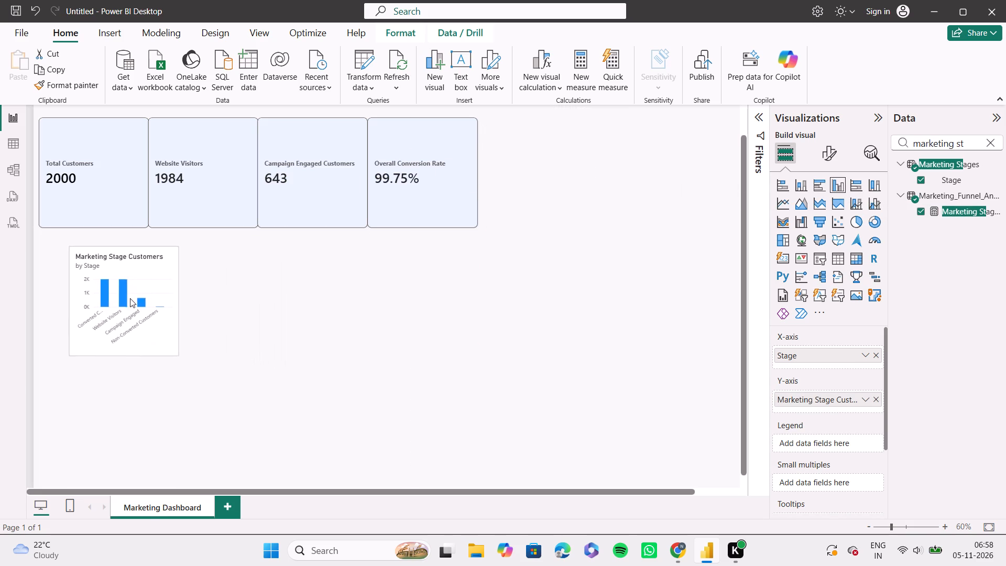
pyautogui.moveTo(130, 298); pyautogui.dragTo(101, 289)
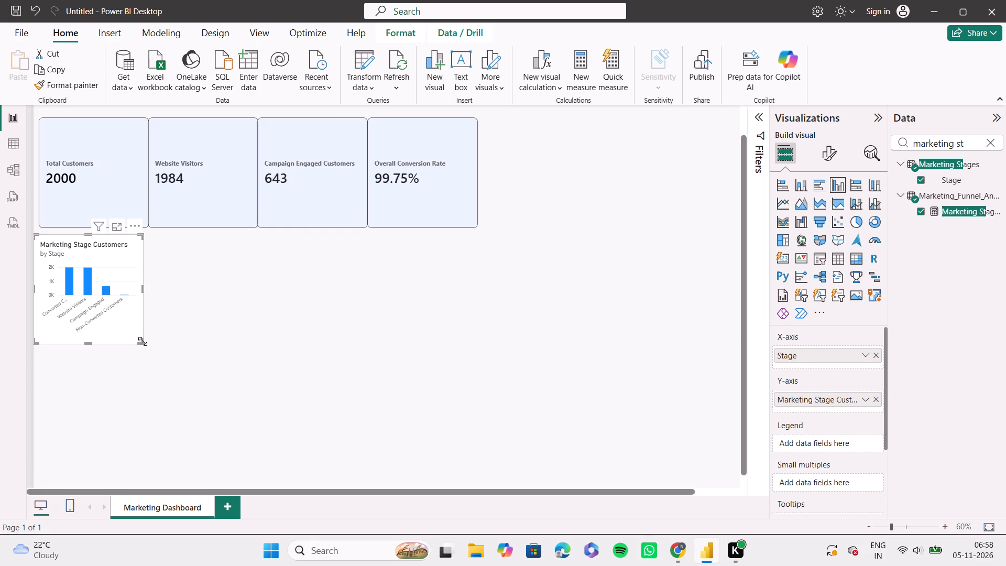
pyautogui.moveTo(143, 341); pyautogui.dragTo(239, 392)
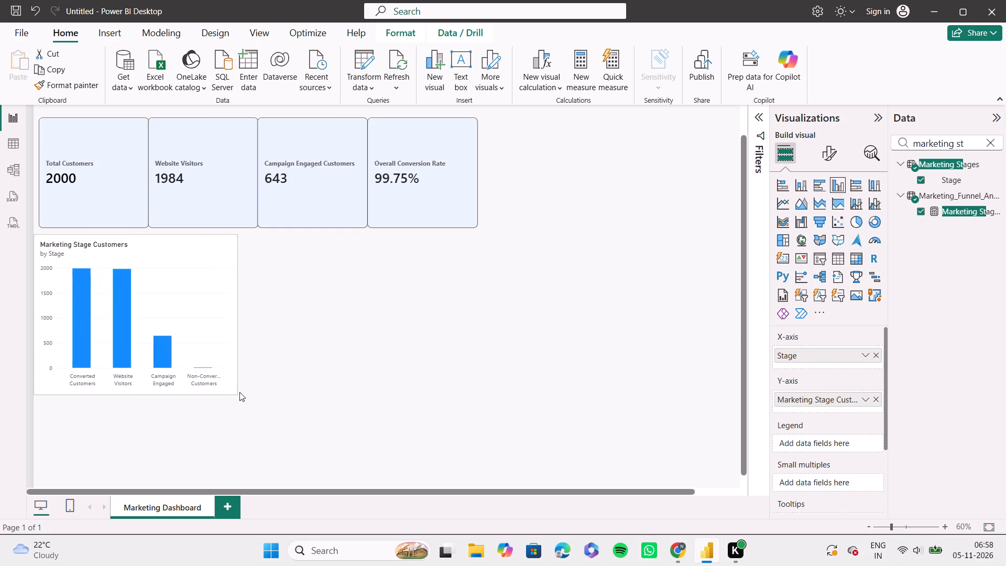
pyautogui.moveTo(239, 392); pyautogui.dragTo(257, 391)
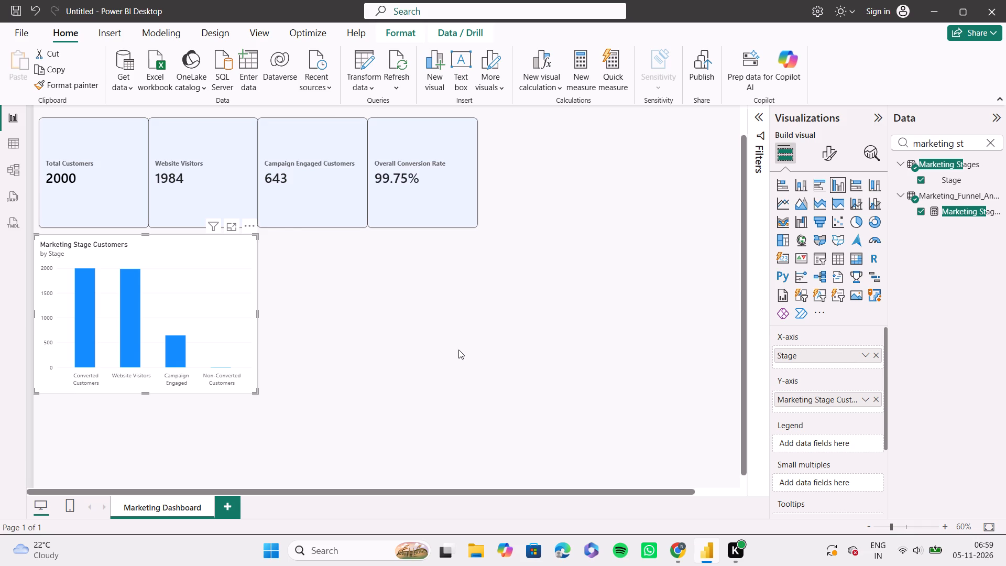
# Read ChatGPT's chart check in Chrome, capture a screenshot of the Power BI dashboard, and send it to ChatGPT.
pyautogui.scroll(-2, 482, 387)
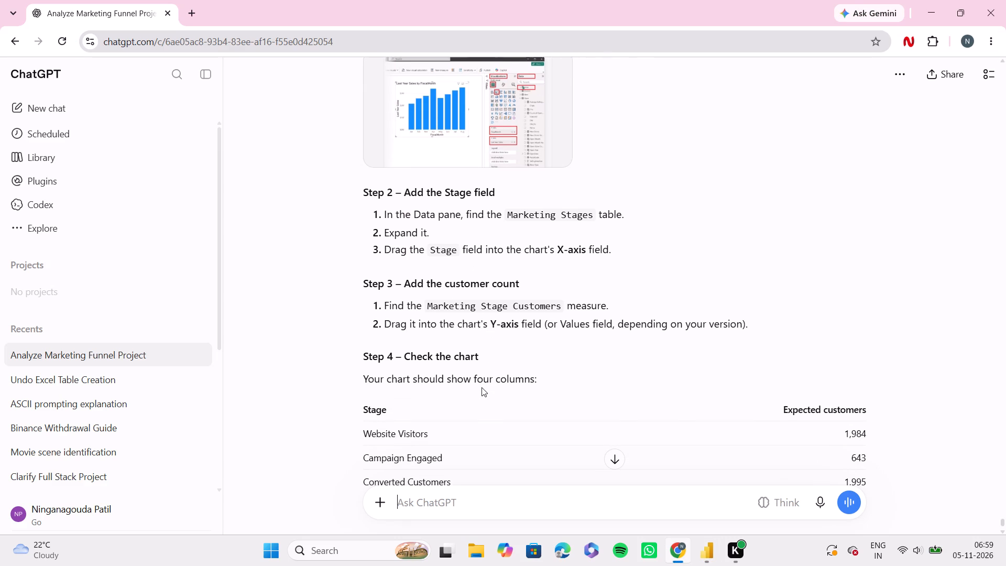
pyautogui.scroll(-1, 482, 387)
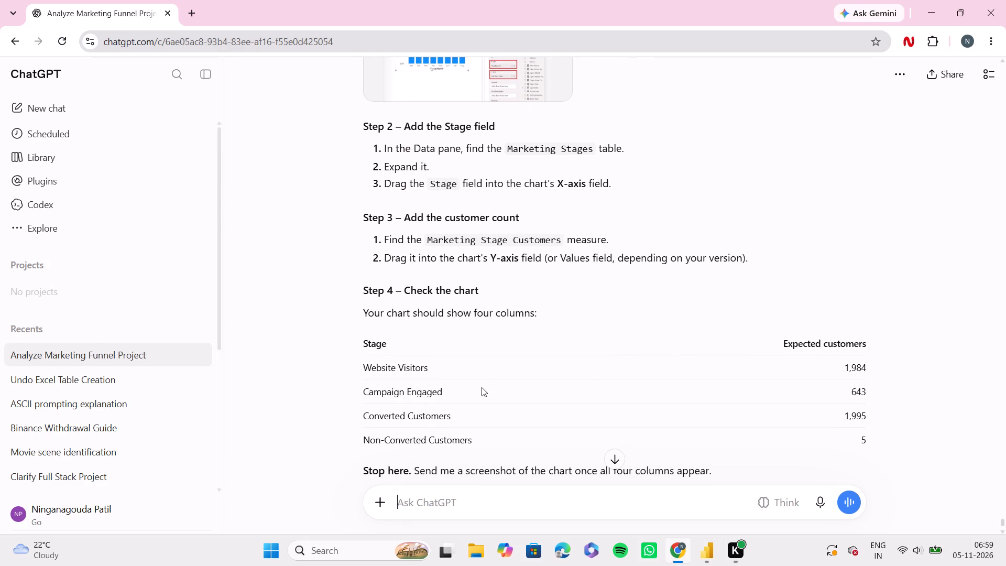
pyautogui.scroll(-1, 482, 387)
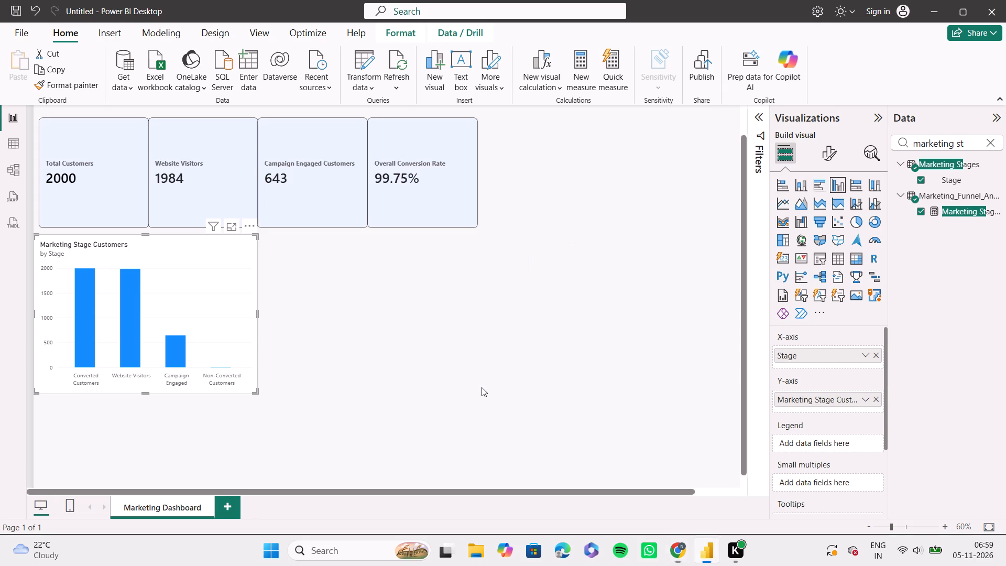
pyautogui.press('Print')
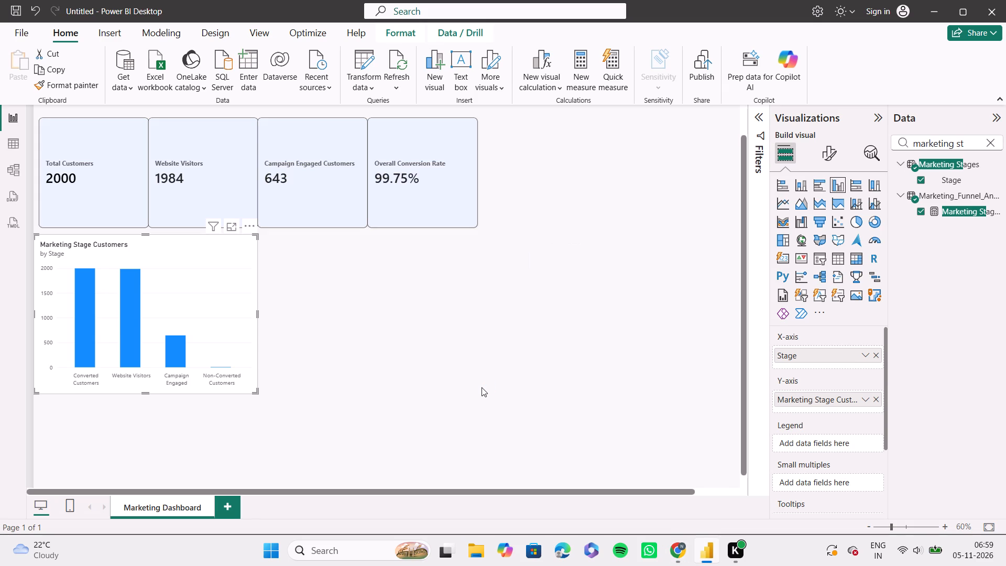
pyautogui.click(482, 387)
pyautogui.hotkey('ctrl', 'v')
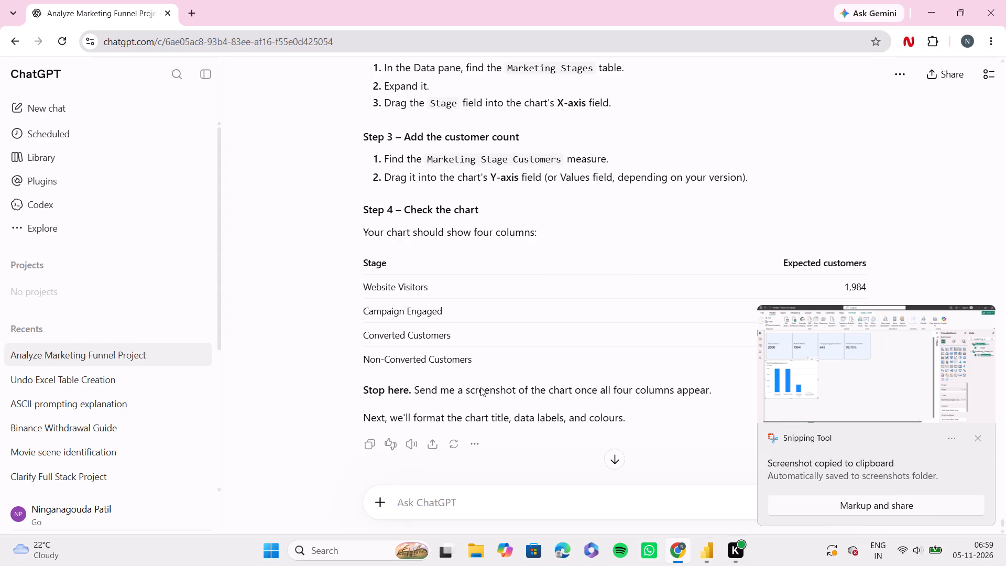
pyautogui.press('Return')
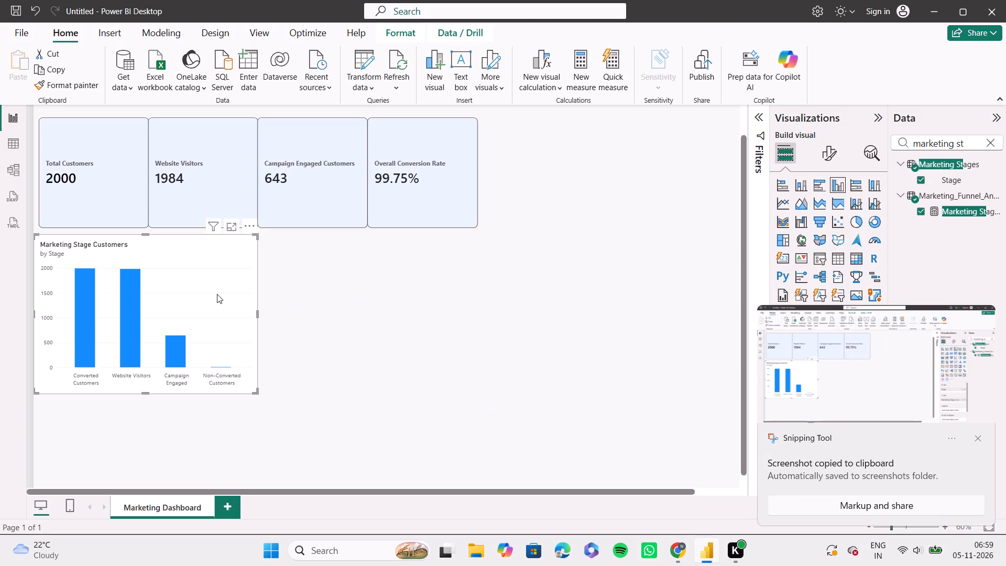
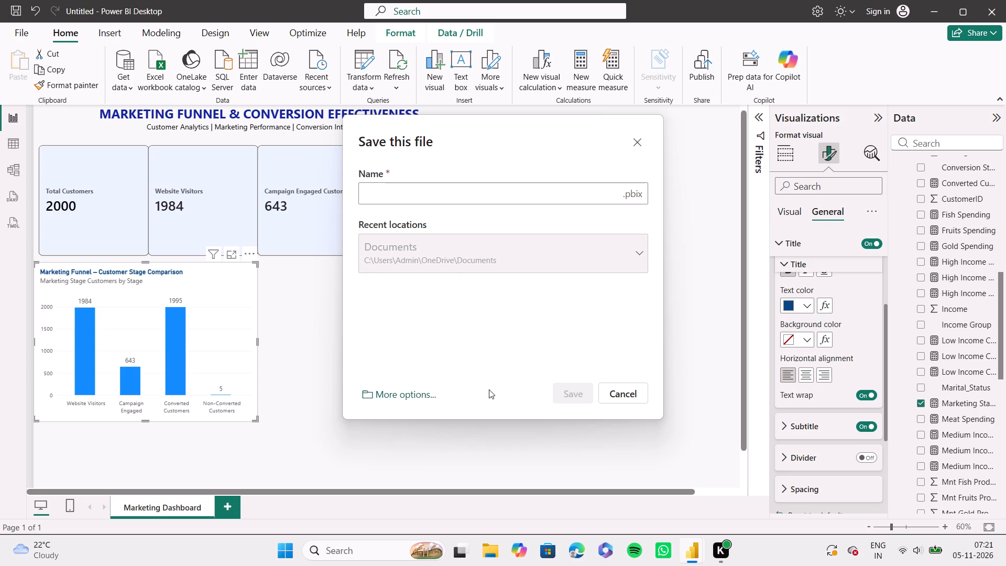
pyautogui.press('m')
pyautogui.write('ar')
pyautogui.write('kegt')
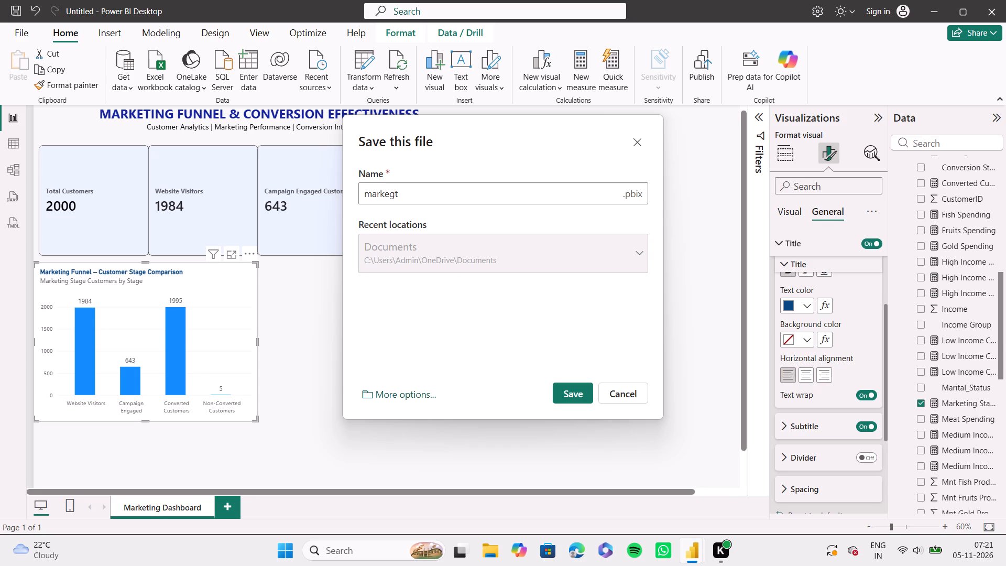
pyautogui.press('BackSpace')
pyautogui.press('BackSpace')
pyautogui.write('ti')
pyautogui.write('ng')
pyautogui.press('space')
pyautogui.write('funnel')
pyautogui.click(564, 388)
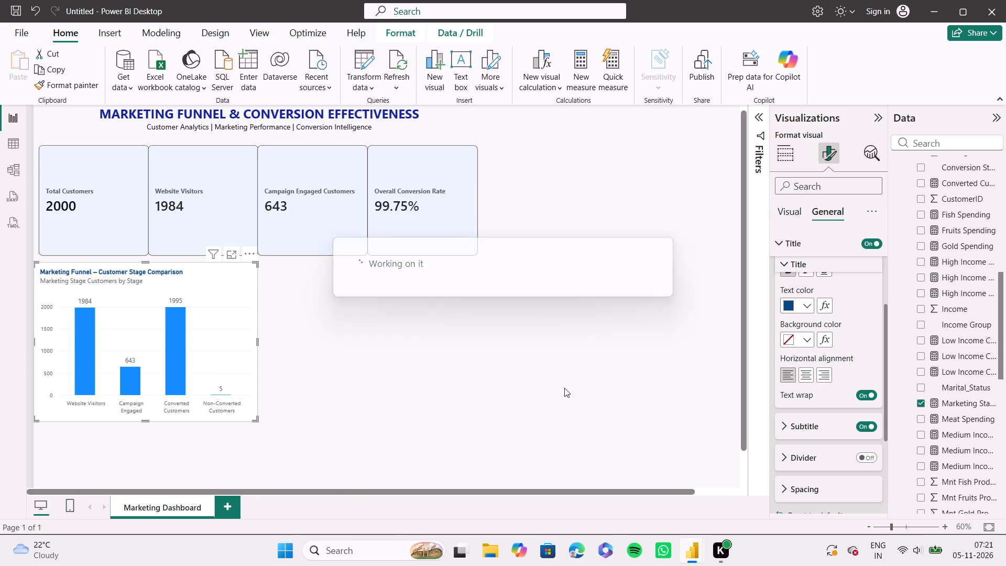
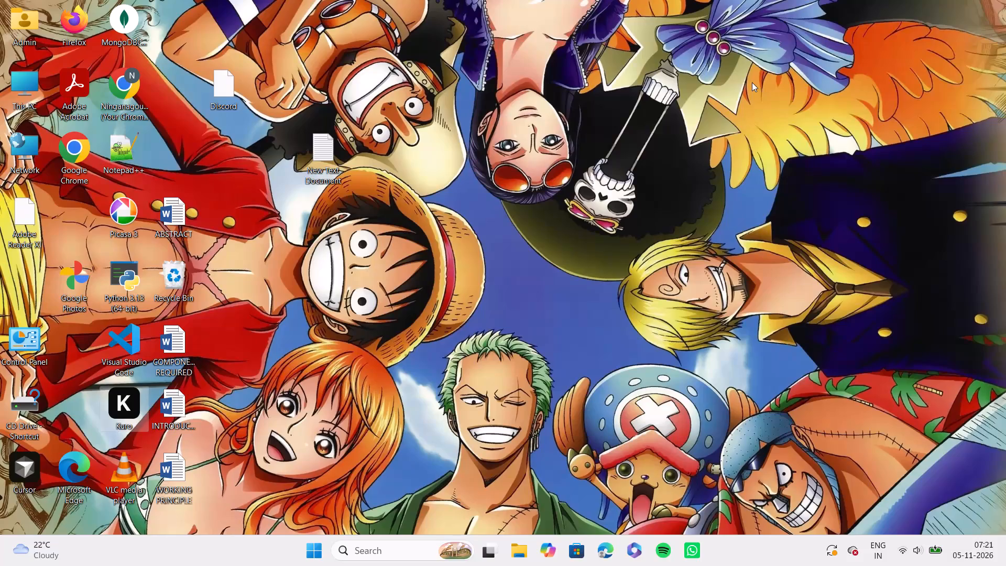
# End the Windows session from the desktop, choosing the option directly after Sleep in the Shut Down Windows dialog.
pyautogui.hotkey('alt', 'F4')
pyautogui.press('Down')
pyautogui.press('Down')
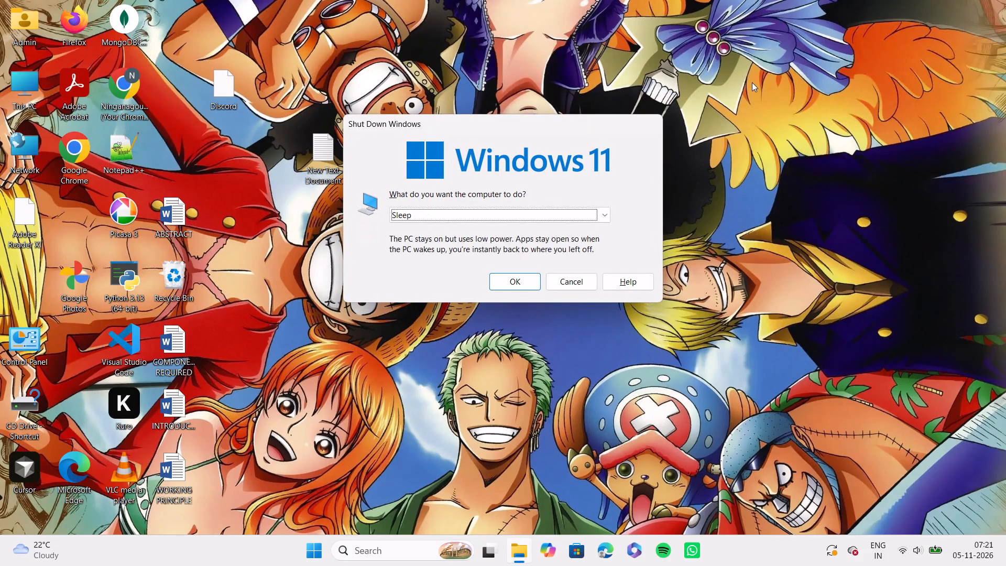
pyautogui.press('Down')
pyautogui.press('Return')
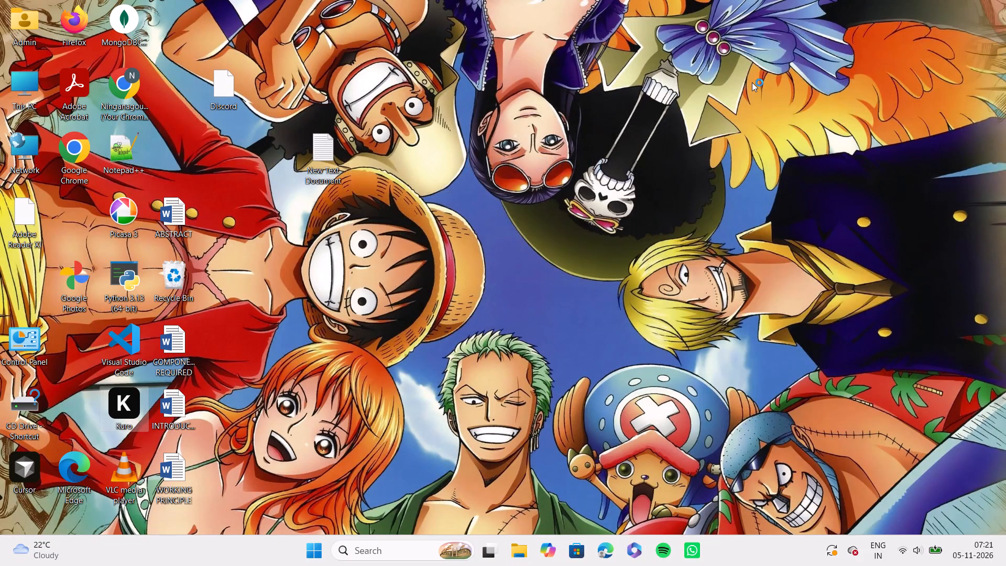